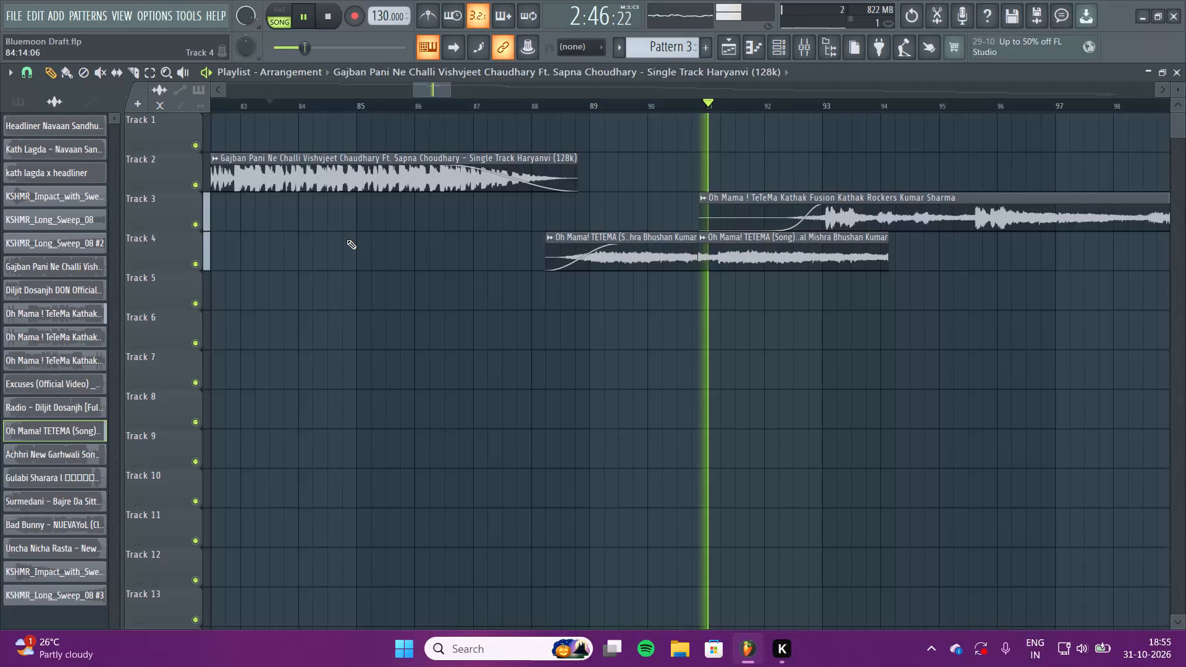
Stop playback of the song.
{"action": "right_click_drag", "start_coordinate": [411, 94], "coordinate": [416, 132]}
{"action": "key", "text": "space"}
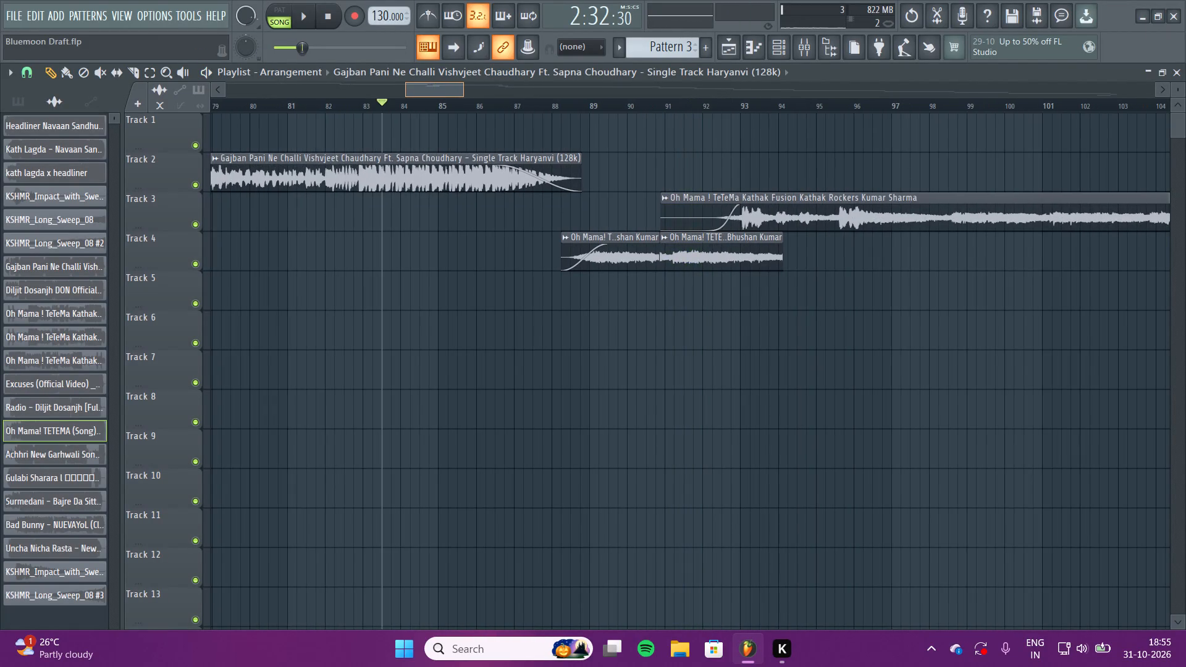
{"action": "right_click_drag", "start_coordinate": [416, 132], "coordinate": [426, 157]}
{"action": "right_click", "coordinate": [411, 94]}
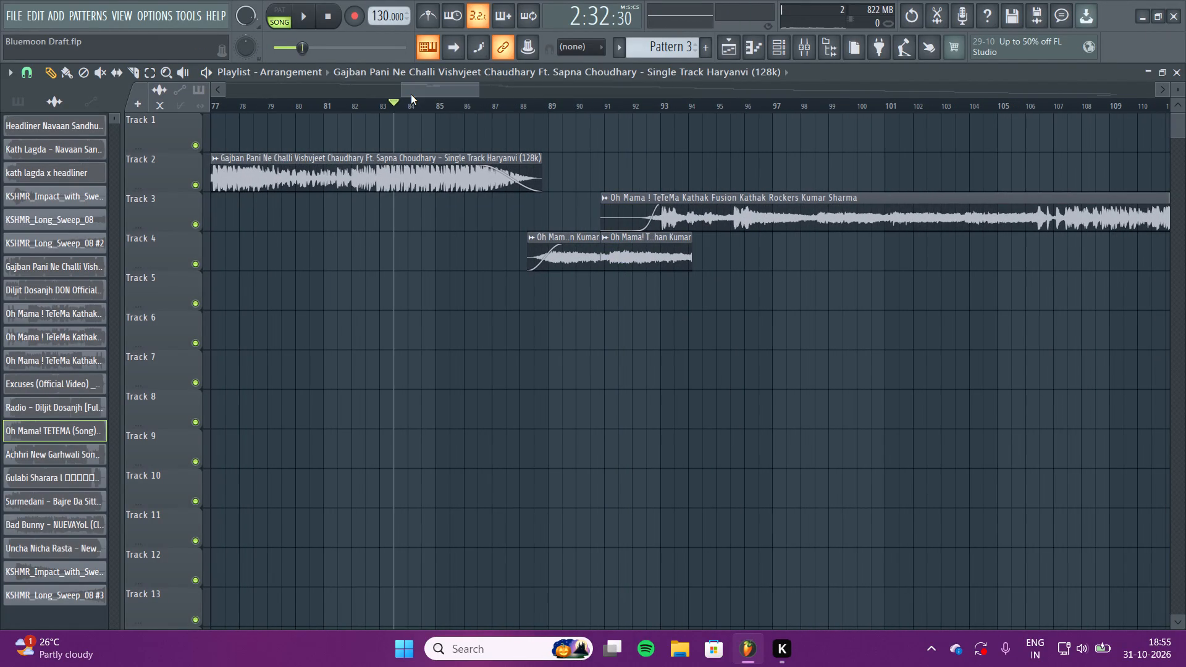
{"action": "right_click_drag", "start_coordinate": [486, 98], "coordinate": [493, 118]}
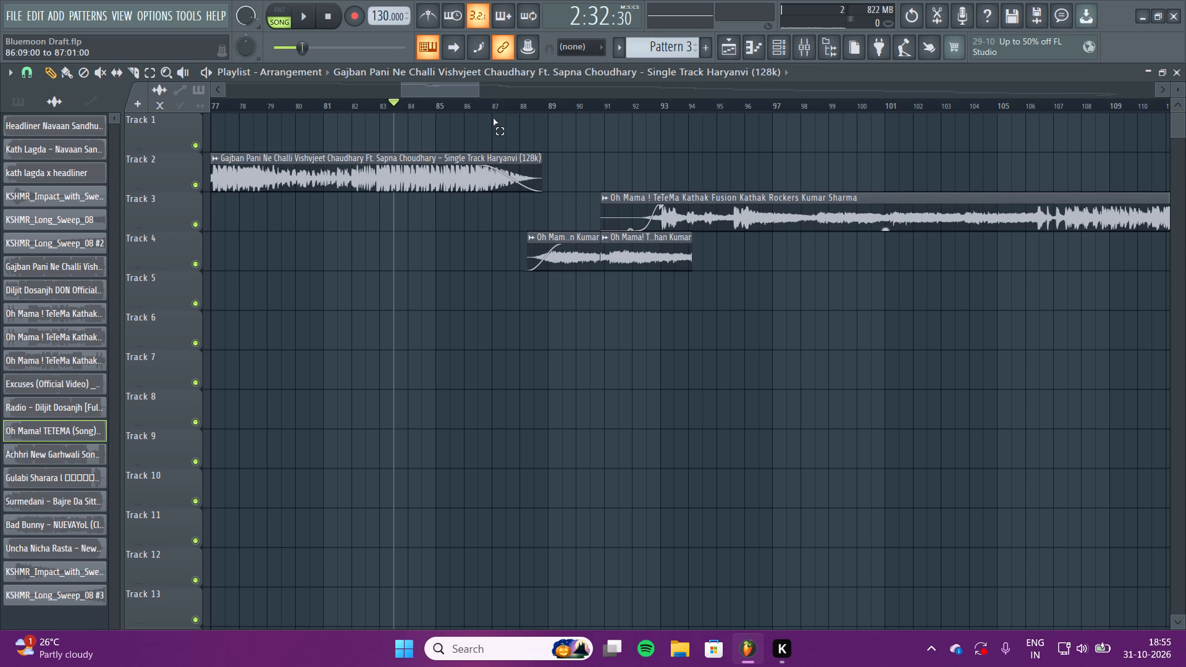
{"action": "right_click_drag", "start_coordinate": [493, 118], "coordinate": [484, 111]}
Move all clips from Track 3 downward later, so the first Oh Mama! TETEMA clip on Track 4 starts at bar 91.
{"action": "right_click_drag", "start_coordinate": [487, 85], "coordinate": [570, 302]}
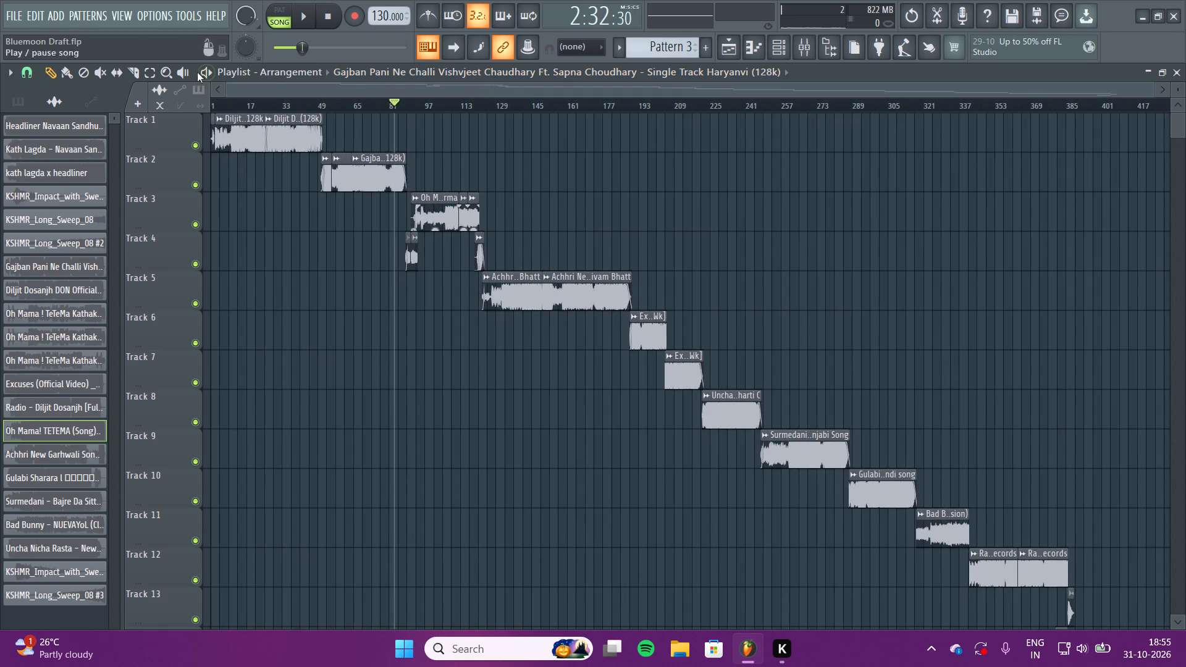
{"action": "left_click", "coordinate": [157, 73]}
{"action": "left_click_drag", "start_coordinate": [397, 219], "coordinate": [1185, 666]}
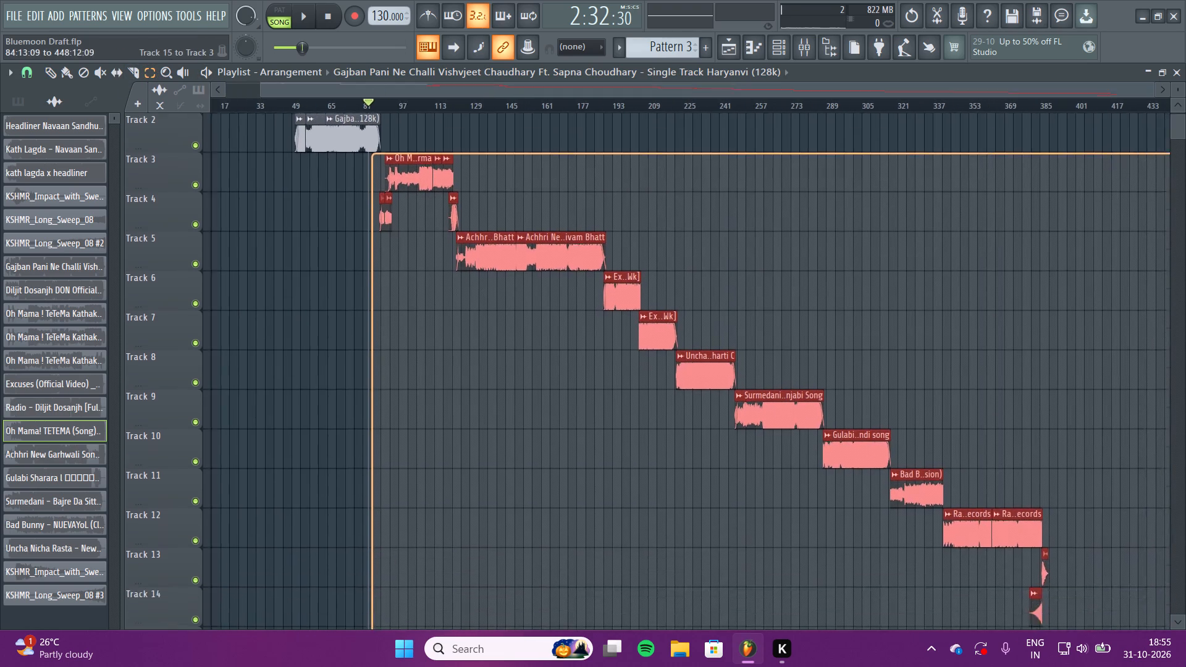
{"action": "left_click_drag", "start_coordinate": [1185, 666], "coordinate": [1175, 657]}
{"action": "scroll", "coordinate": [623, 400], "scroll_direction": "up", "scroll_amount": 6}
{"action": "right_click_drag", "start_coordinate": [407, 88], "coordinate": [313, 449]}
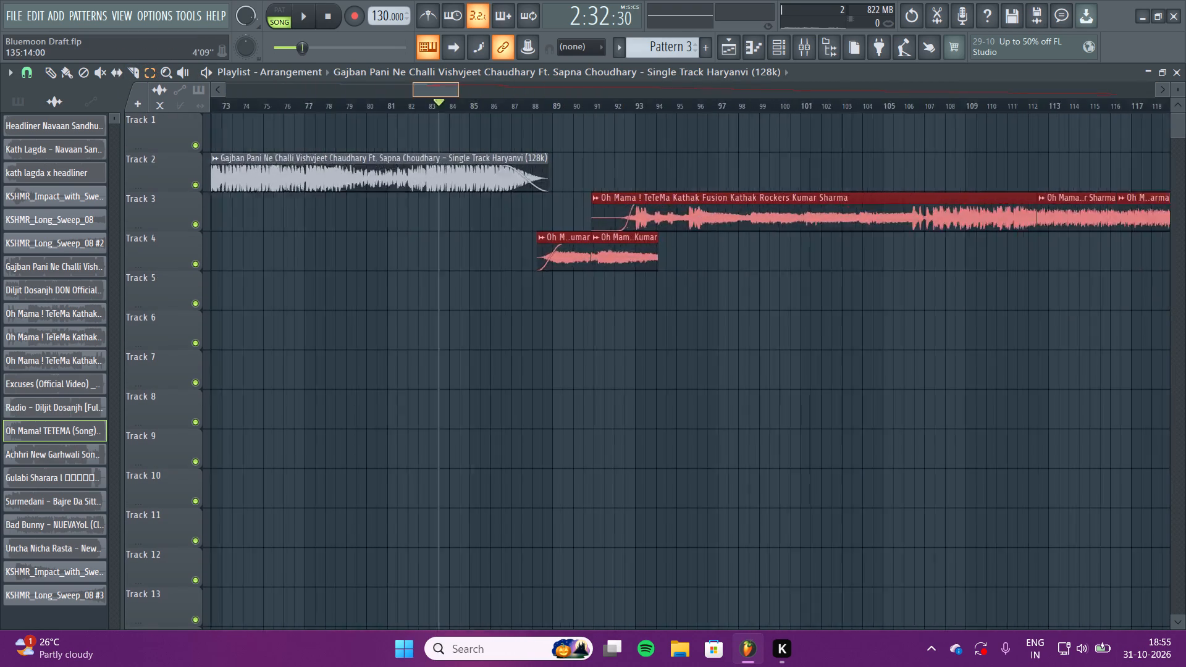
{"action": "right_click_drag", "start_coordinate": [313, 449], "coordinate": [300, 372]}
{"action": "left_click", "coordinate": [41, 69]}
{"action": "left_click", "coordinate": [47, 69]}
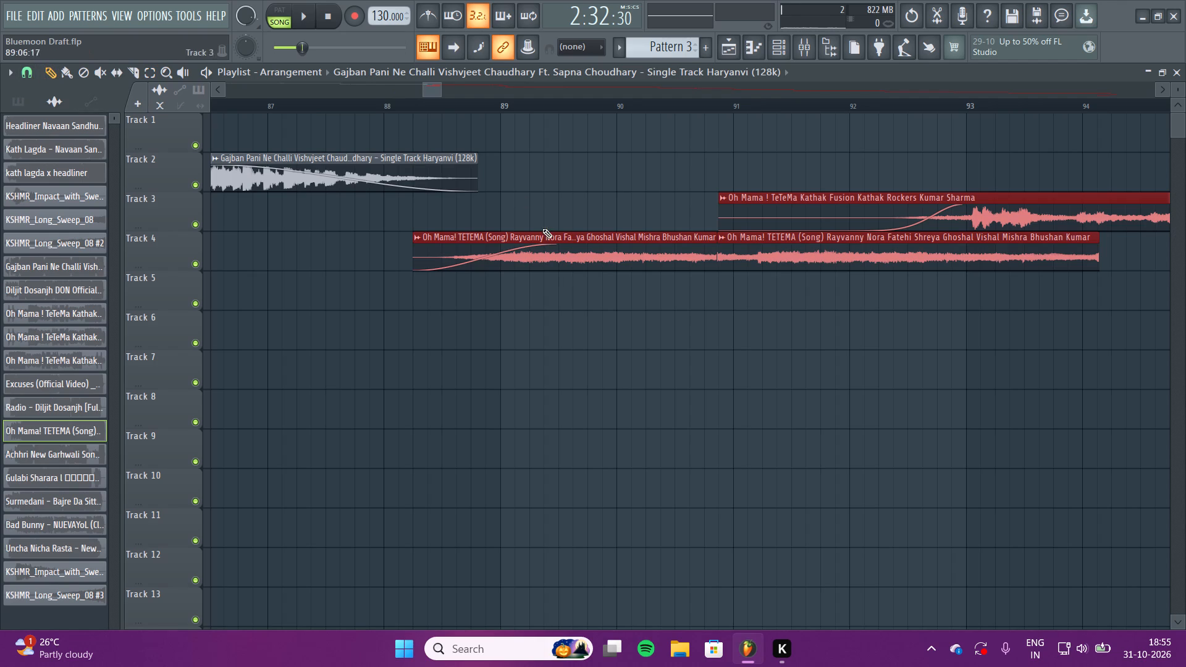
{"action": "left_click_drag", "start_coordinate": [580, 263], "coordinate": [973, 279]}
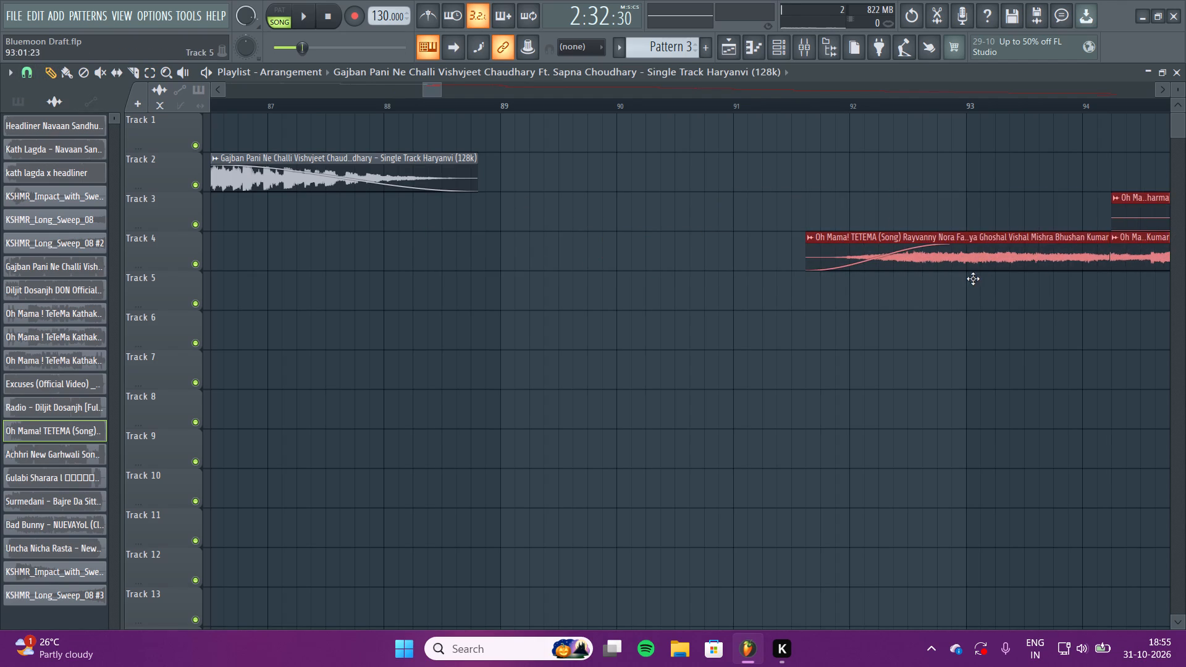
{"action": "left_click_drag", "start_coordinate": [973, 279], "coordinate": [650, 261]}
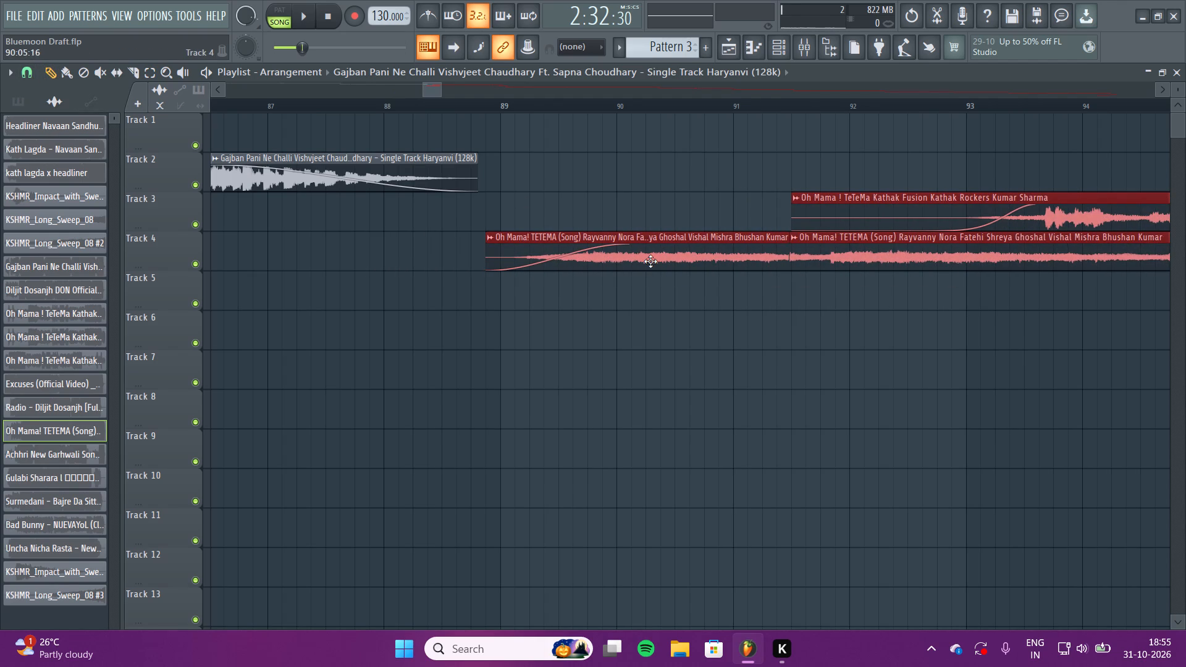
{"action": "left_click_drag", "start_coordinate": [650, 261], "coordinate": [659, 260]}
{"action": "left_click_drag", "start_coordinate": [659, 260], "coordinate": [904, 261]}
{"action": "right_click", "coordinate": [855, 313]}
Place a copy of the first Oh Mama! TETEMA clip on Track 4 at 88:07:00, before the original at bar 91.
{"action": "left_click", "coordinate": [899, 250]}
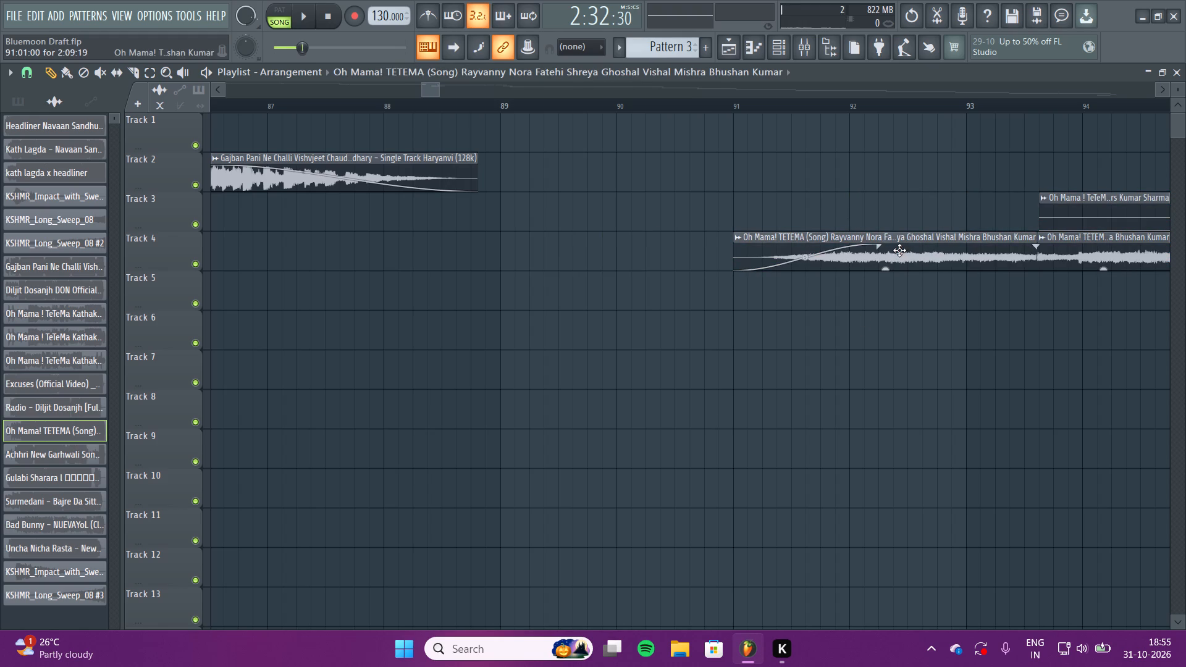
{"action": "left_click", "coordinate": [457, 262]}
{"action": "left_click_drag", "start_coordinate": [626, 259], "coordinate": [594, 262]}
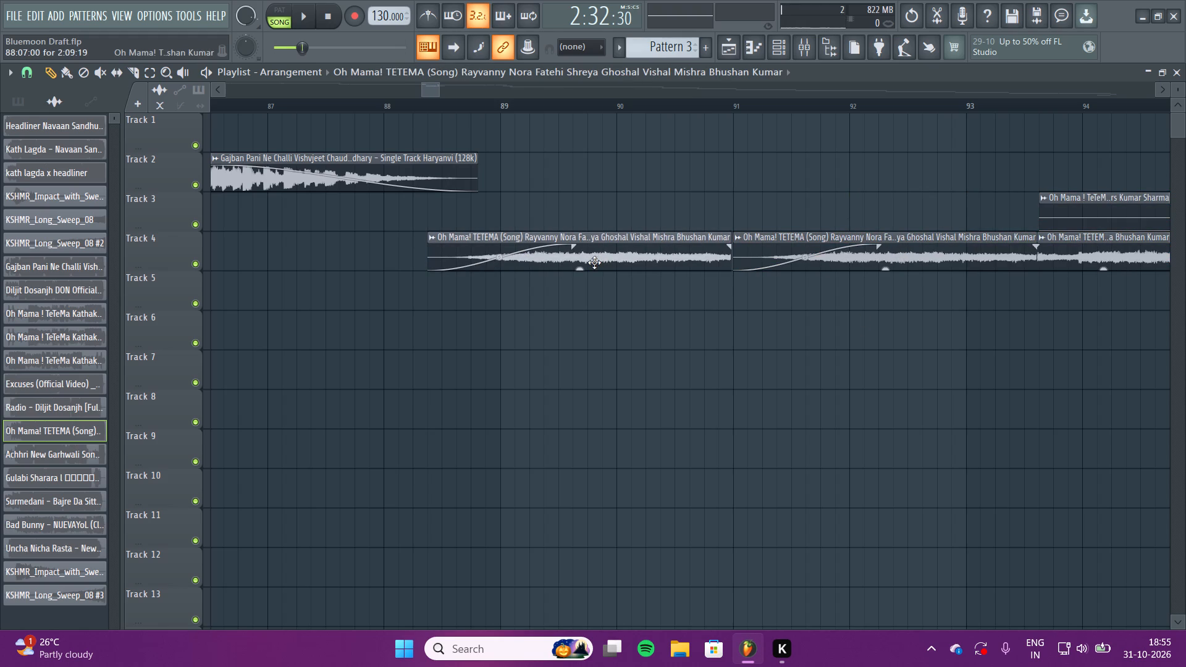
{"action": "left_click_drag", "start_coordinate": [594, 262], "coordinate": [598, 262]}
Remove the fade-in from the Oh Mama! TETEMA clip that starts at bar 91 on Track 4.
{"action": "left_click_drag", "start_coordinate": [878, 249], "coordinate": [571, 248]}
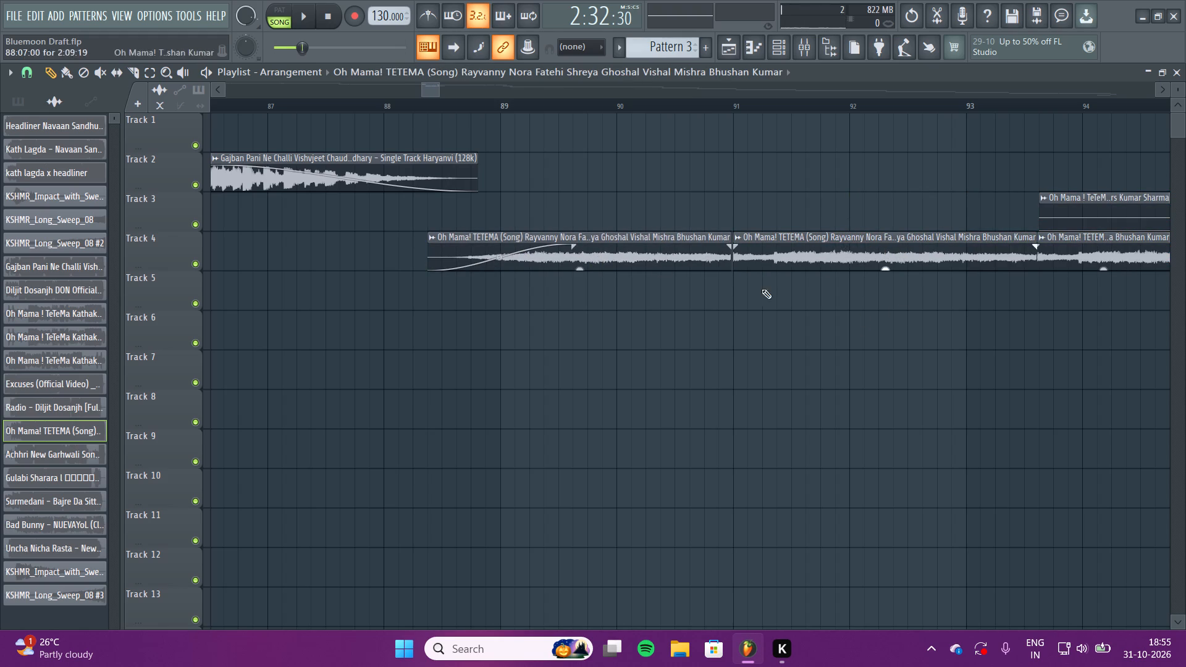
Shift the copied Oh Mama! TETEMA clip to 88:07:05 so its end meets the next clip at bar 91.
{"action": "right_click", "coordinate": [898, 308]}
{"action": "scroll", "coordinate": [743, 109], "scroll_direction": "up", "scroll_amount": 8}
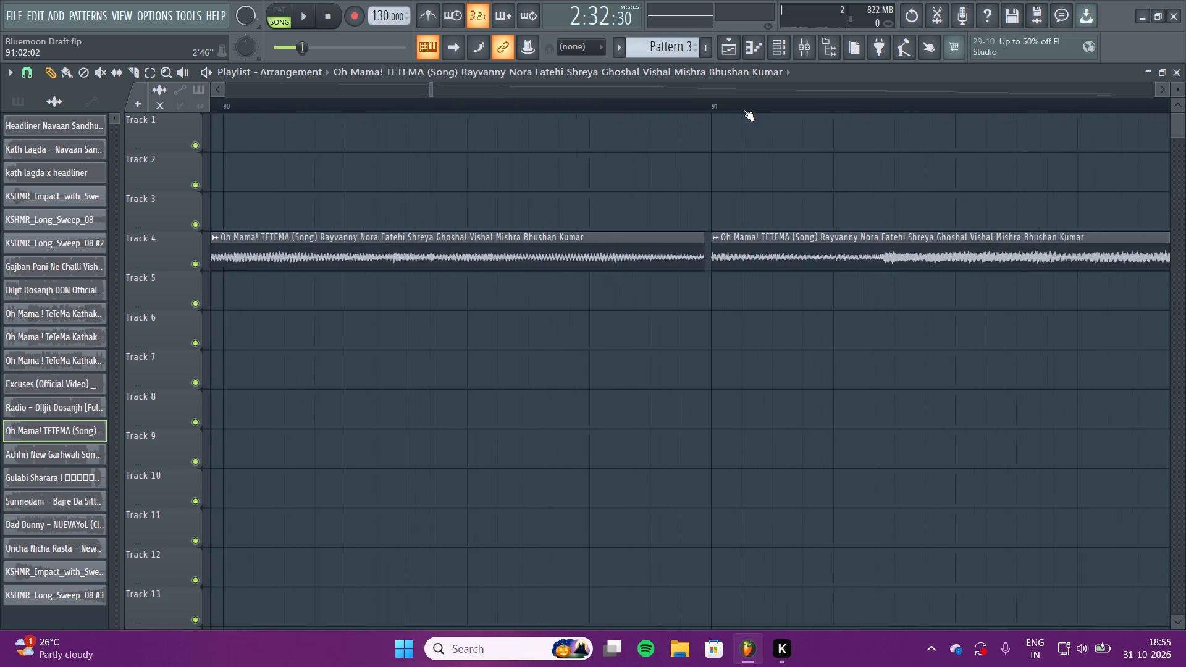
{"action": "scroll", "coordinate": [743, 109], "scroll_direction": "up", "scroll_amount": 20}
{"action": "left_click_drag", "start_coordinate": [610, 242], "coordinate": [631, 240]}
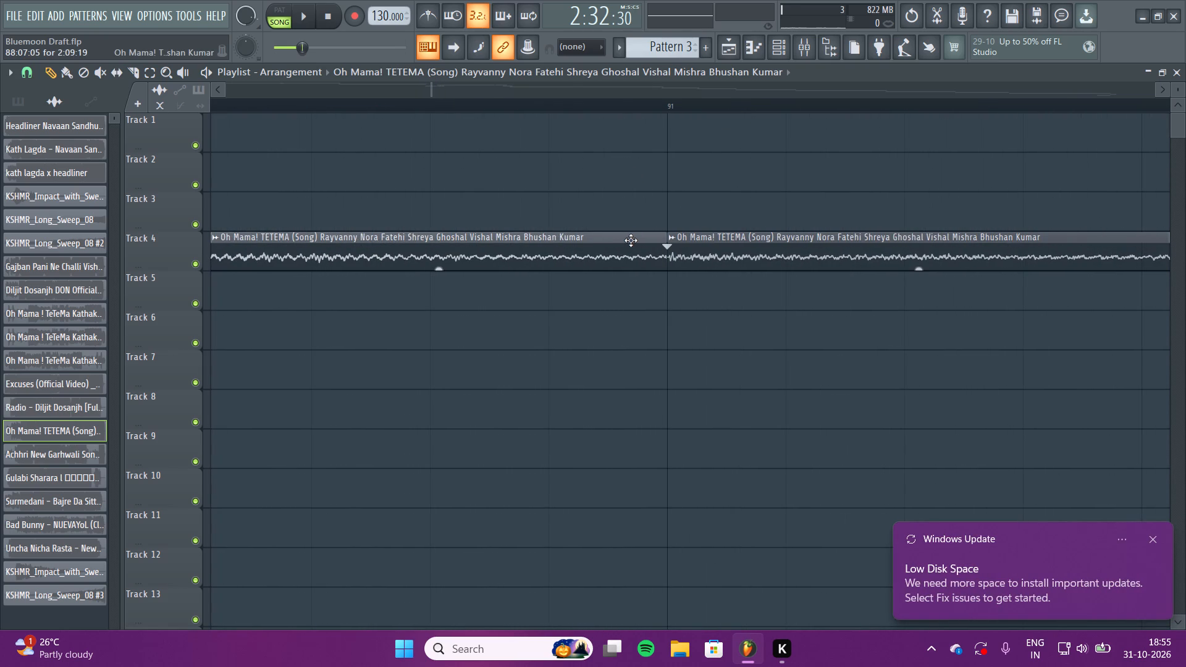
{"action": "left_click_drag", "start_coordinate": [631, 240], "coordinate": [634, 240]}
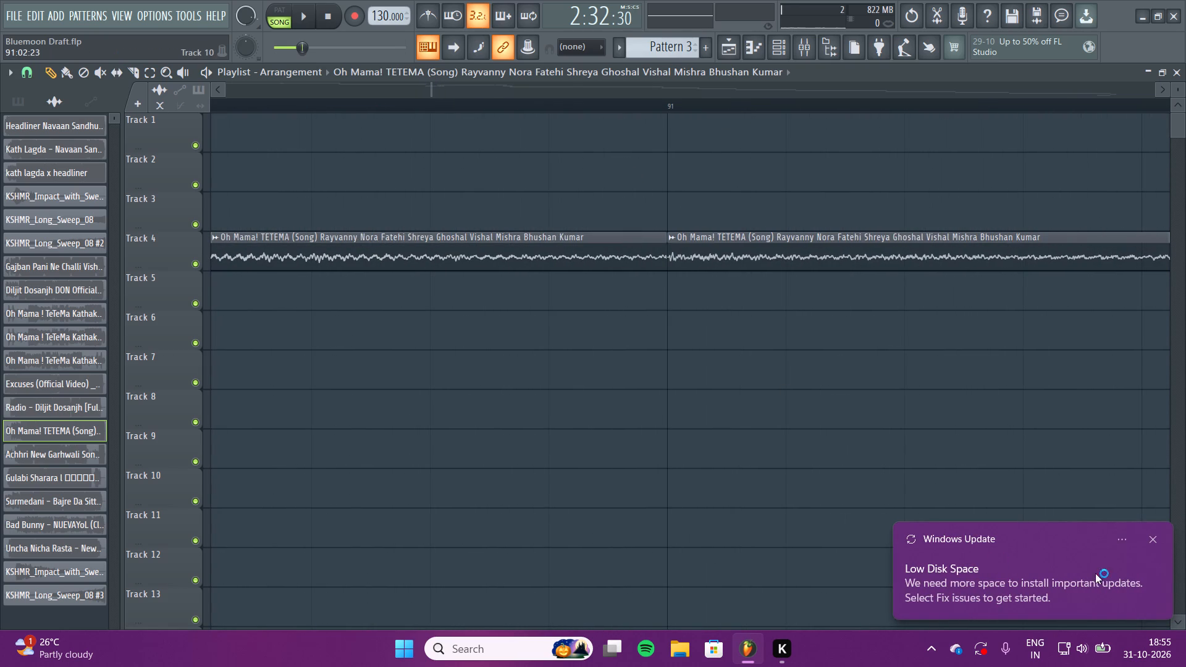
{"action": "left_click", "coordinate": [1154, 540]}
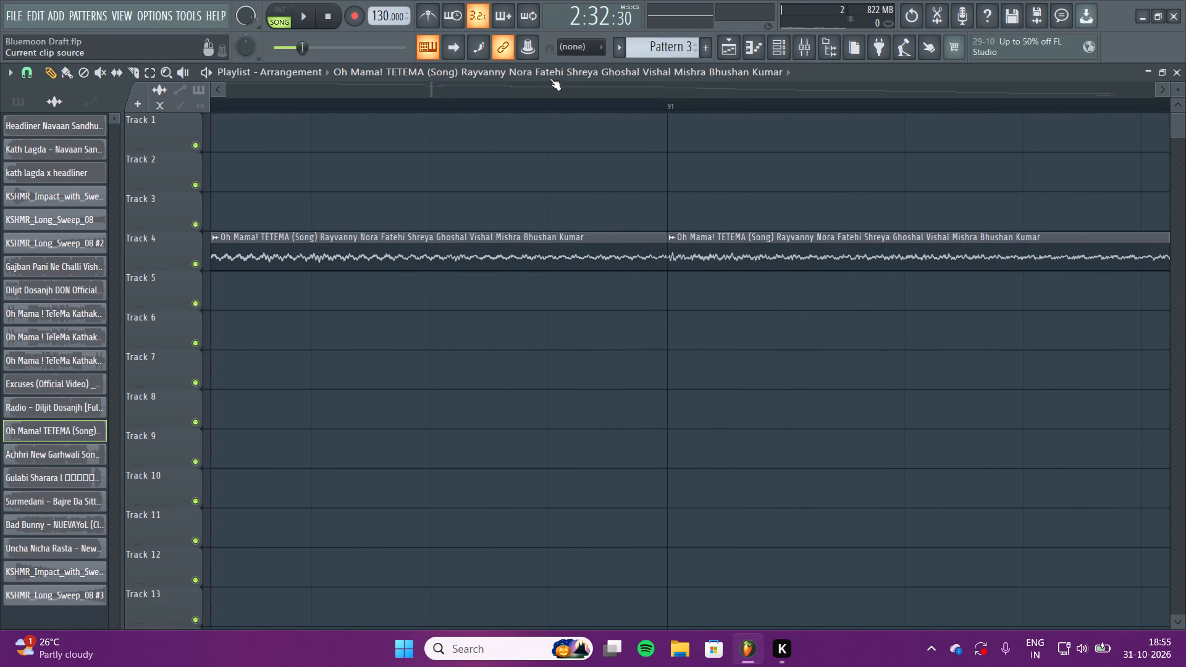
Lengthen the fade-in of the first Oh Mama! TETEMA clip on Track 4 to span the whole clip, up to bar 91.
{"action": "right_click_drag", "start_coordinate": [550, 85], "coordinate": [550, 382]}
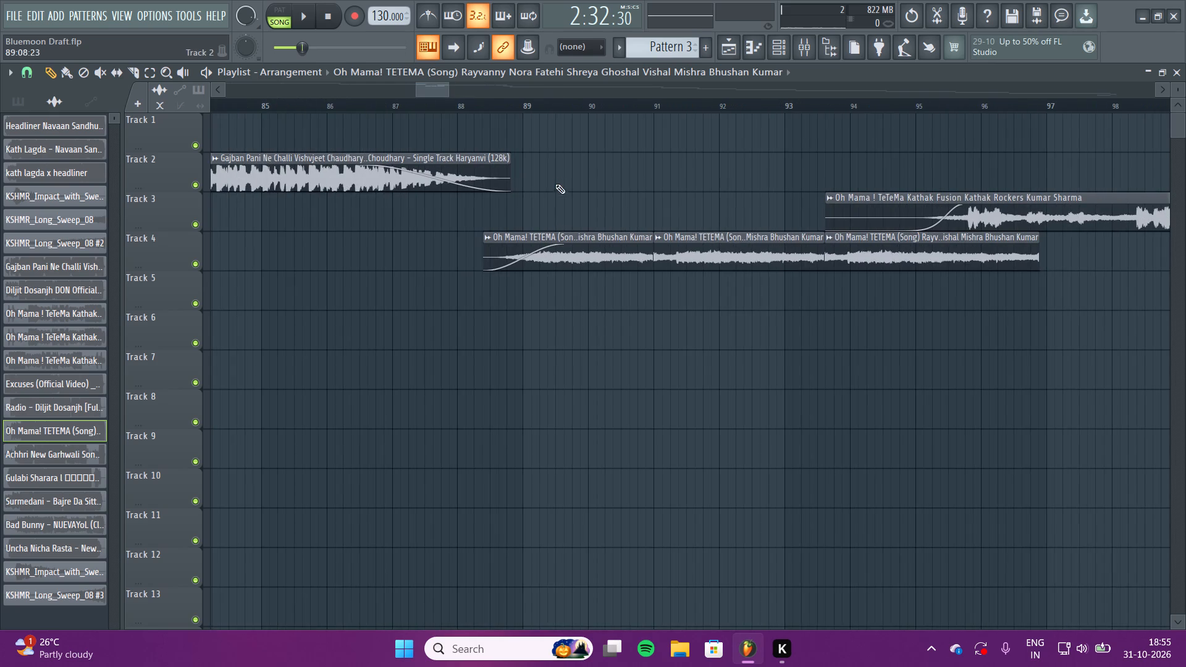
{"action": "left_click_drag", "start_coordinate": [563, 246], "coordinate": [693, 245]}
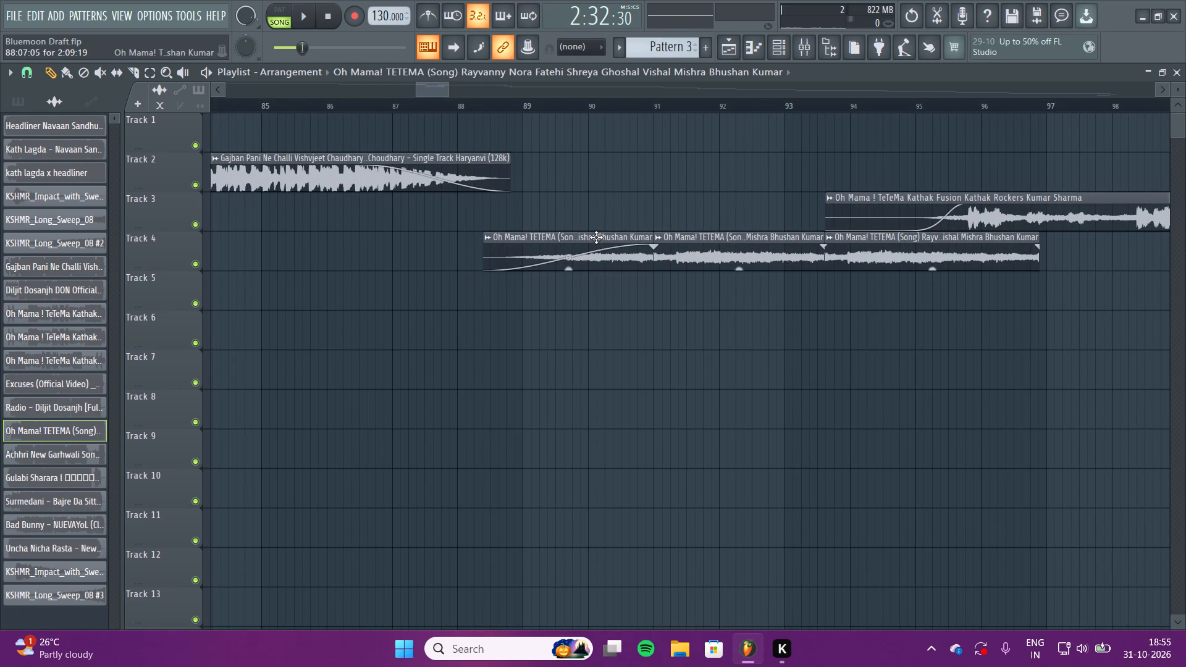
Play the song from just before bar 84 to check the transition from Gajban Pani Ne Challi into Oh Mama! TETEMA.
{"action": "right_click", "coordinate": [558, 89]}
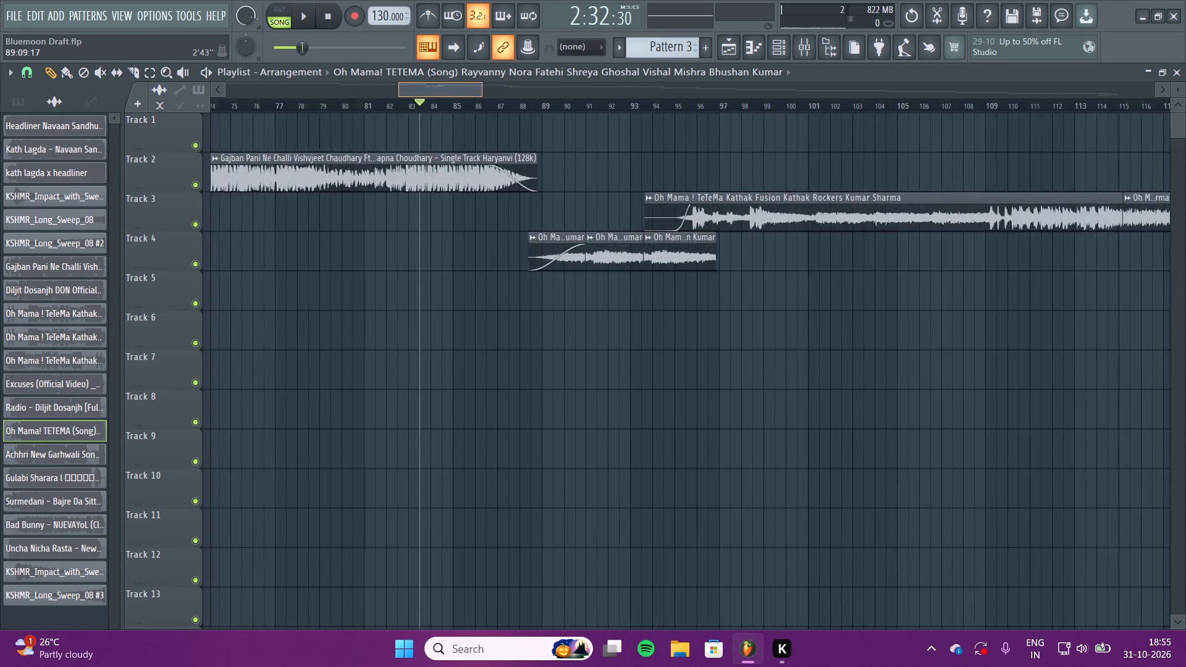
{"action": "key", "text": "space"}
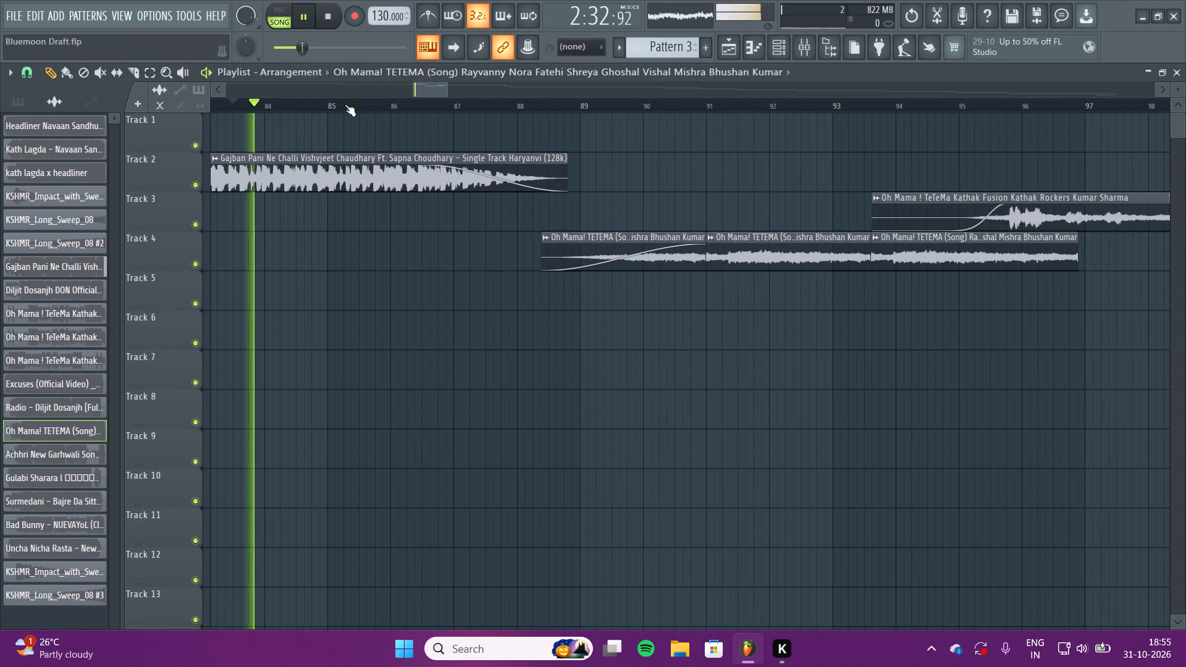
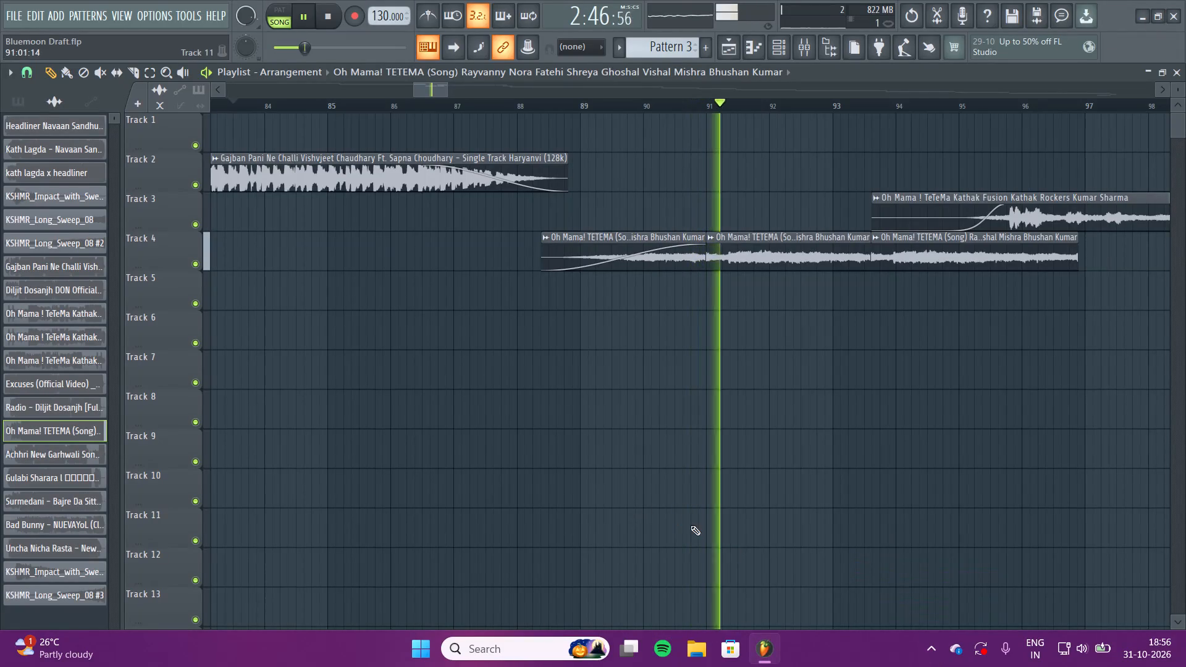
Listen on through the Oh Mama! TETEMA clips into Oh Mama ! TeTeMa Kathak Fusion, up to about bar 97, and stop playback.
{"action": "right_click", "coordinate": [658, 472]}
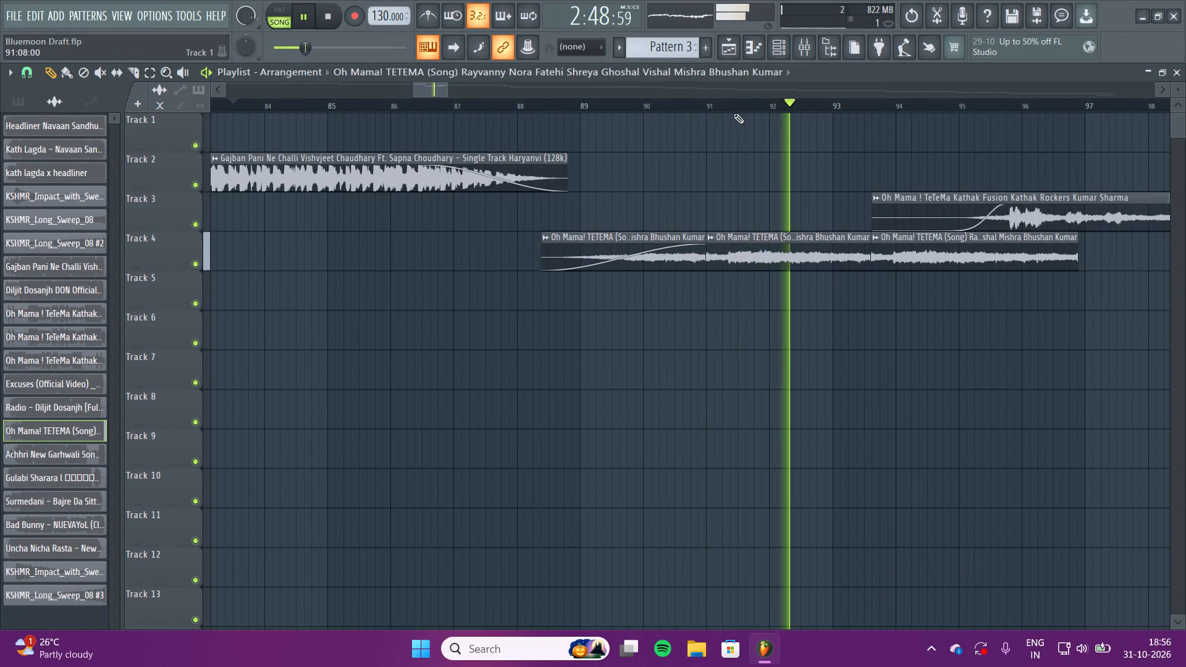
{"action": "right_click_drag", "start_coordinate": [710, 94], "coordinate": [710, 72]}
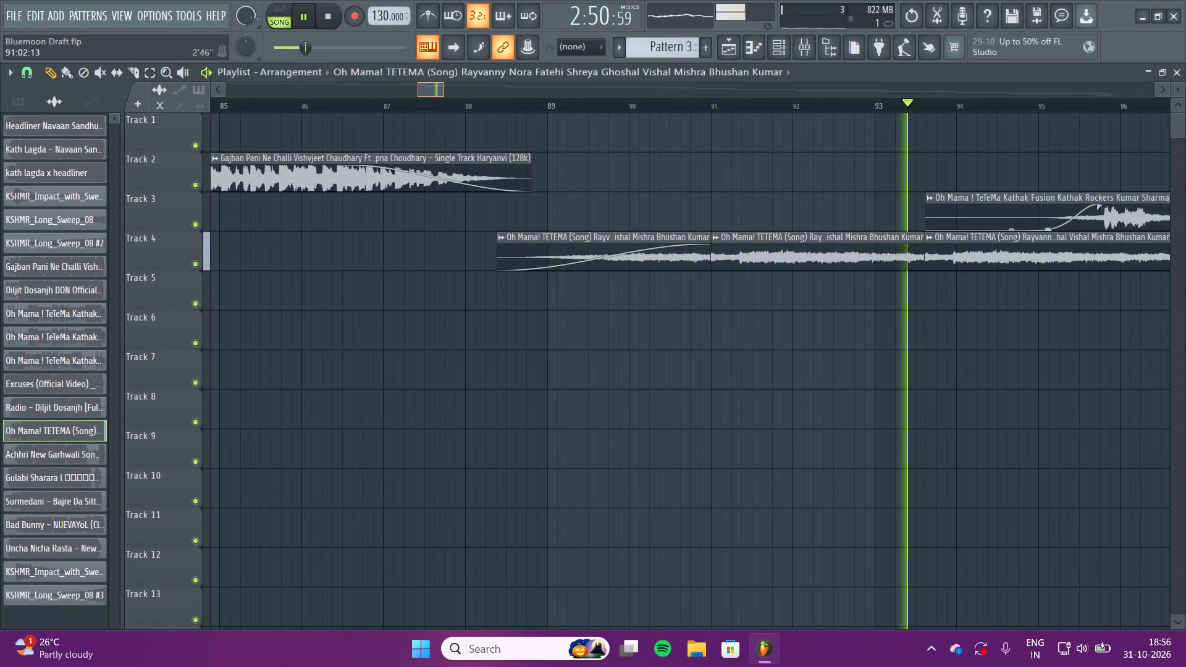
{"action": "right_click_drag", "start_coordinate": [710, 72], "coordinate": [730, 131]}
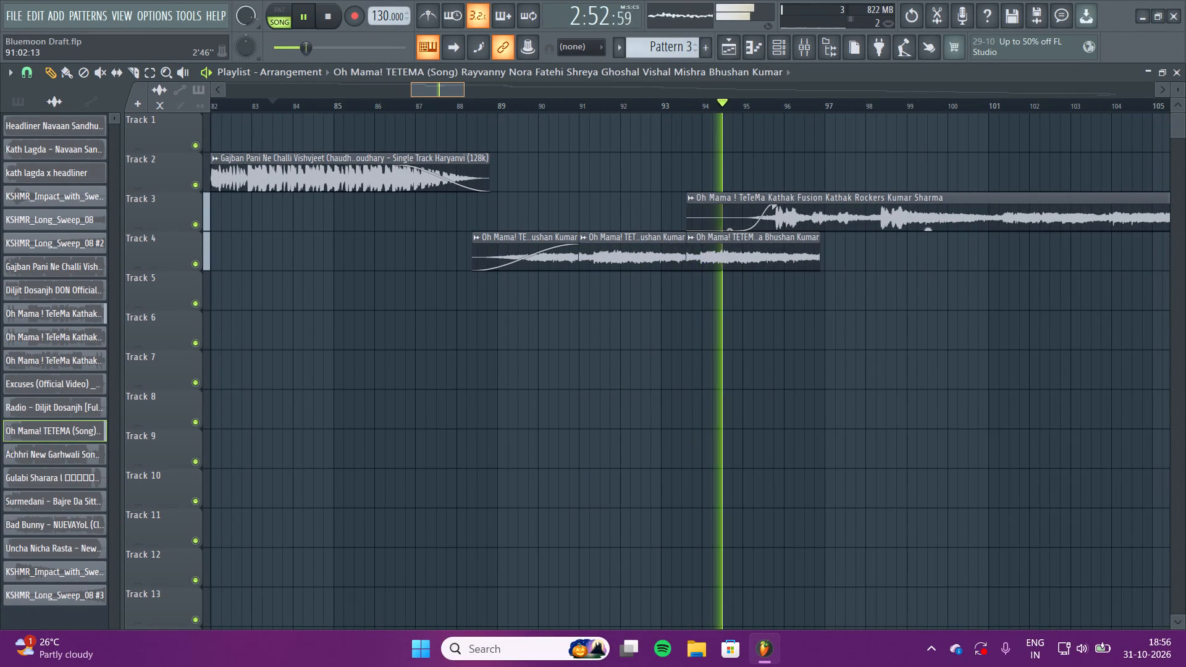
{"action": "right_click_drag", "start_coordinate": [730, 131], "coordinate": [740, 165]}
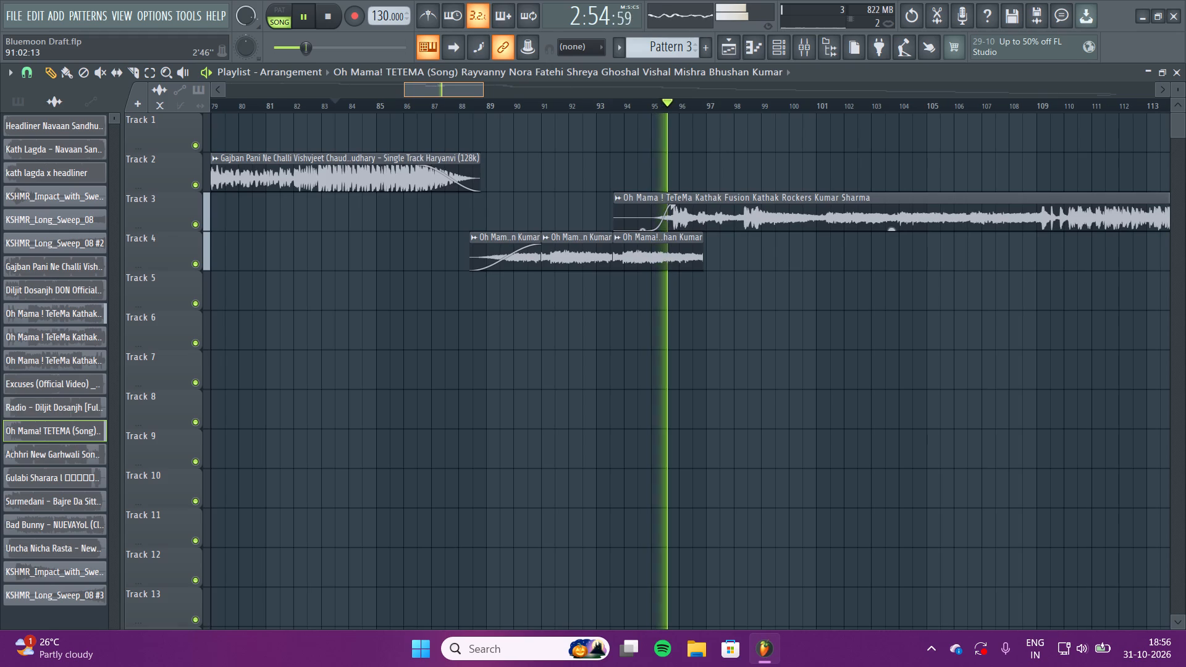
{"action": "right_click_drag", "start_coordinate": [740, 165], "coordinate": [749, 193]}
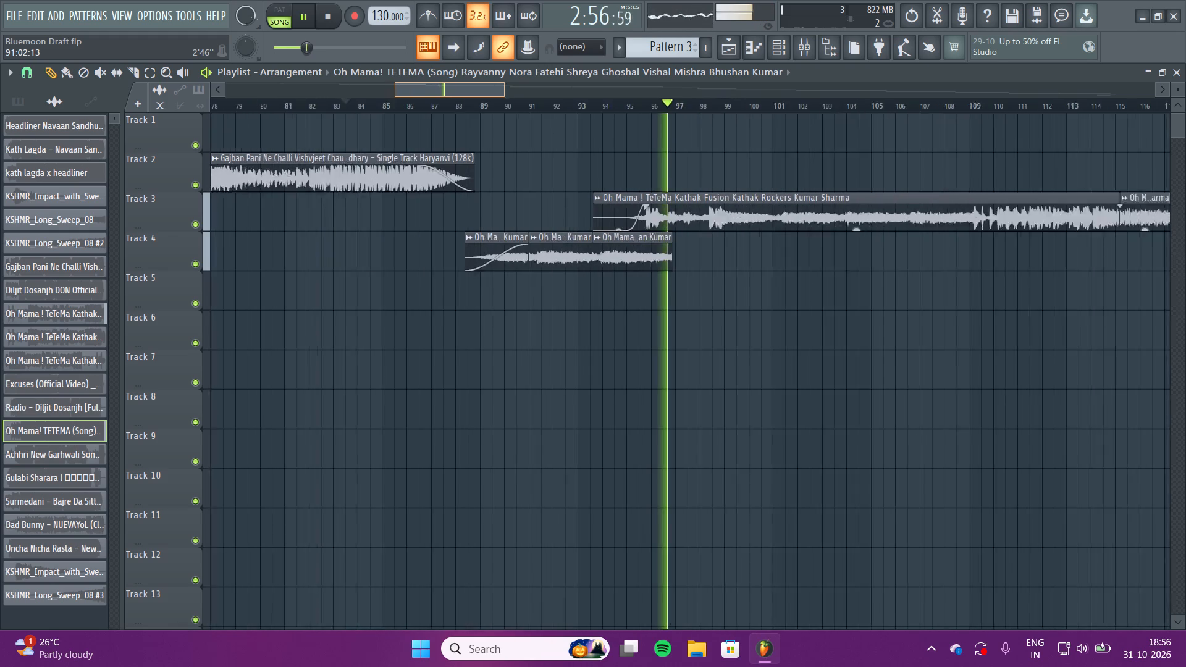
{"action": "right_click_drag", "start_coordinate": [749, 193], "coordinate": [751, 198]}
{"action": "key", "text": "space"}
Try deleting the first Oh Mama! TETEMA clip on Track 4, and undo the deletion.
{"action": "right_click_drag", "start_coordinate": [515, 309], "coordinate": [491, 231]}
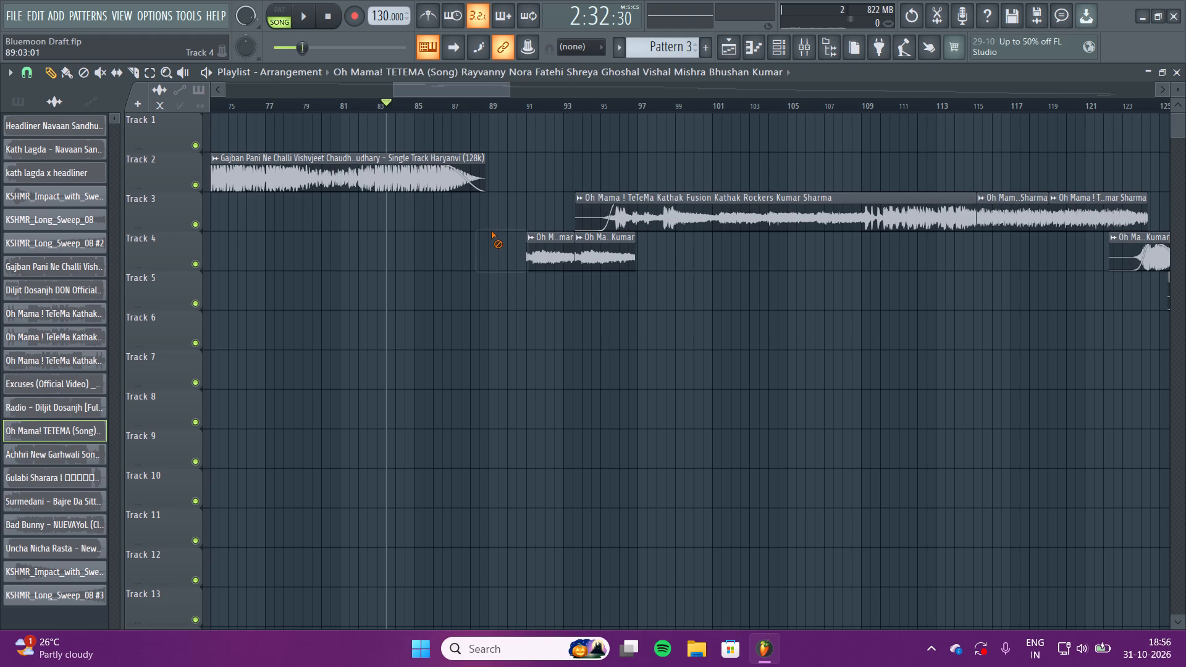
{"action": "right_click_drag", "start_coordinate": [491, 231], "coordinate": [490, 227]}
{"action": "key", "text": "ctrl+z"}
Undo the recent clip edits back to before the extra Oh Mama! TETEMA clip, leaving two clips on Track 4 before bar 95.
{"action": "key", "text": "ctrl+z"}
{"action": "key", "text": "ctrl+z"}
{"action": "key", "text": "ctrl+z"}
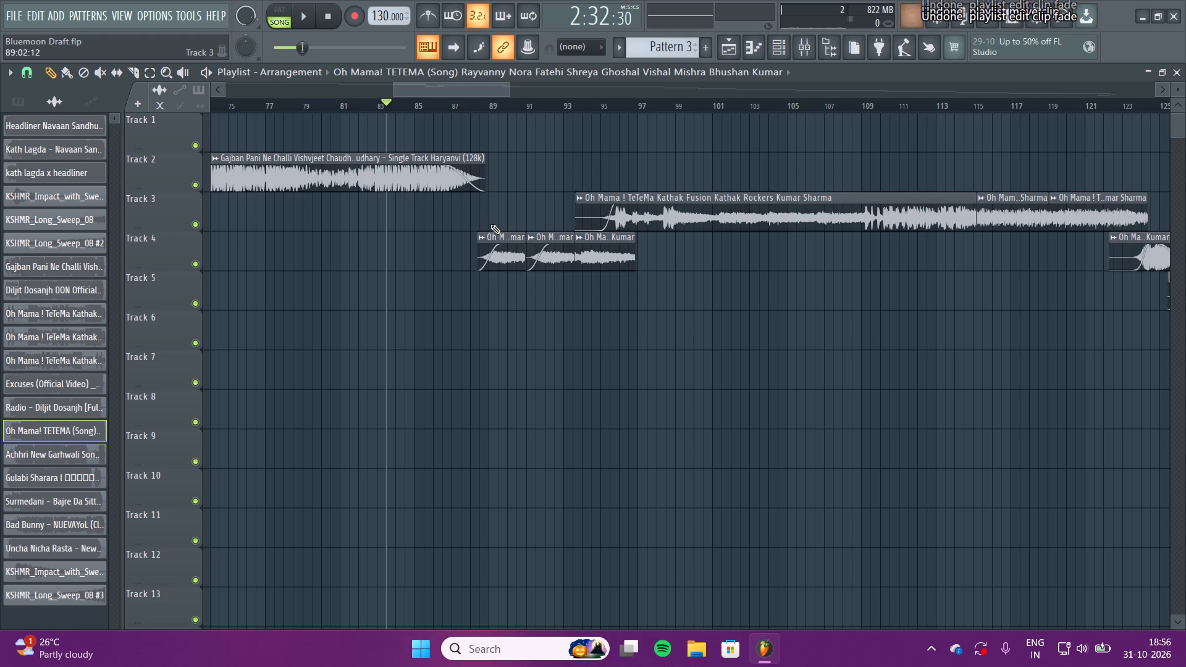
{"action": "key", "text": "ctrl+z"}
{"action": "key", "text": "ctrl+z"}
{"action": "key", "text": "ctrl+z"}
{"action": "key", "text": "ctrl+z"}
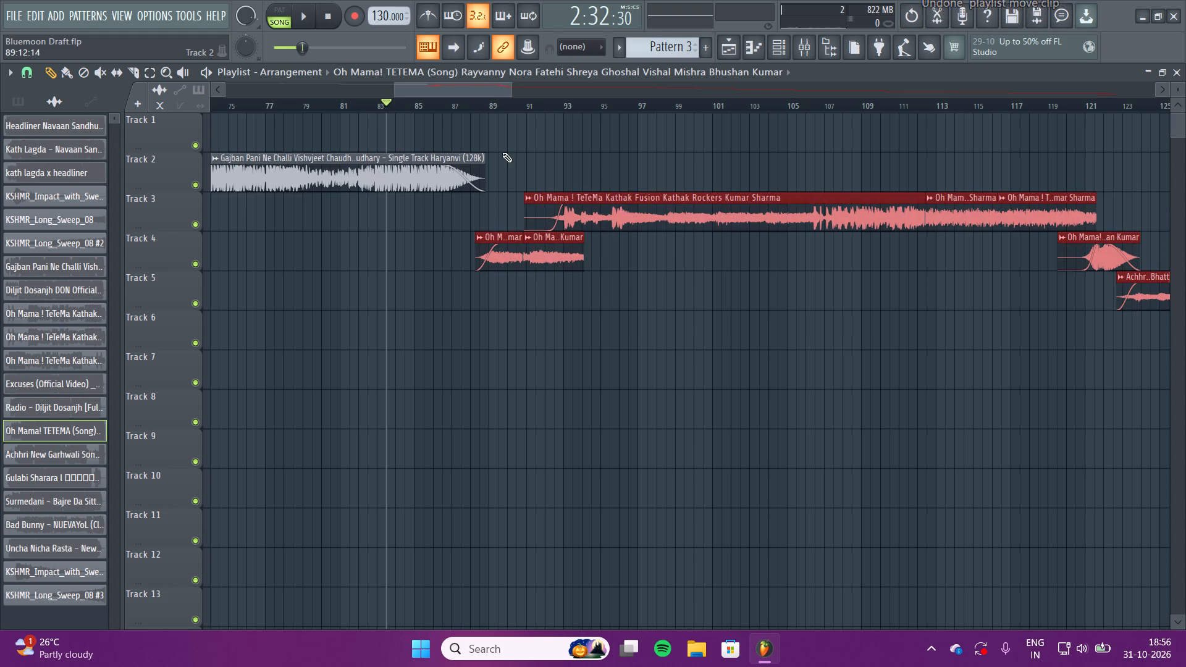
{"action": "right_click", "coordinate": [508, 185]}
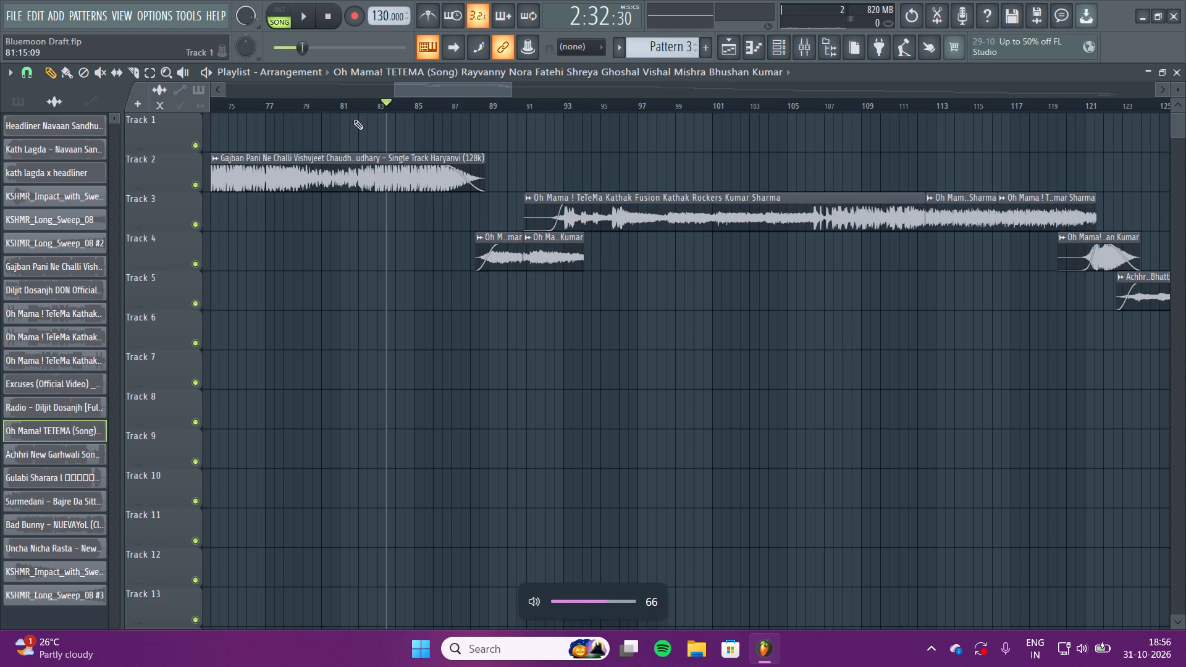
Play the song from just before bar 84 to check the transition from Gajban Pani Ne Challi into Oh Mama! TETEMA.
{"action": "key", "text": "space"}
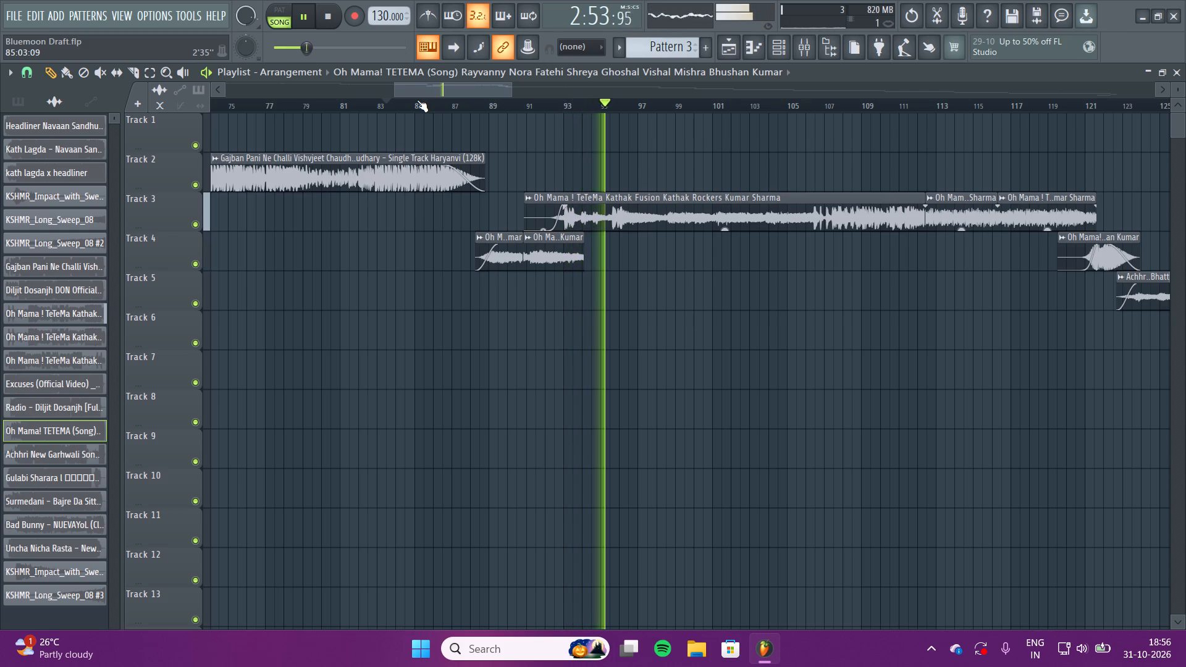
Play from about bar 115 to check the transition from Oh Mama ! TeTeMa Kathak Fusion into Achhri New Garhwali Song.
{"action": "right_click_drag", "start_coordinate": [436, 83], "coordinate": [470, 57]}
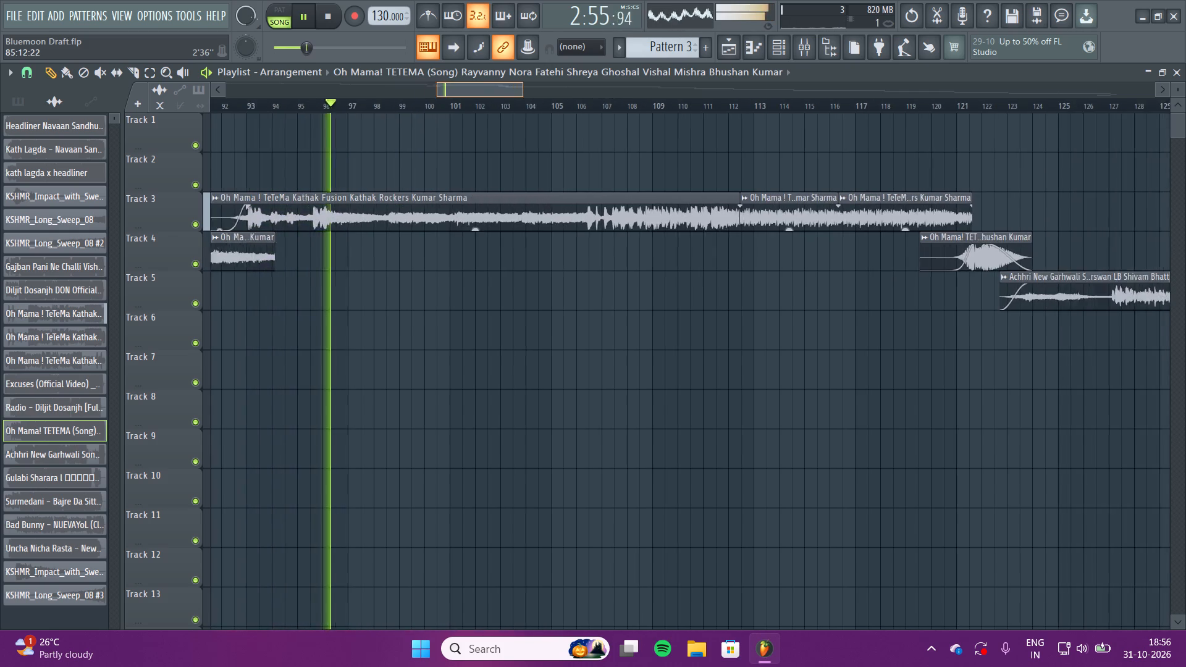
{"action": "right_click_drag", "start_coordinate": [470, 57], "coordinate": [494, 60]}
{"action": "right_click_drag", "start_coordinate": [436, 83], "coordinate": [450, 98]}
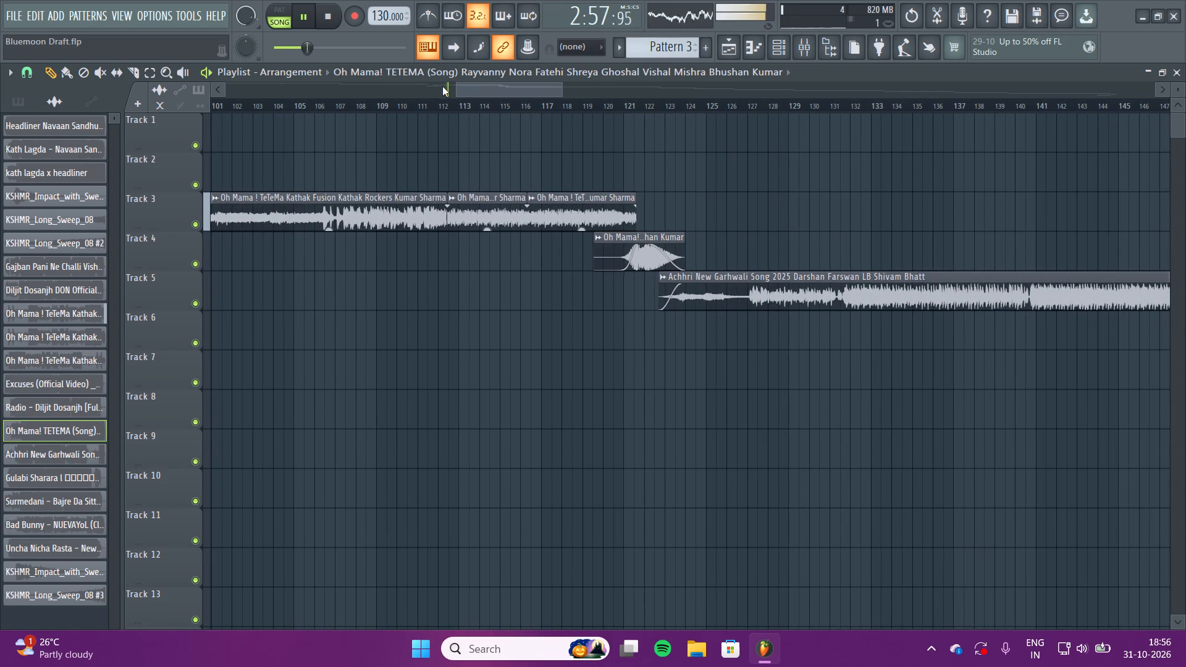
{"action": "left_click", "coordinate": [502, 101]}
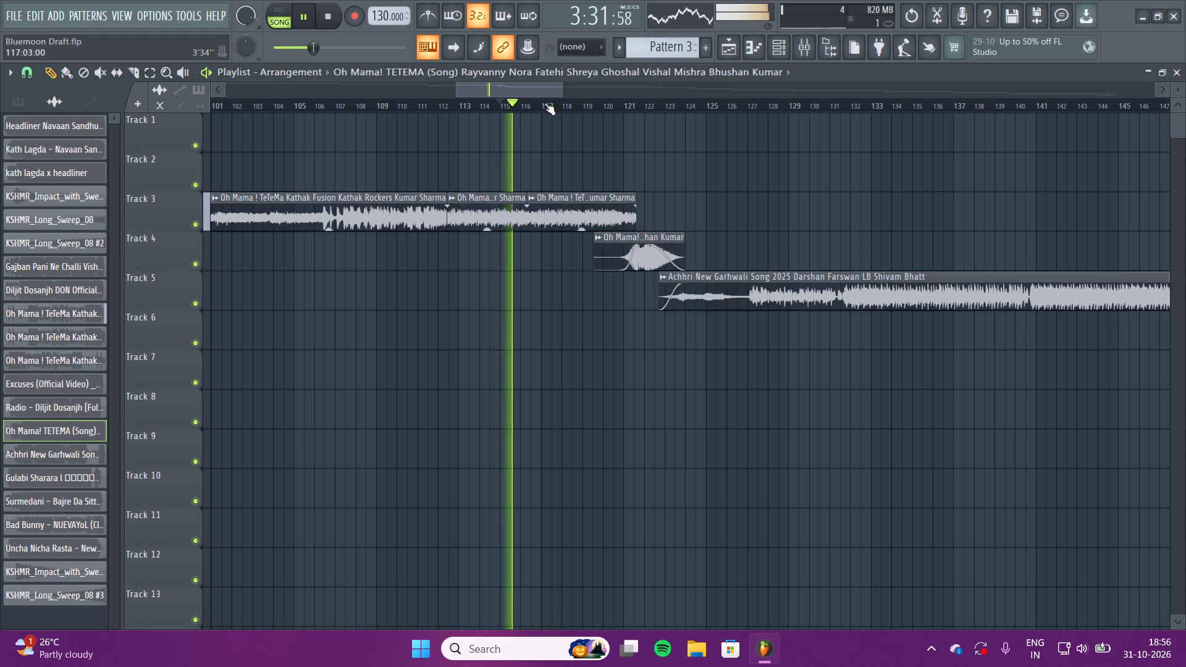
{"action": "right_click_drag", "start_coordinate": [552, 90], "coordinate": [543, 46]}
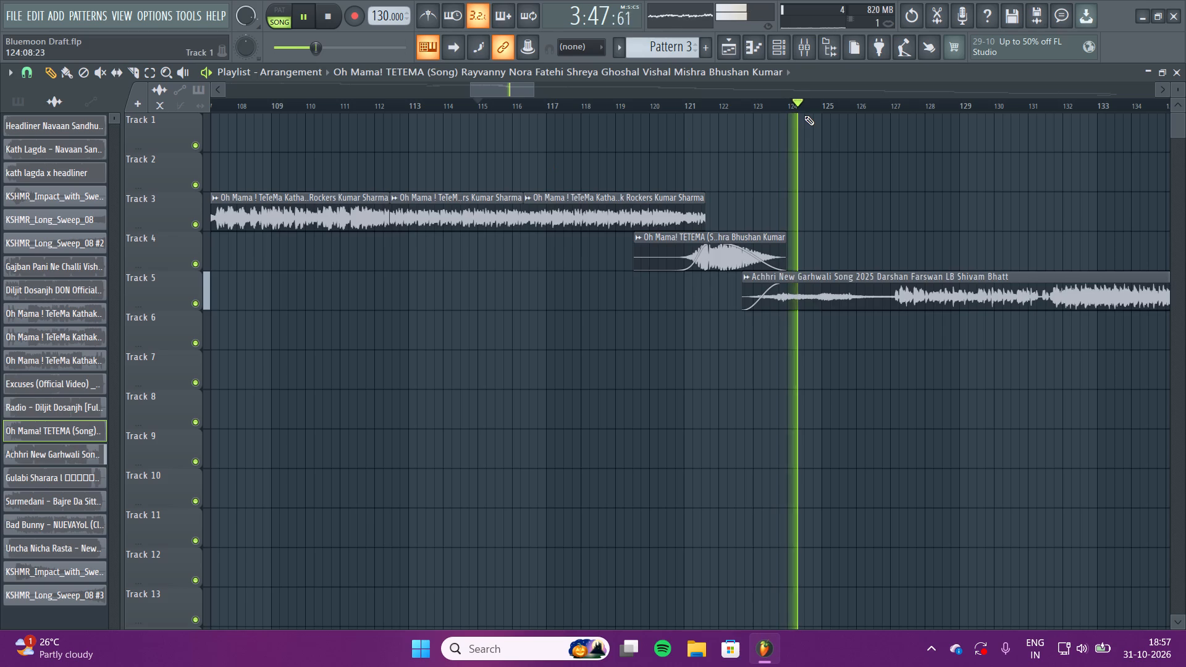
Play from about bar 184 to check the transition from Achhri New Garhwali Song into Excuses.
{"action": "scroll", "coordinate": [741, 298], "scroll_direction": "left", "scroll_amount": 4}
{"action": "scroll", "coordinate": [741, 298], "scroll_direction": "down", "scroll_amount": 8, "text": "ctrl"}
{"action": "scroll", "coordinate": [741, 298], "scroll_direction": "left", "scroll_amount": 1}
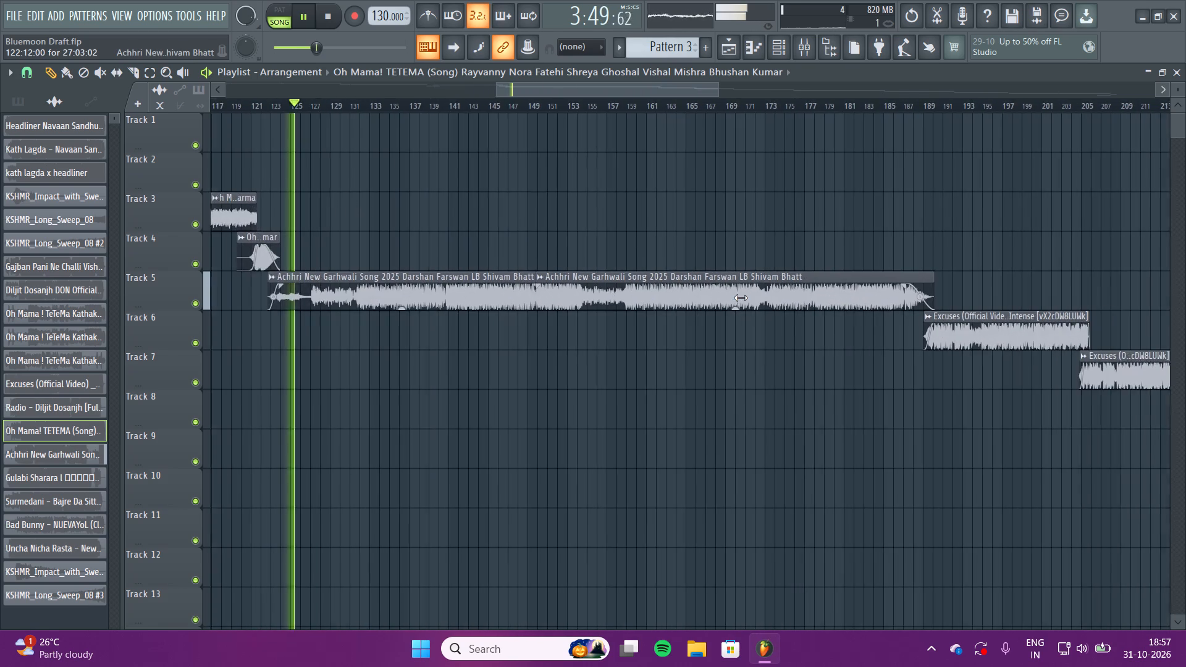
{"action": "scroll", "coordinate": [741, 298], "scroll_direction": "left", "scroll_amount": 2}
{"action": "left_click", "coordinate": [628, 100]}
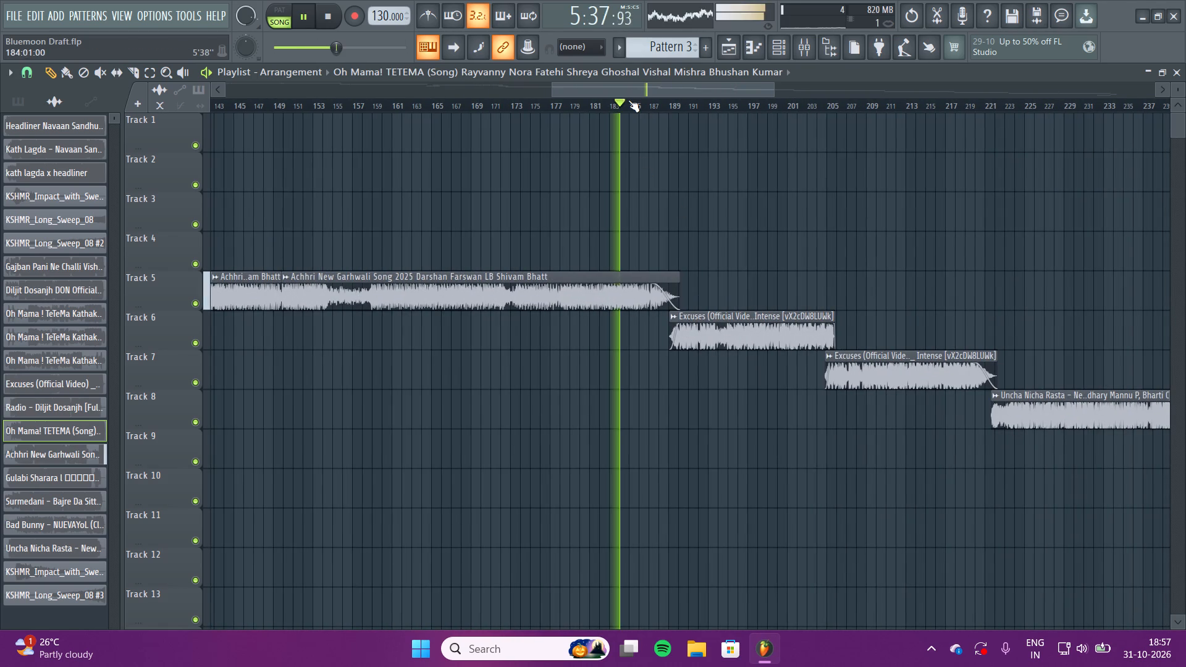
{"action": "scroll", "coordinate": [741, 287], "scroll_direction": "up", "scroll_amount": 6, "text": "ctrl"}
{"action": "scroll", "coordinate": [502, 309], "scroll_direction": "up", "scroll_amount": 1, "text": "ctrl"}
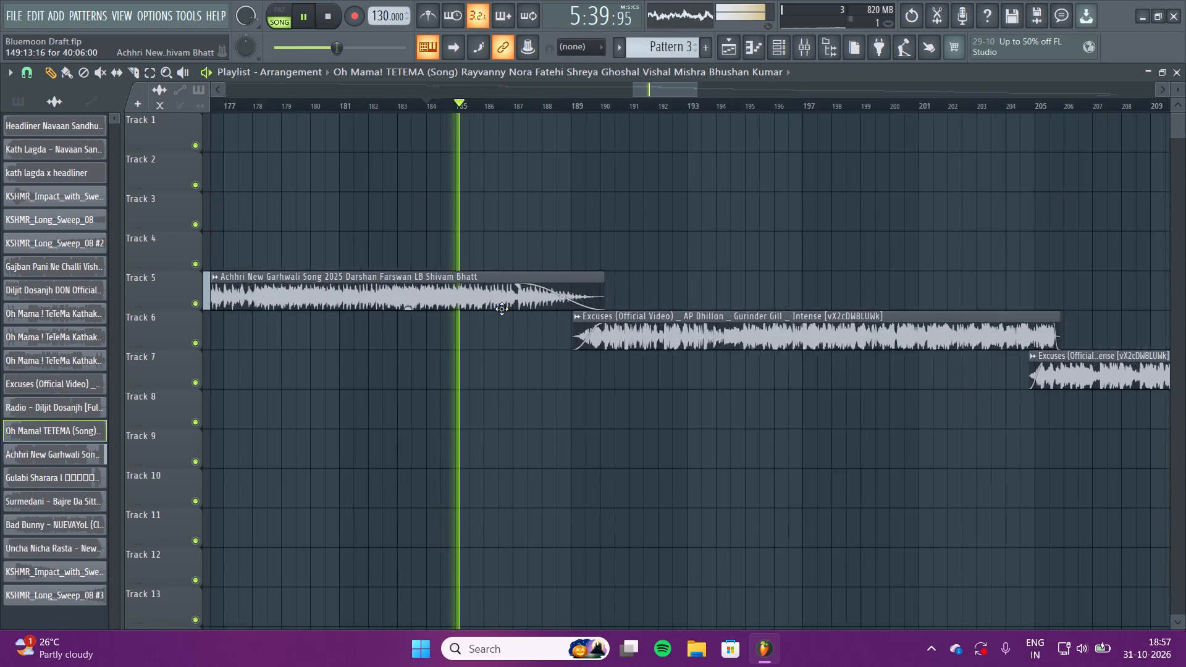
{"action": "scroll", "coordinate": [502, 309], "scroll_direction": "up", "scroll_amount": 2, "text": "ctrl"}
{"action": "scroll", "coordinate": [502, 309], "scroll_direction": "left", "scroll_amount": 1}
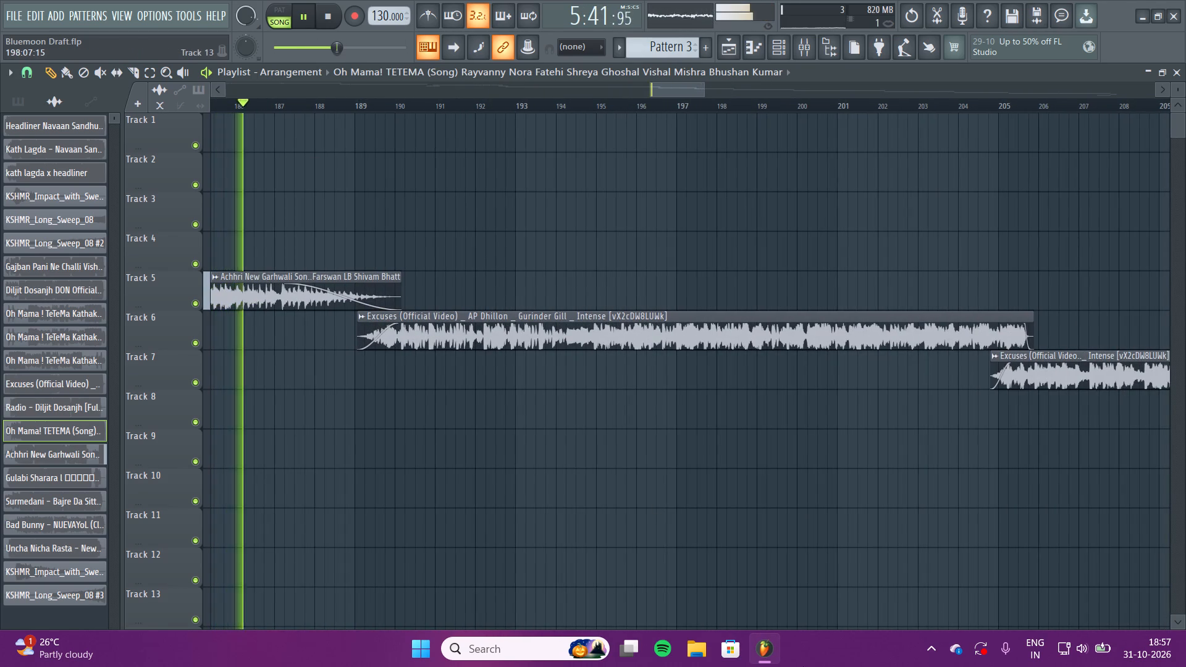
{"action": "left_click", "coordinate": [925, 653]}
{"action": "left_click", "coordinate": [925, 653]}
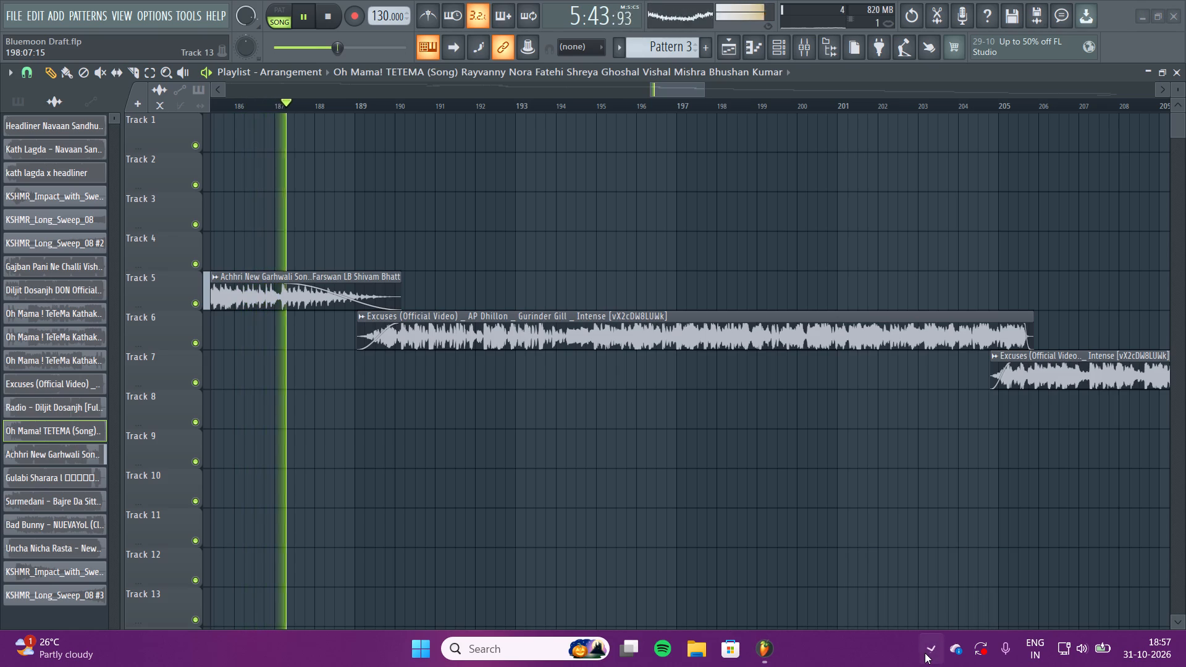
{"action": "right_click", "coordinate": [568, 530]}
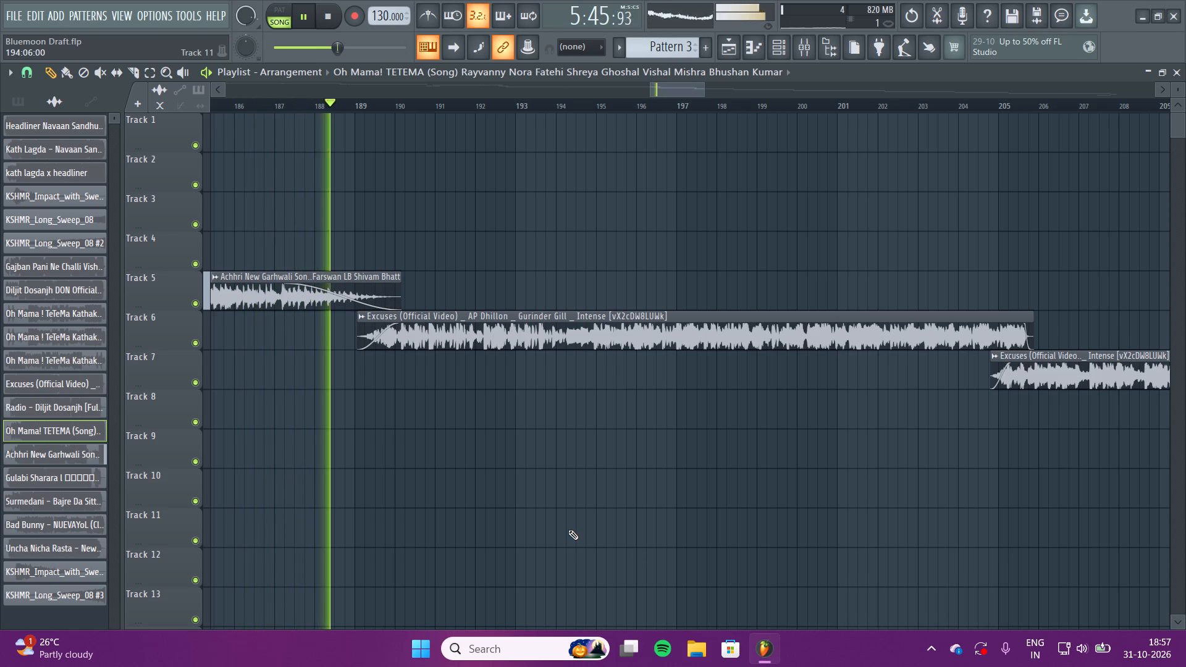
{"action": "scroll", "coordinate": [568, 530], "scroll_direction": "left", "scroll_amount": 1}
{"action": "scroll", "coordinate": [568, 530], "scroll_direction": "down", "scroll_amount": 3, "text": "ctrl"}
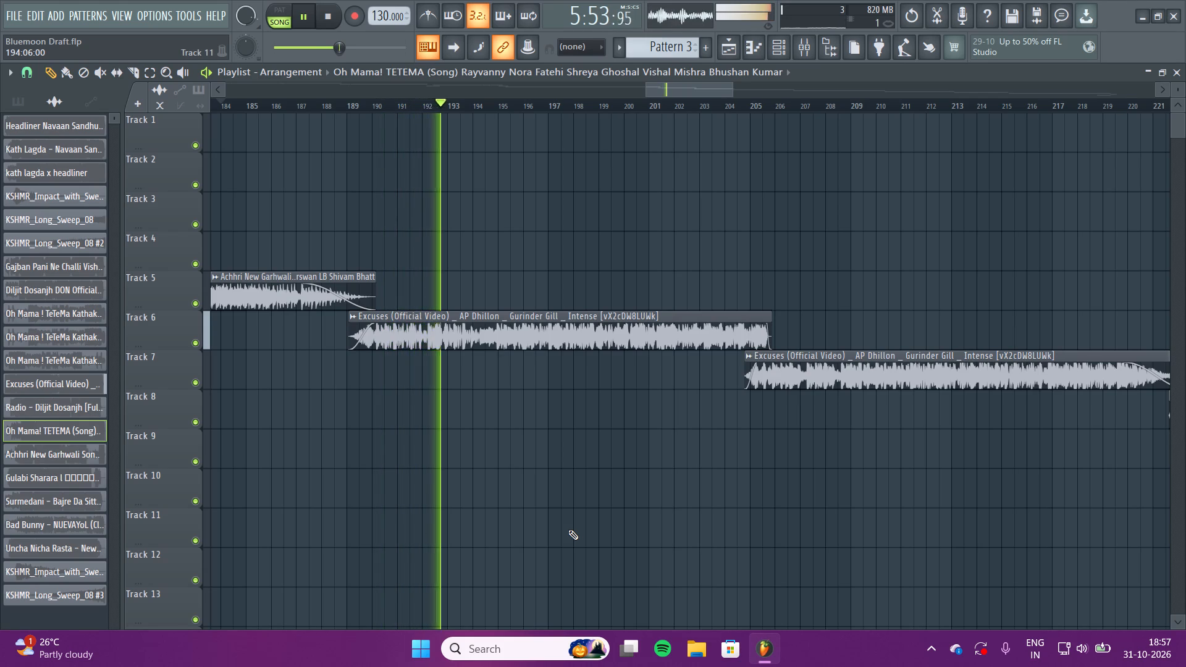
Play from about bar 204 to check the overlap between the Excuses clips on Tracks 6 and 7.
{"action": "scroll", "coordinate": [568, 530], "scroll_direction": "up", "scroll_amount": 5, "text": "ctrl"}
{"action": "scroll", "coordinate": [568, 530], "scroll_direction": "left", "scroll_amount": 1}
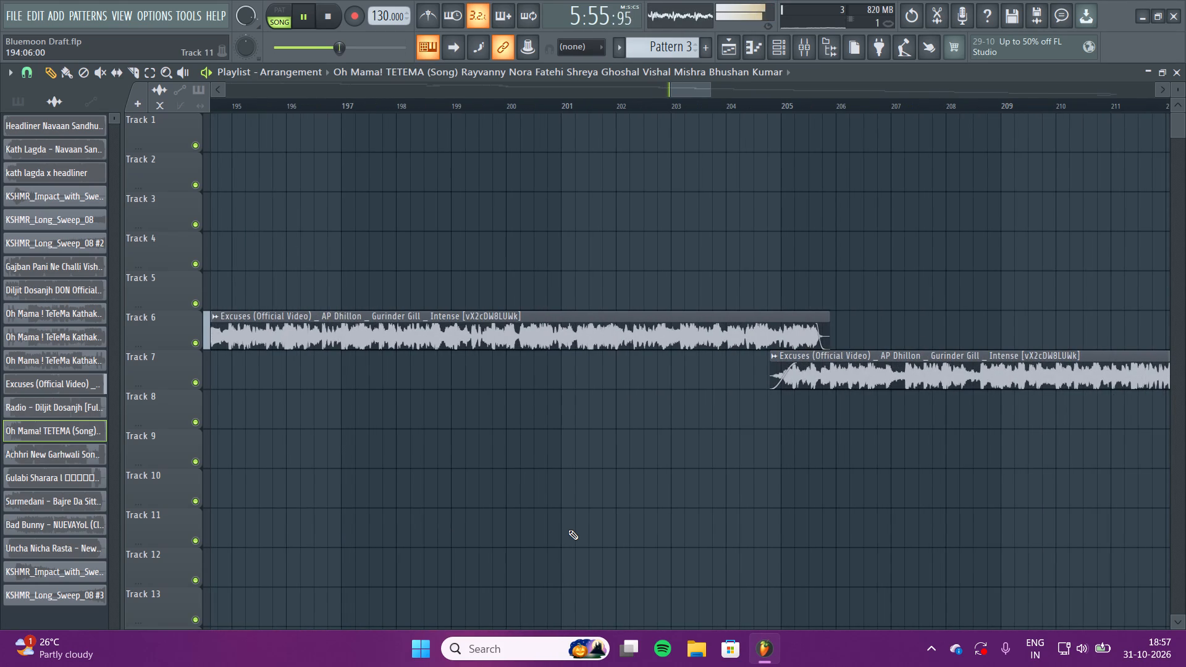
{"action": "scroll", "coordinate": [568, 530], "scroll_direction": "left", "scroll_amount": 1}
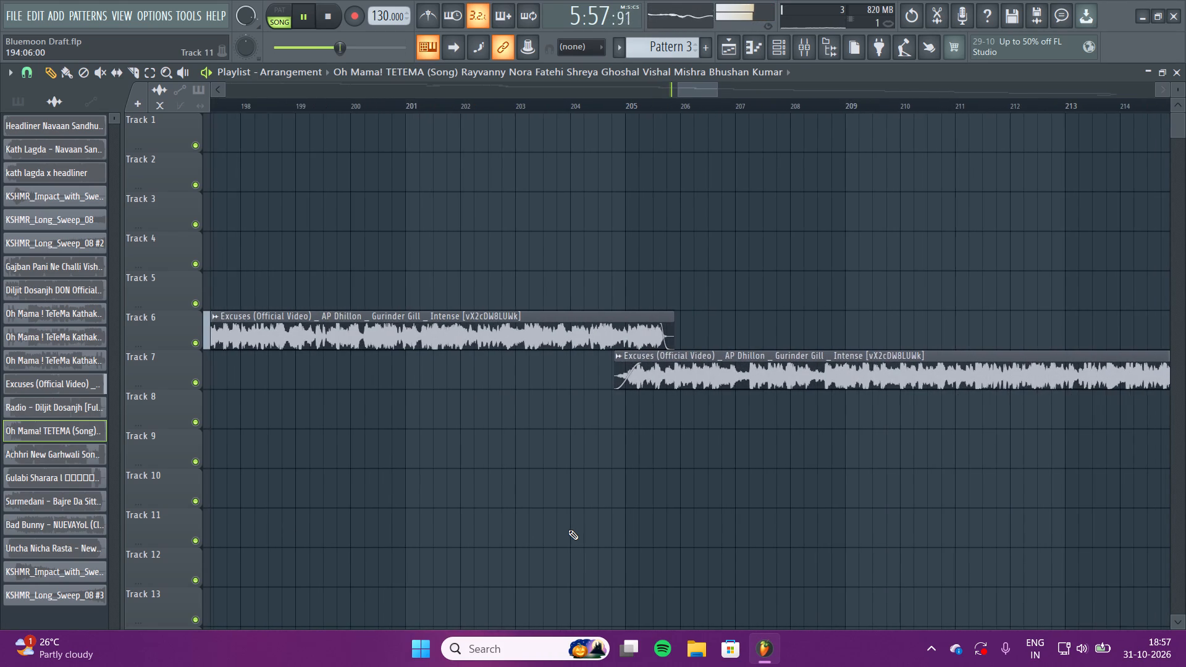
{"action": "scroll", "coordinate": [568, 530], "scroll_direction": "down", "scroll_amount": 3, "text": "ctrl"}
{"action": "left_click", "coordinate": [568, 99]}
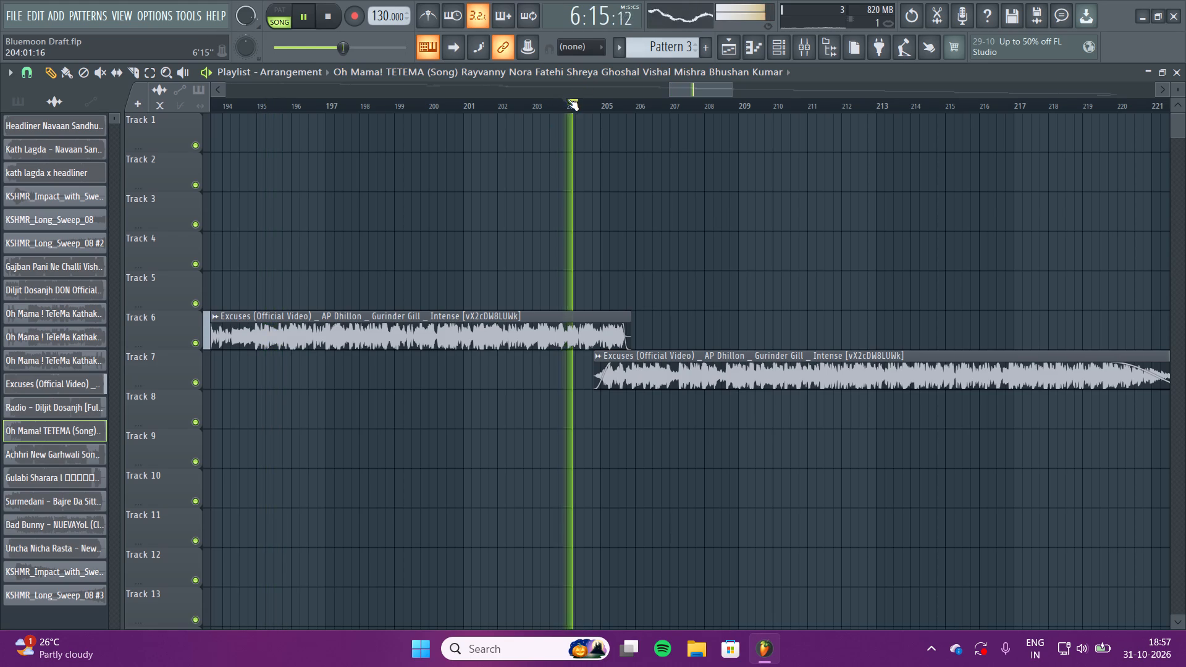
{"action": "scroll", "coordinate": [747, 217], "scroll_direction": "up", "scroll_amount": 7, "text": "ctrl"}
{"action": "scroll", "coordinate": [408, 315], "scroll_direction": "left", "scroll_amount": 1}
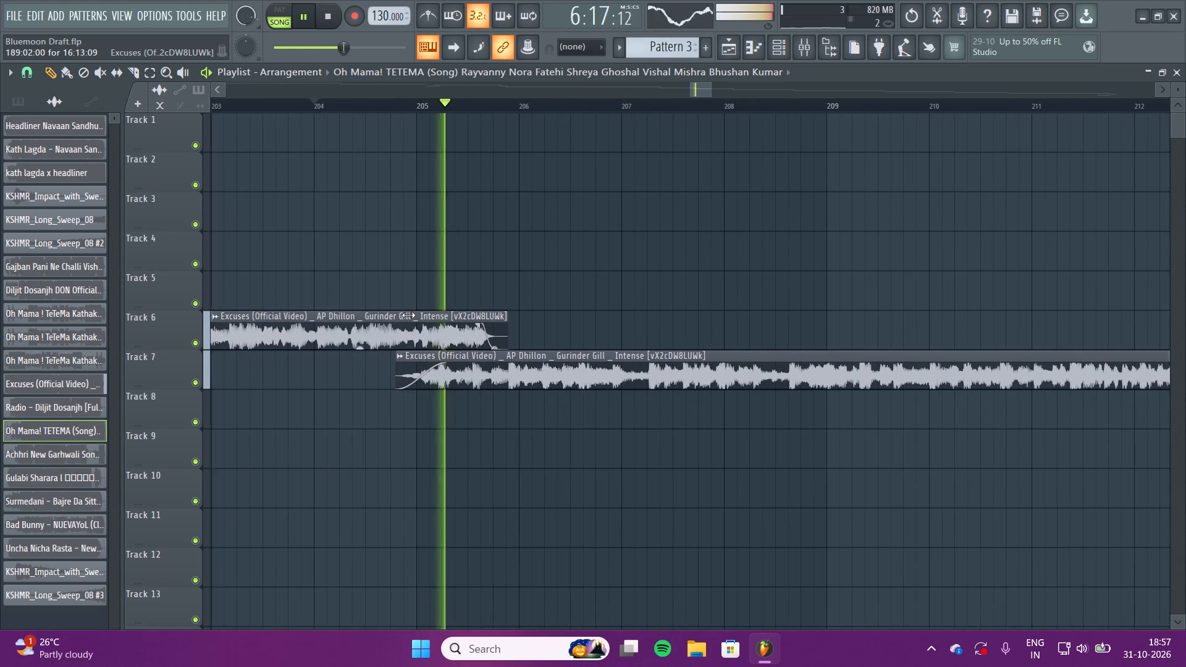
Play from bar 215 to check the transition from Excuses on Track 7 into Uncha Nicha Rasta on Track 8.
{"action": "scroll", "coordinate": [408, 315], "scroll_direction": "left", "scroll_amount": 1}
{"action": "scroll", "coordinate": [408, 315], "scroll_direction": "down", "scroll_amount": 3, "text": "ctrl"}
{"action": "scroll", "coordinate": [408, 315], "scroll_direction": "left", "scroll_amount": 2}
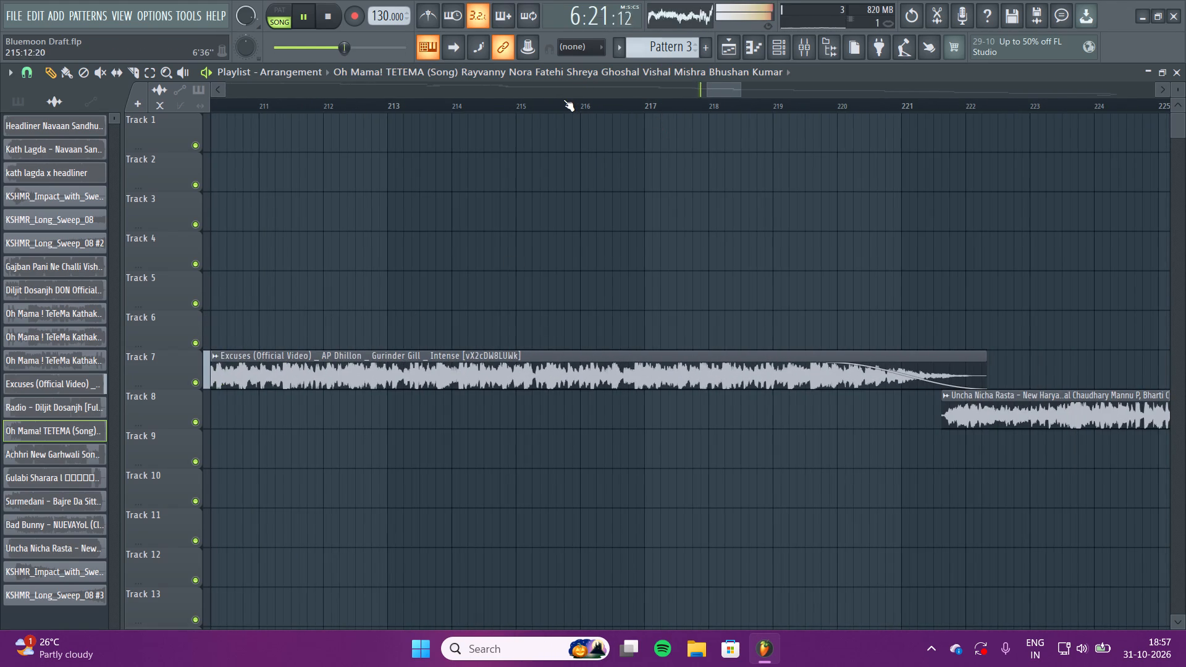
{"action": "left_click", "coordinate": [563, 99]}
{"action": "scroll", "coordinate": [690, 236], "scroll_direction": "left", "scroll_amount": 2}
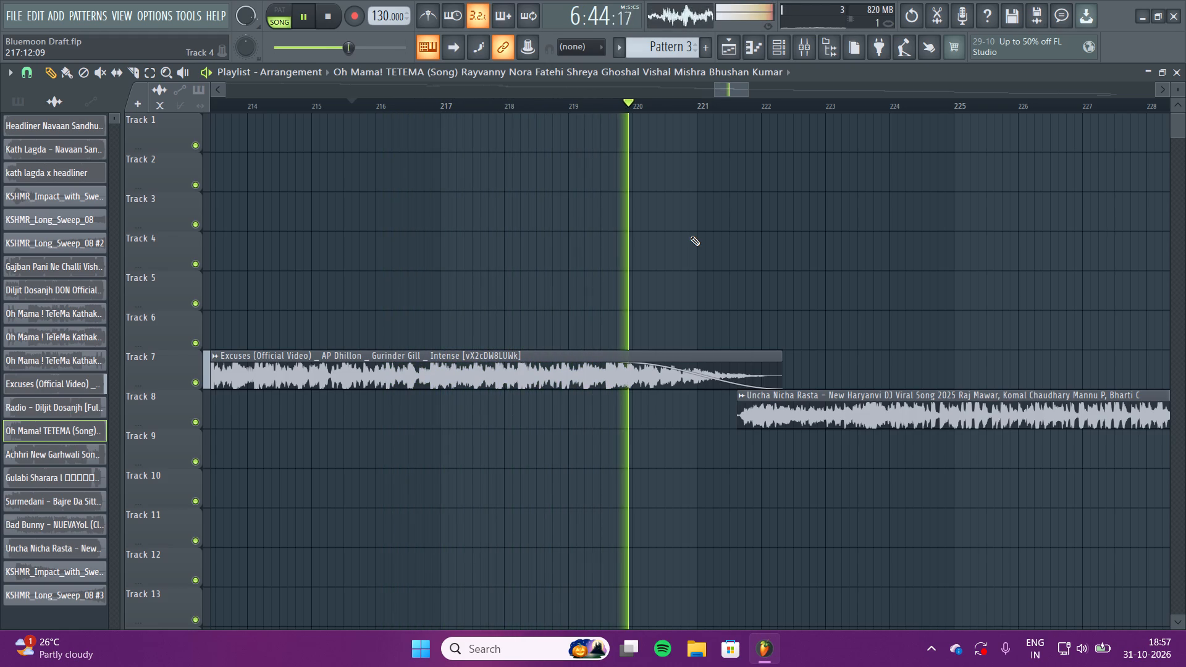
{"action": "scroll", "coordinate": [753, 365], "scroll_direction": "left", "scroll_amount": 3}
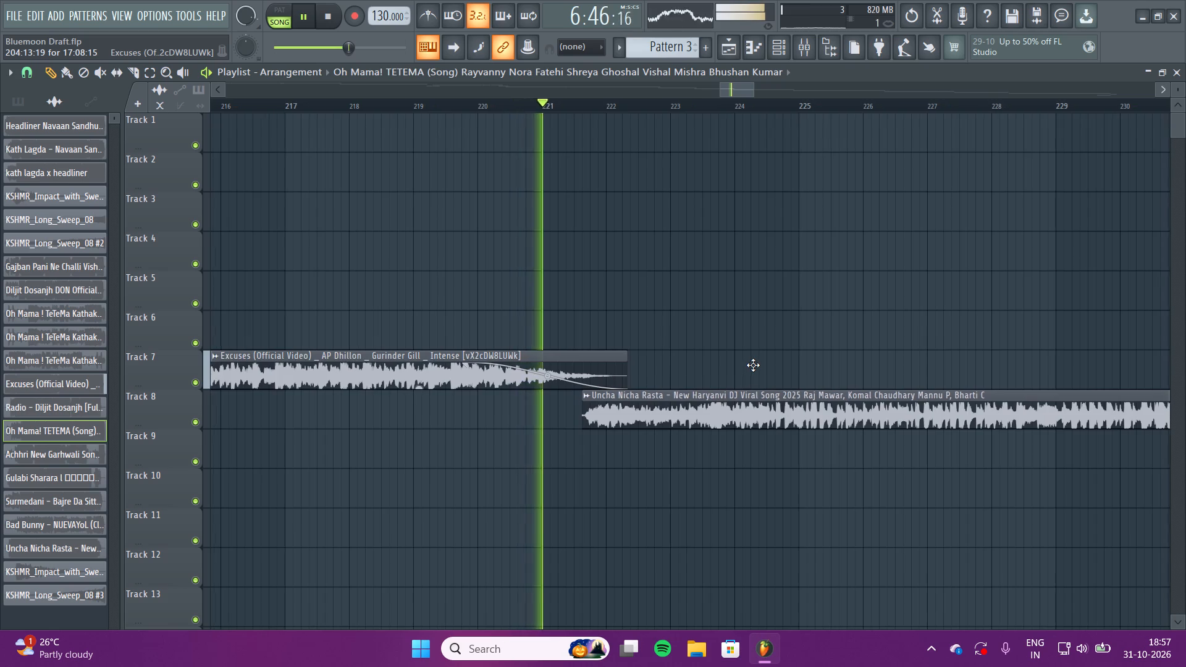
{"action": "scroll", "coordinate": [753, 365], "scroll_direction": "left", "scroll_amount": 3}
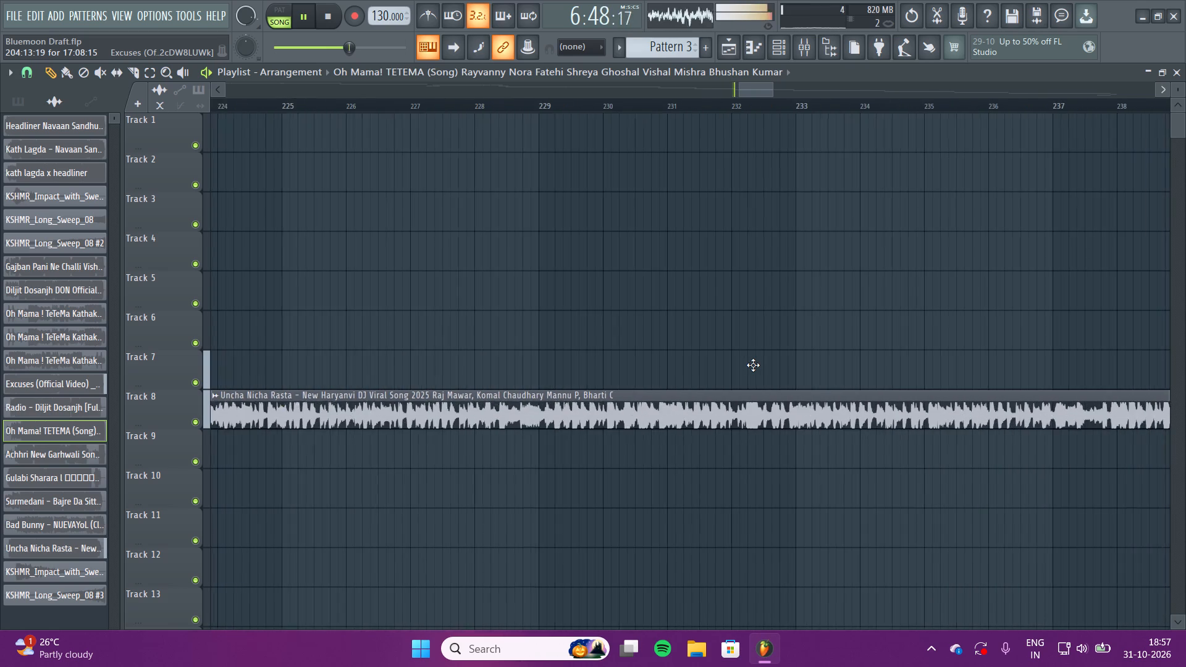
{"action": "scroll", "coordinate": [753, 365], "scroll_direction": "left", "scroll_amount": 1}
{"action": "scroll", "coordinate": [753, 365], "scroll_direction": "down", "scroll_amount": 5, "text": "ctrl"}
{"action": "scroll", "coordinate": [753, 365], "scroll_direction": "left", "scroll_amount": 3}
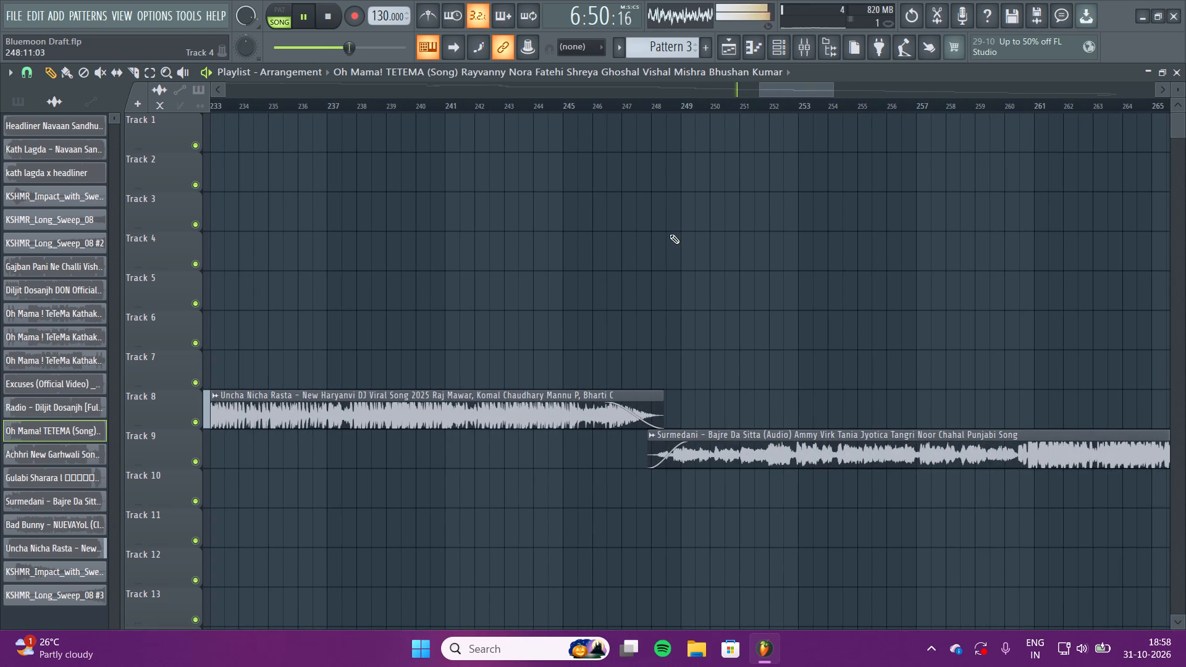
{"action": "scroll", "coordinate": [505, 162], "scroll_direction": "right", "scroll_amount": 3}
{"action": "key", "text": "space"}
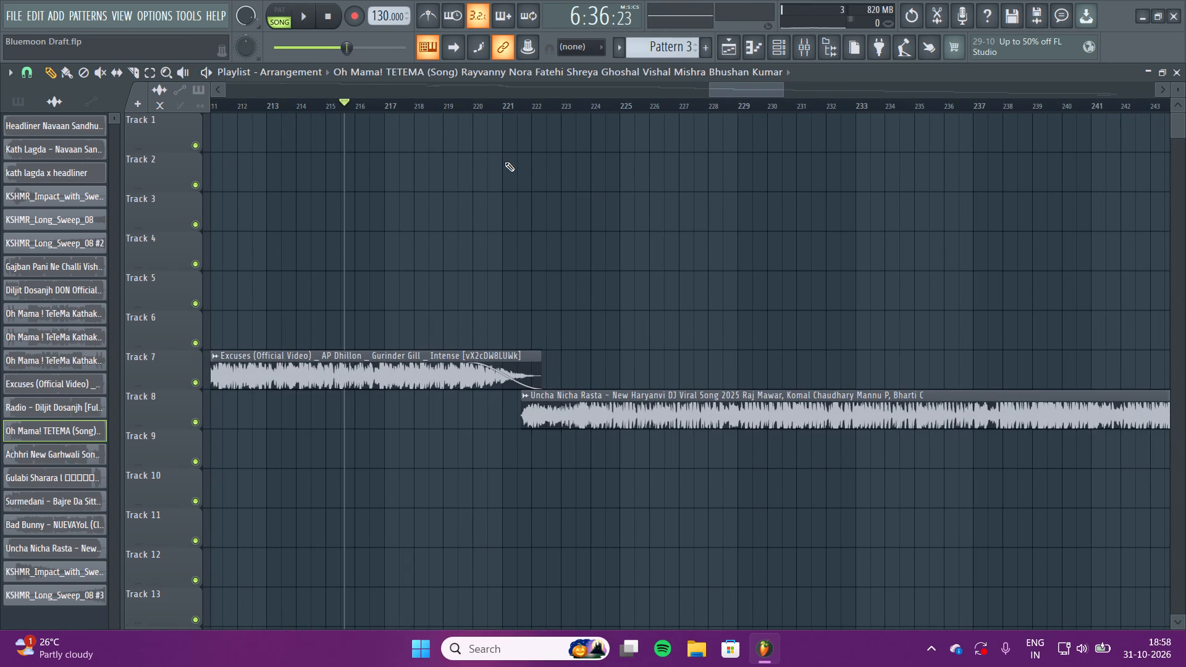
Extend the end of the Track 7 Excuses clip to about bar 223, restarting playback from about bar 217.
{"action": "left_click", "coordinate": [381, 102]}
{"action": "left_click", "coordinate": [392, 104]}
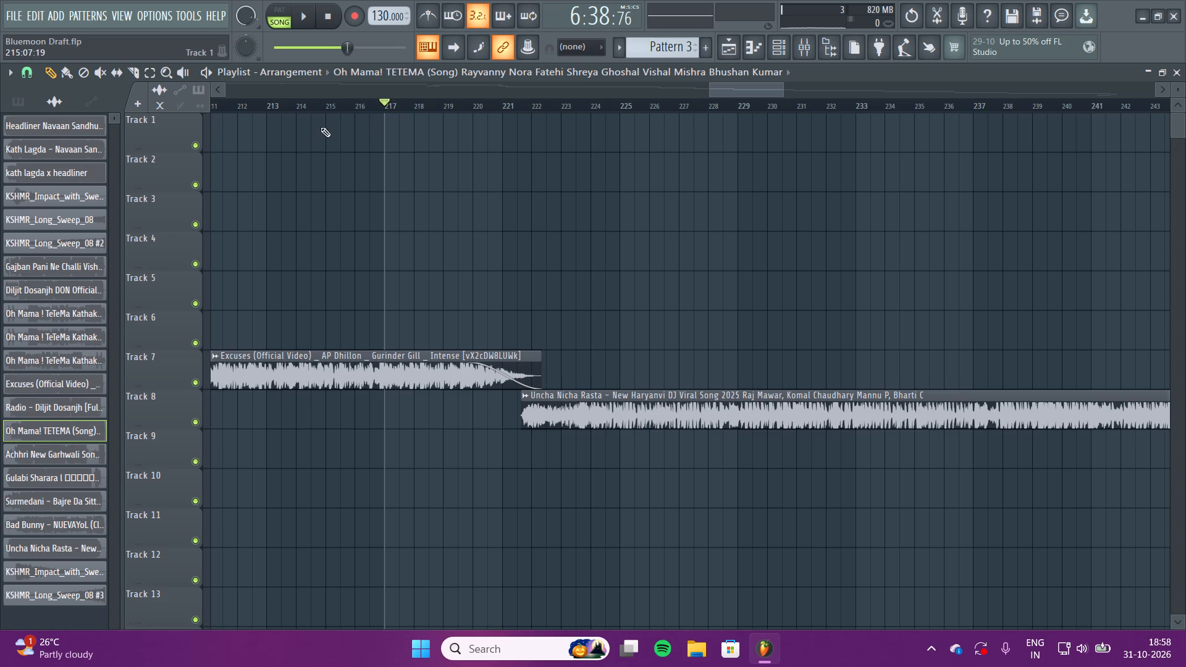
{"action": "left_click_drag", "start_coordinate": [538, 359], "coordinate": [573, 354]}
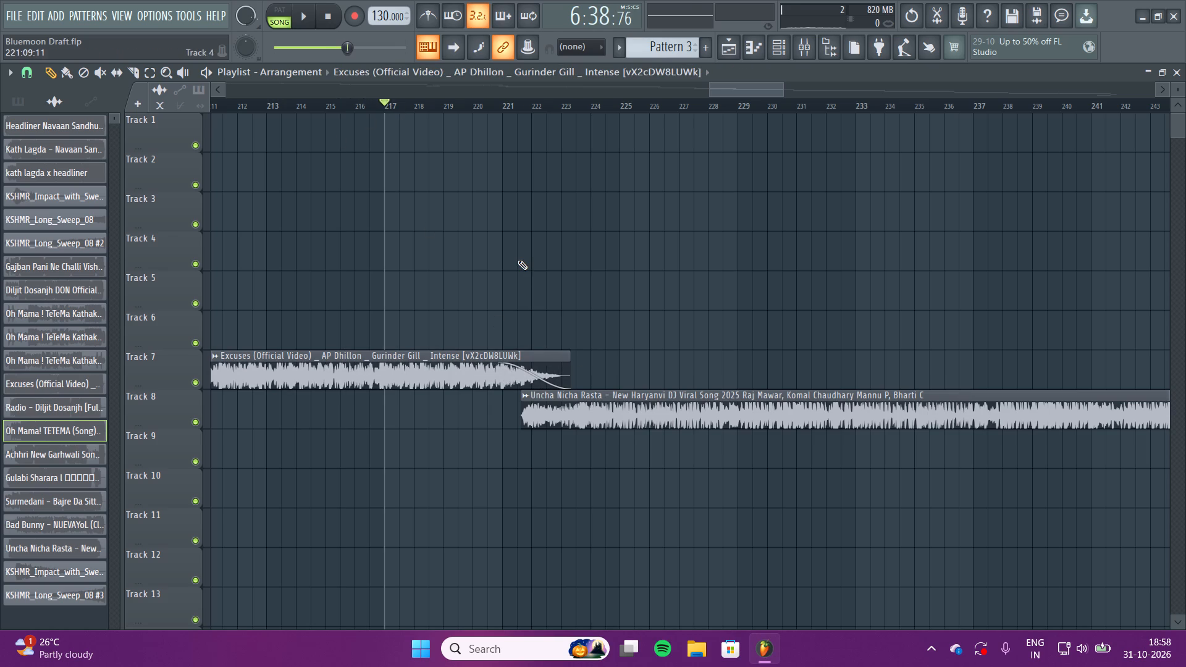
{"action": "key", "text": "space"}
{"action": "left_click_drag", "start_coordinate": [567, 351], "coordinate": [583, 351]}
Move all clips from Uncha Nicha Rasta on Track 8 onward together so that Uncha Nicha Rasta starts at about bar 227.
{"action": "right_click_drag", "start_coordinate": [607, 83], "coordinate": [762, 391]}
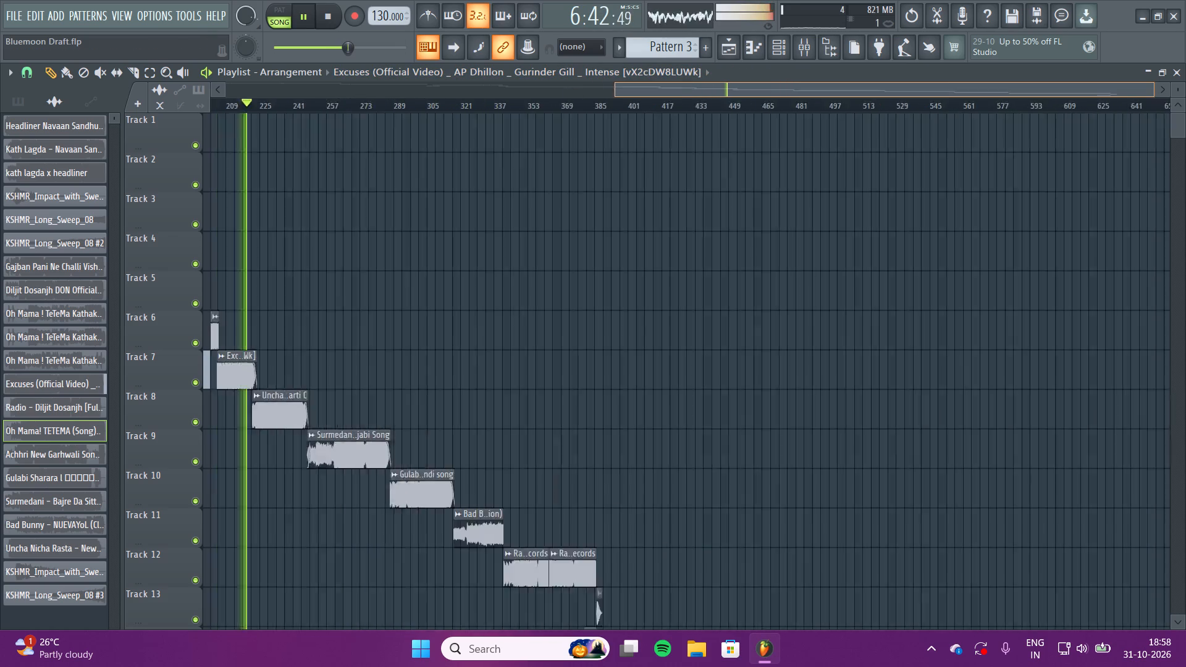
{"action": "right_click_drag", "start_coordinate": [762, 391], "coordinate": [749, 359]}
{"action": "left_click", "coordinate": [151, 76]}
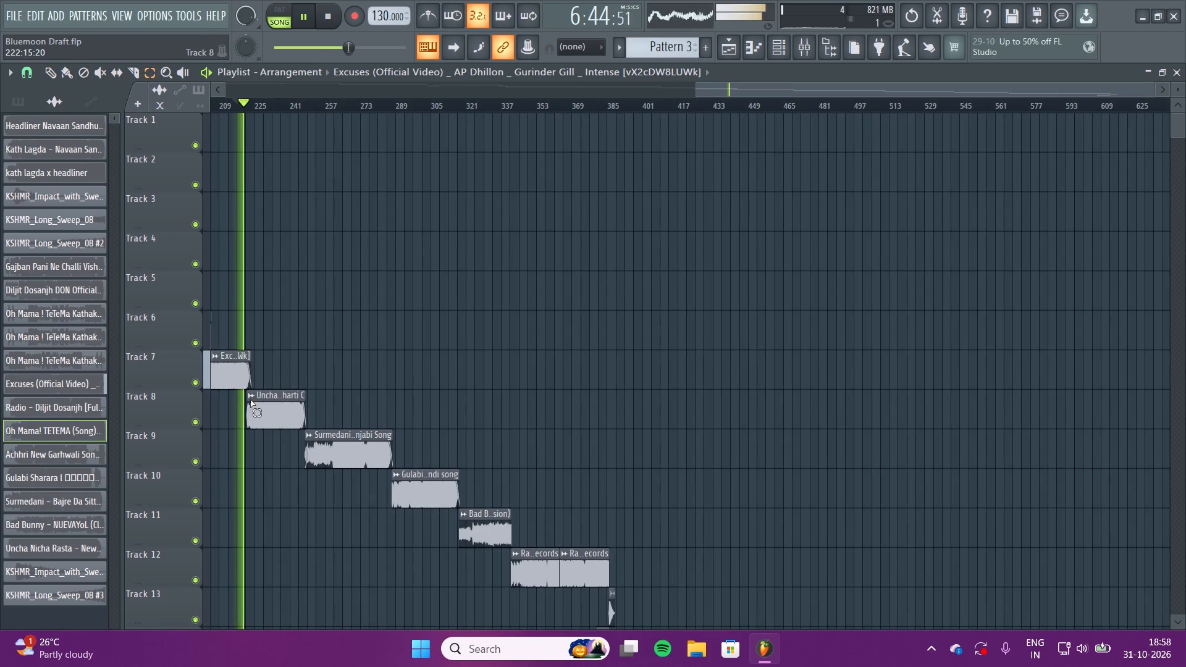
{"action": "left_click_drag", "start_coordinate": [261, 401], "coordinate": [708, 663]}
{"action": "left_click", "coordinate": [46, 73]}
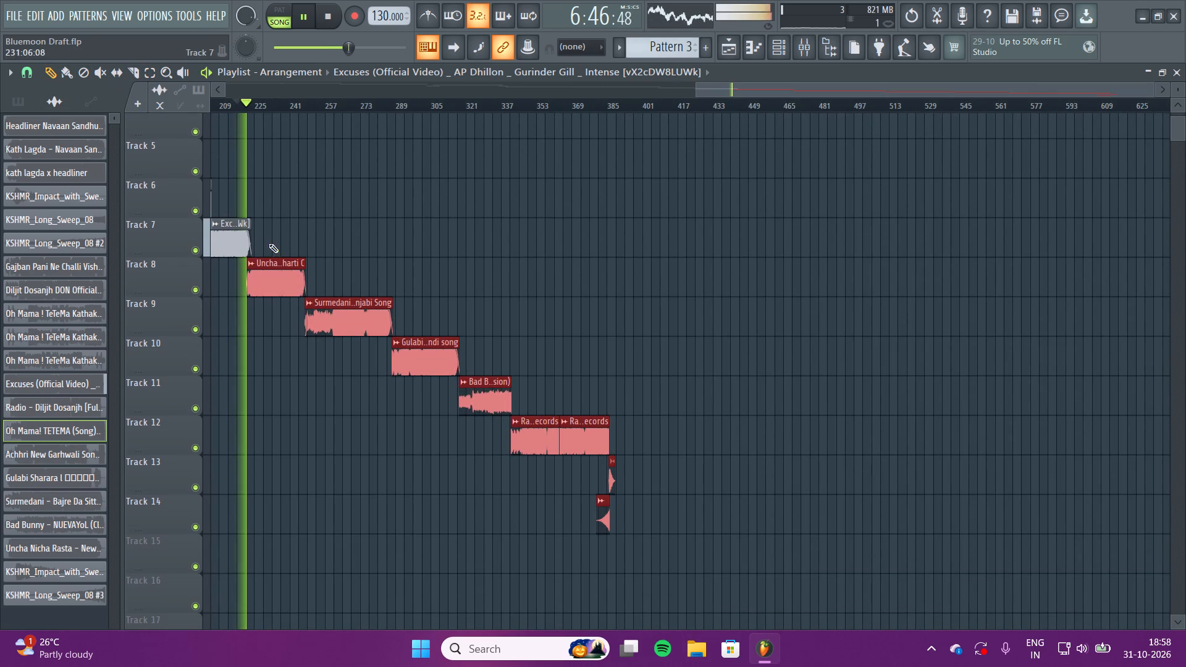
{"action": "left_click", "coordinate": [267, 266]}
{"action": "right_click_drag", "start_coordinate": [324, 97], "coordinate": [247, 593]}
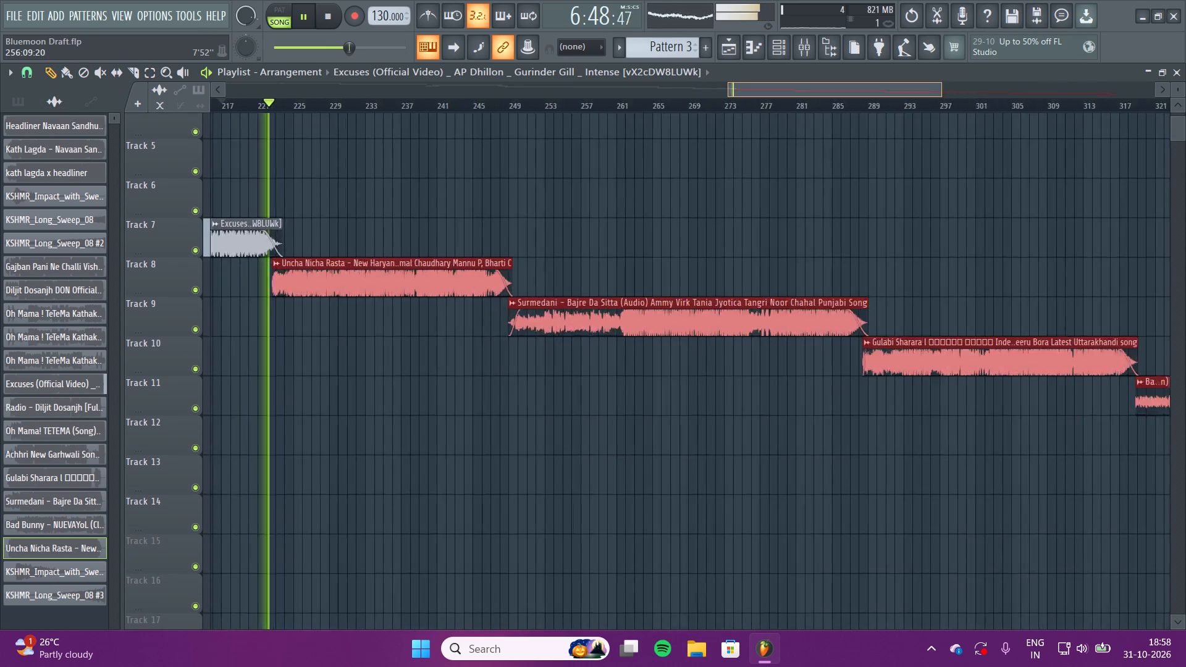
{"action": "right_click_drag", "start_coordinate": [247, 593], "coordinate": [153, 461]}
{"action": "key", "text": "space"}
{"action": "left_click_drag", "start_coordinate": [508, 275], "coordinate": [538, 275]}
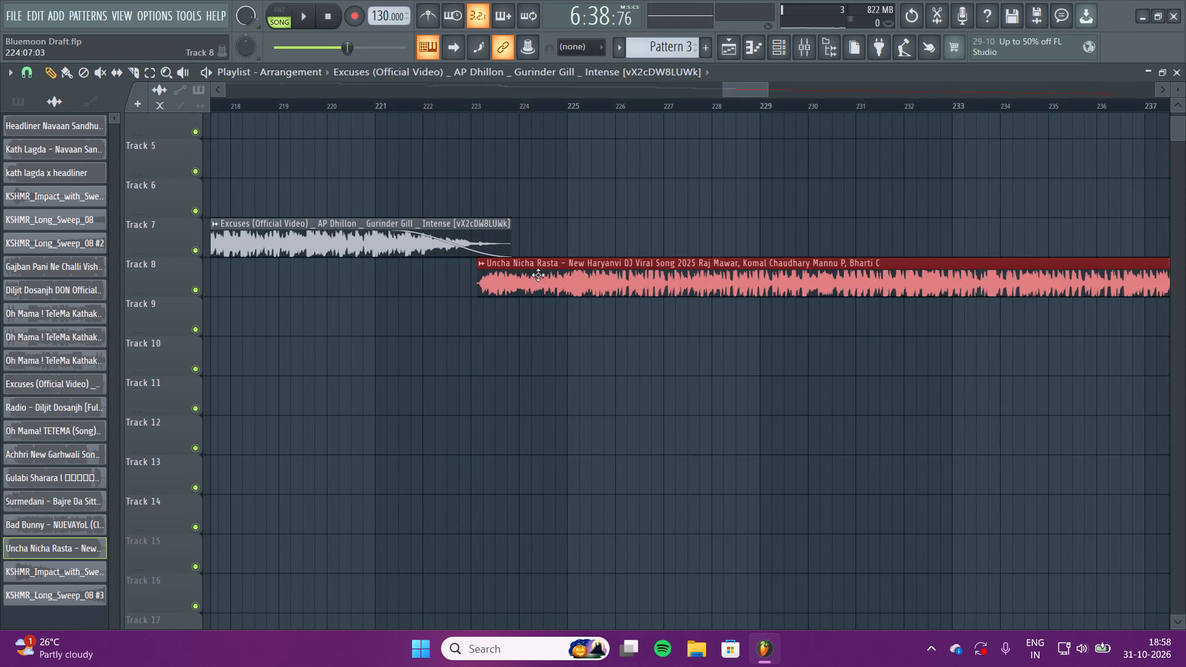
{"action": "left_click_drag", "start_coordinate": [538, 275], "coordinate": [724, 276]}
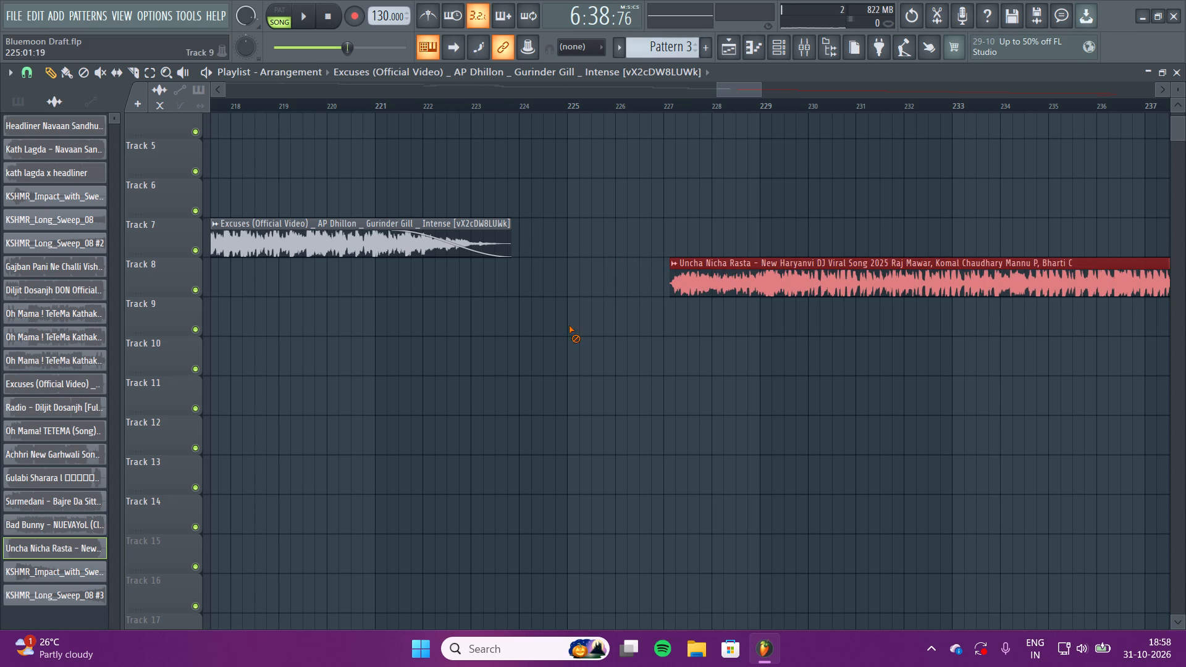
{"action": "right_click", "coordinate": [569, 325]}
Play the end of the Track 7 Excuses clip and slice it just before bar 217, at about 216:14.
{"action": "key", "text": "space"}
{"action": "right_click_drag", "start_coordinate": [347, 89], "coordinate": [287, 647]}
{"action": "left_click", "coordinate": [128, 77]}
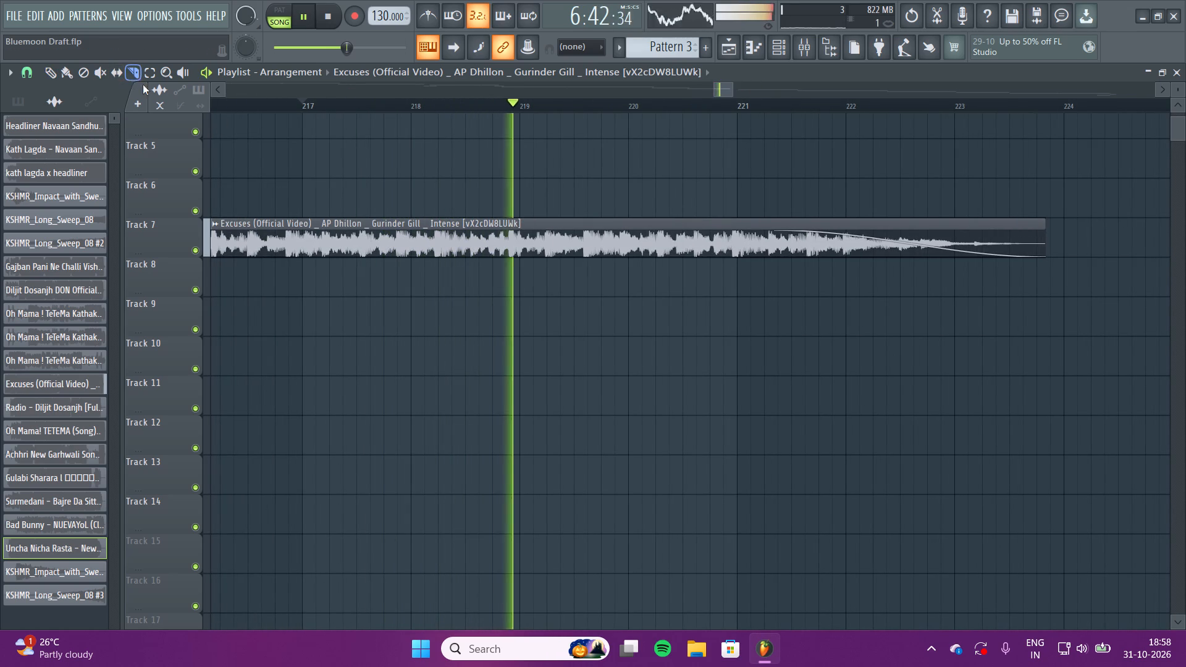
{"action": "left_click", "coordinate": [585, 217]}
{"action": "key", "text": "space"}
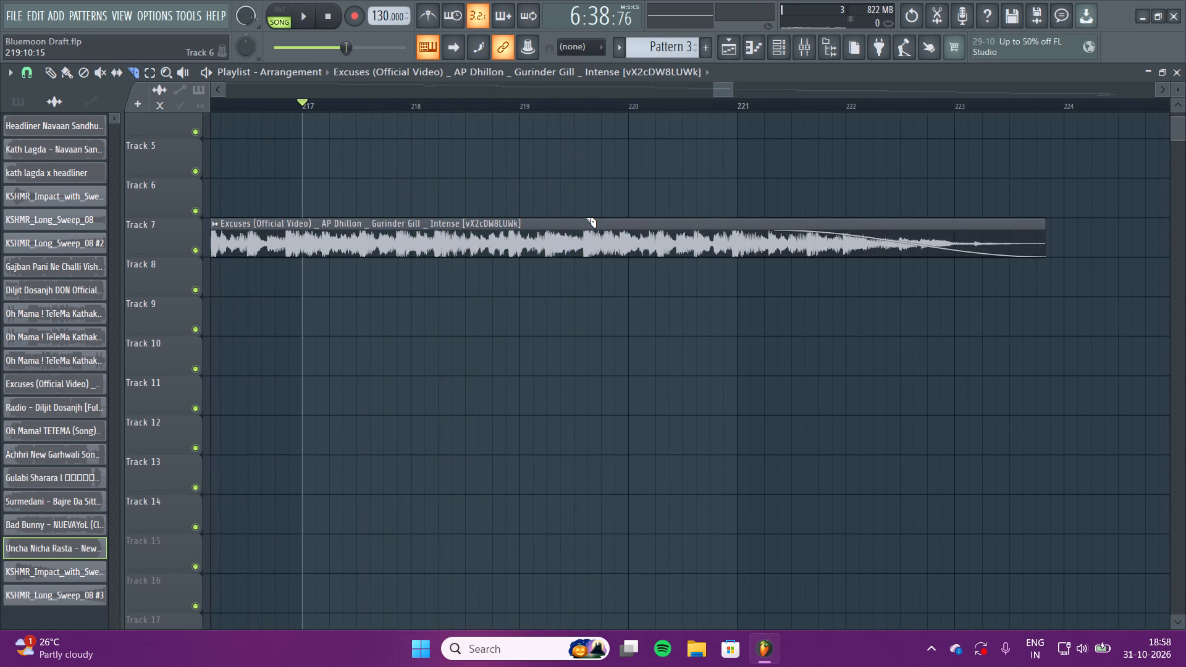
{"action": "left_click", "coordinate": [251, 101]}
{"action": "key", "text": "space"}
{"action": "scroll", "coordinate": [251, 101], "scroll_direction": "up", "scroll_amount": 7}
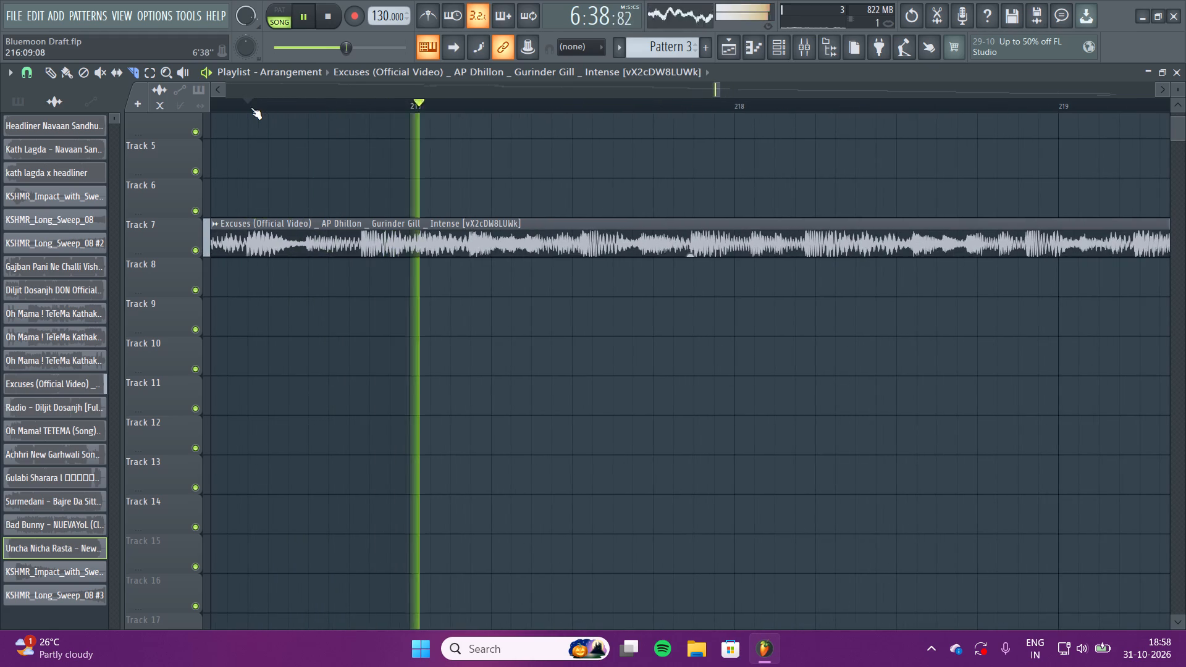
{"action": "key", "text": "space"}
{"action": "scroll", "coordinate": [355, 111], "scroll_direction": "up", "scroll_amount": 5}
{"action": "scroll", "coordinate": [355, 111], "scroll_direction": "down", "scroll_amount": 2}
{"action": "scroll", "coordinate": [355, 111], "scroll_direction": "up", "scroll_amount": 15}
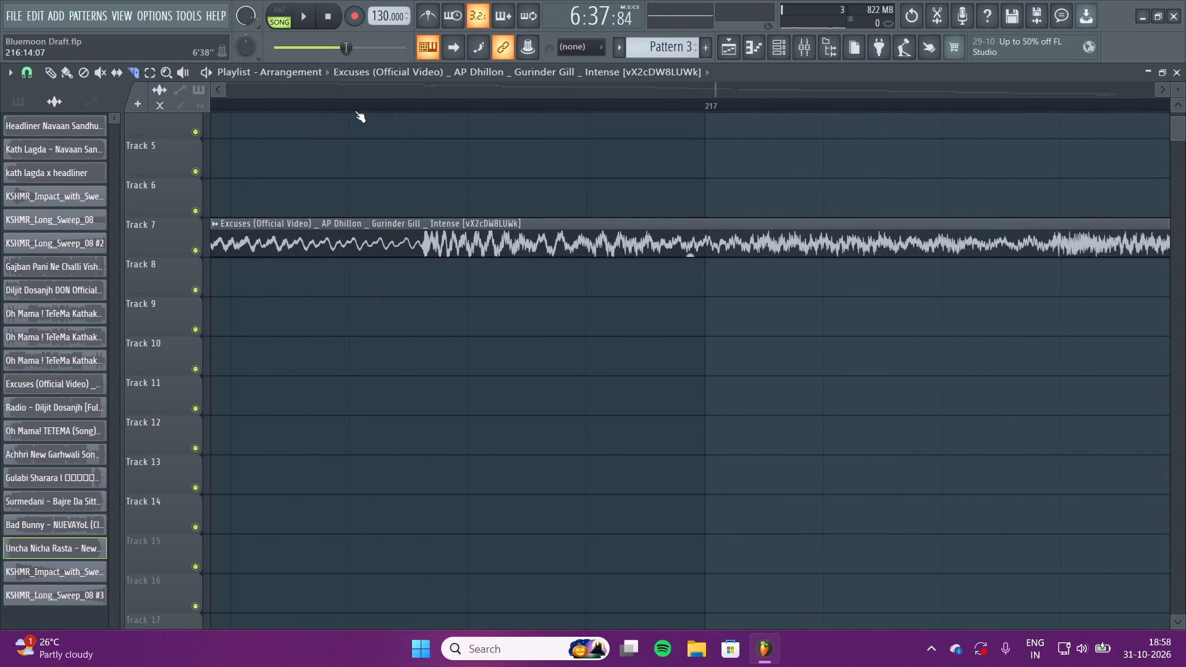
{"action": "left_click", "coordinate": [419, 206]}
{"action": "left_click_drag", "start_coordinate": [403, 189], "coordinate": [403, 303]}
Play on from about bar 217 and slice the Track 7 Excuses clip again at about 219:10.
{"action": "right_click_drag", "start_coordinate": [507, 88], "coordinate": [573, 266]}
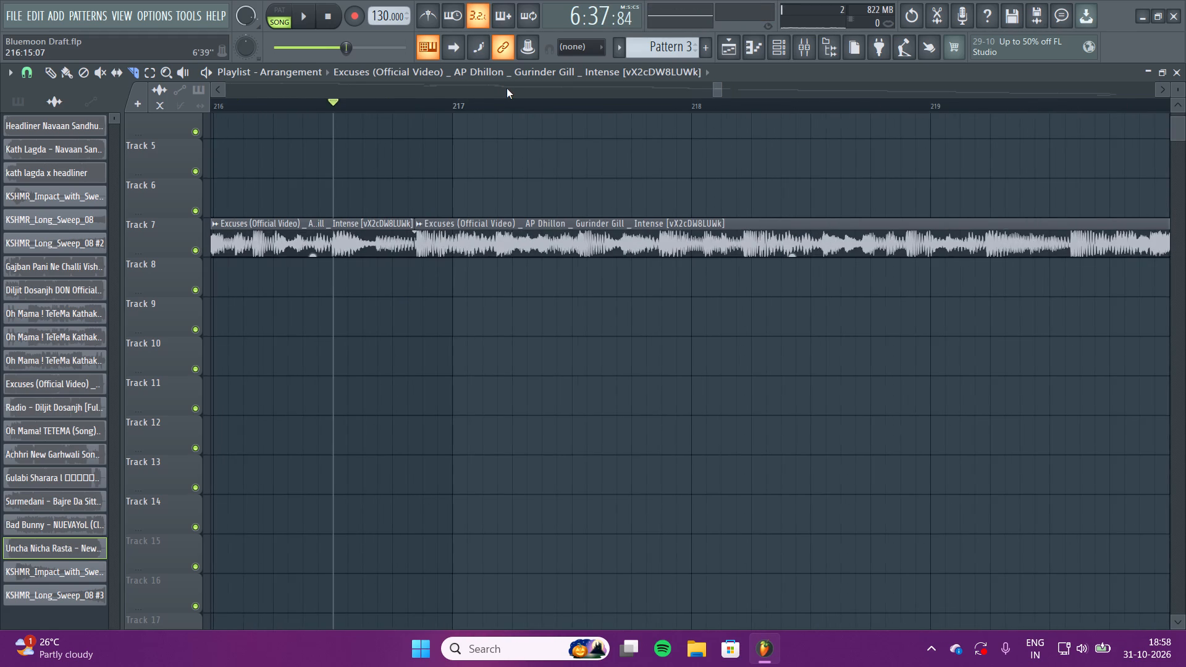
{"action": "left_click", "coordinate": [521, 103]}
{"action": "key", "text": "space"}
{"action": "right_click_drag", "start_coordinate": [550, 94], "coordinate": [573, 148]}
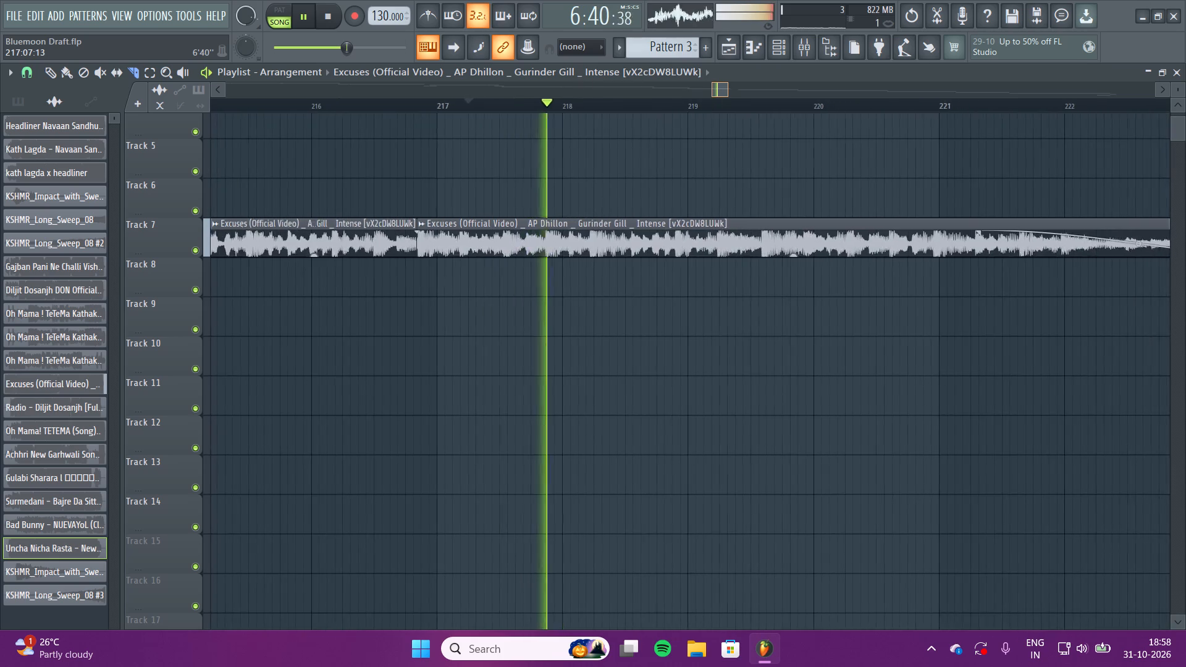
{"action": "right_click_drag", "start_coordinate": [573, 148], "coordinate": [584, 25]}
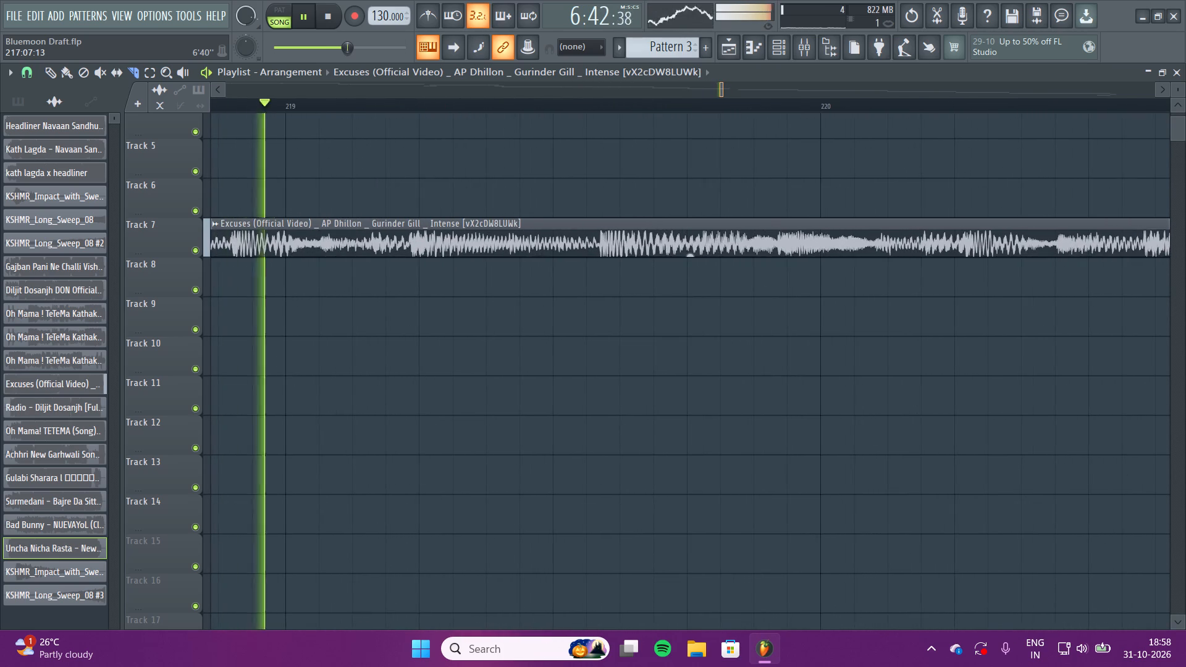
{"action": "right_click_drag", "start_coordinate": [584, 25], "coordinate": [573, 467]}
{"action": "key", "text": "space"}
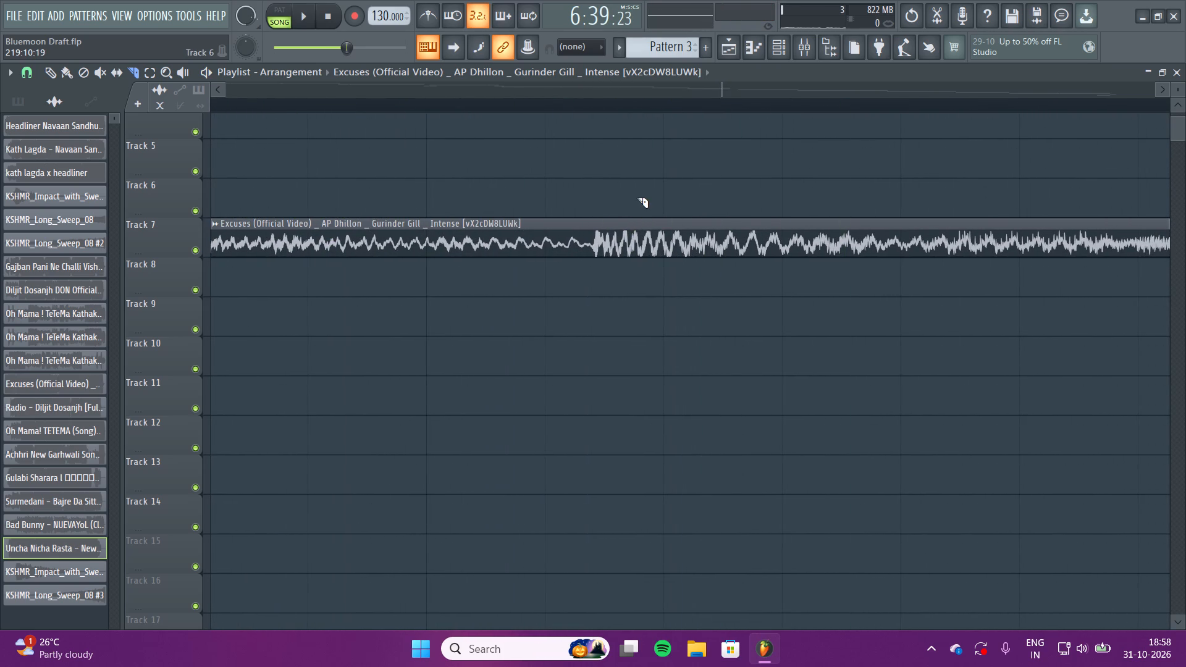
{"action": "left_click_drag", "start_coordinate": [623, 191], "coordinate": [625, 277]}
Remove the fade-out from the end of the last Excuses clip on Track 7.
{"action": "left_click", "coordinate": [47, 67]}
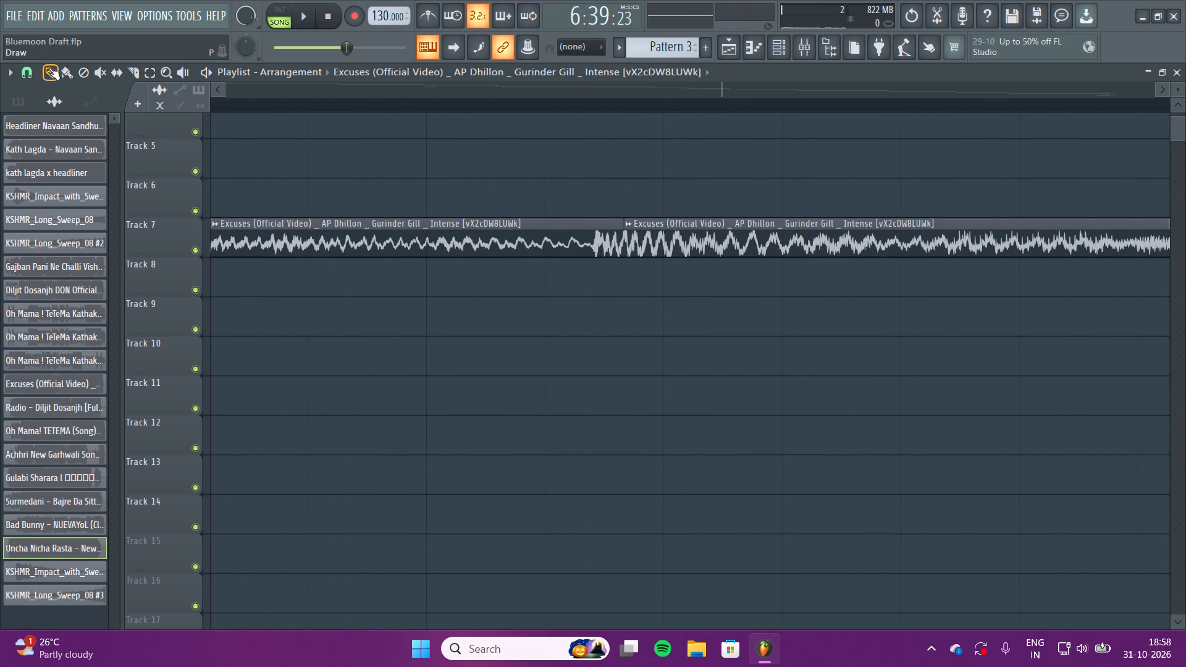
{"action": "left_click", "coordinate": [326, 224]}
{"action": "right_click_drag", "start_coordinate": [372, 88], "coordinate": [477, 279]}
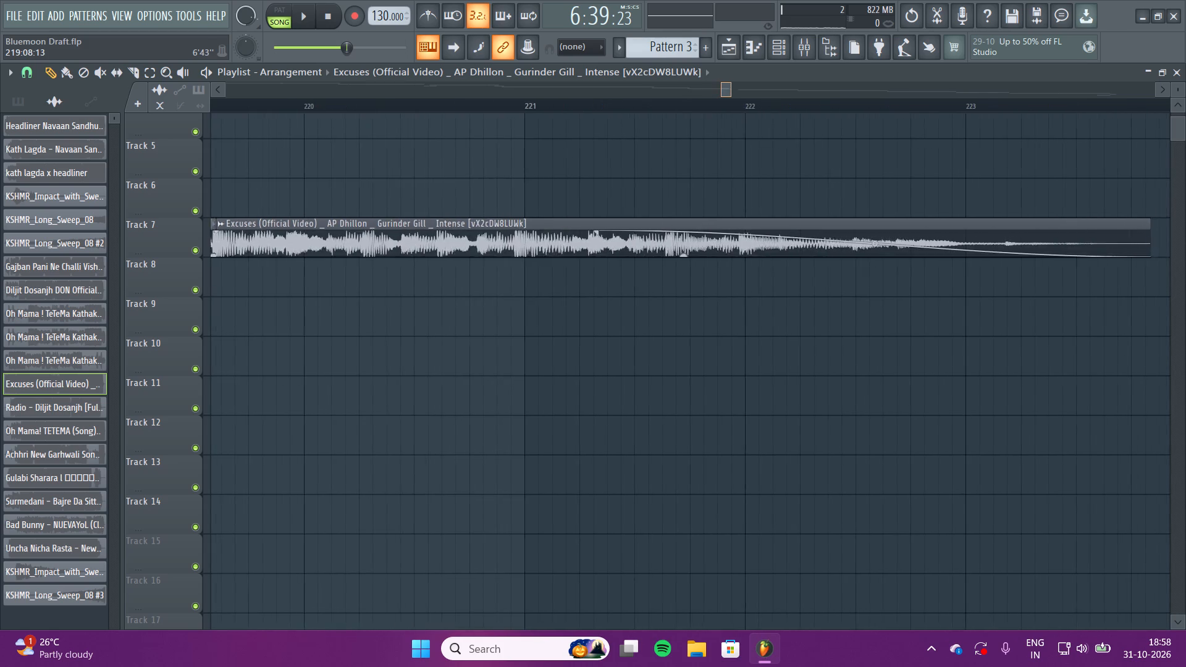
{"action": "right_click_drag", "start_coordinate": [477, 279], "coordinate": [507, 319]}
{"action": "left_click_drag", "start_coordinate": [413, 235], "coordinate": [764, 254]}
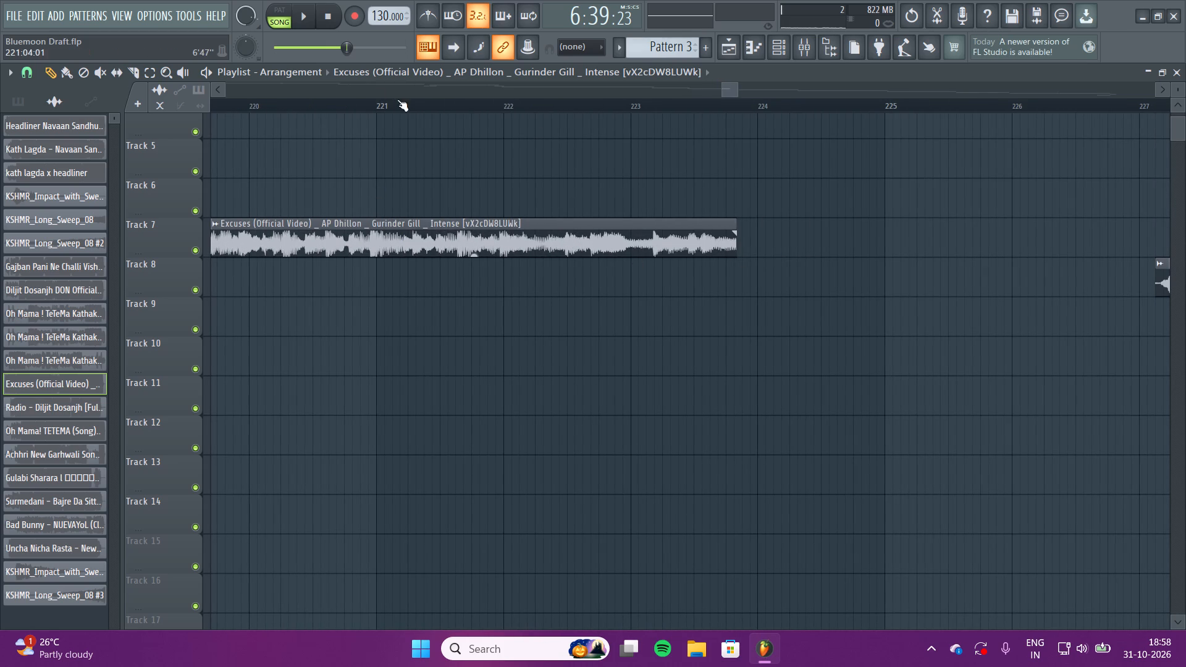
Play the last Track 7 Excuses clip from bar 221, then from about bars 221.7 and 222.4, to locate the next cut point.
{"action": "left_click", "coordinate": [379, 102]}
{"action": "key", "text": "space"}
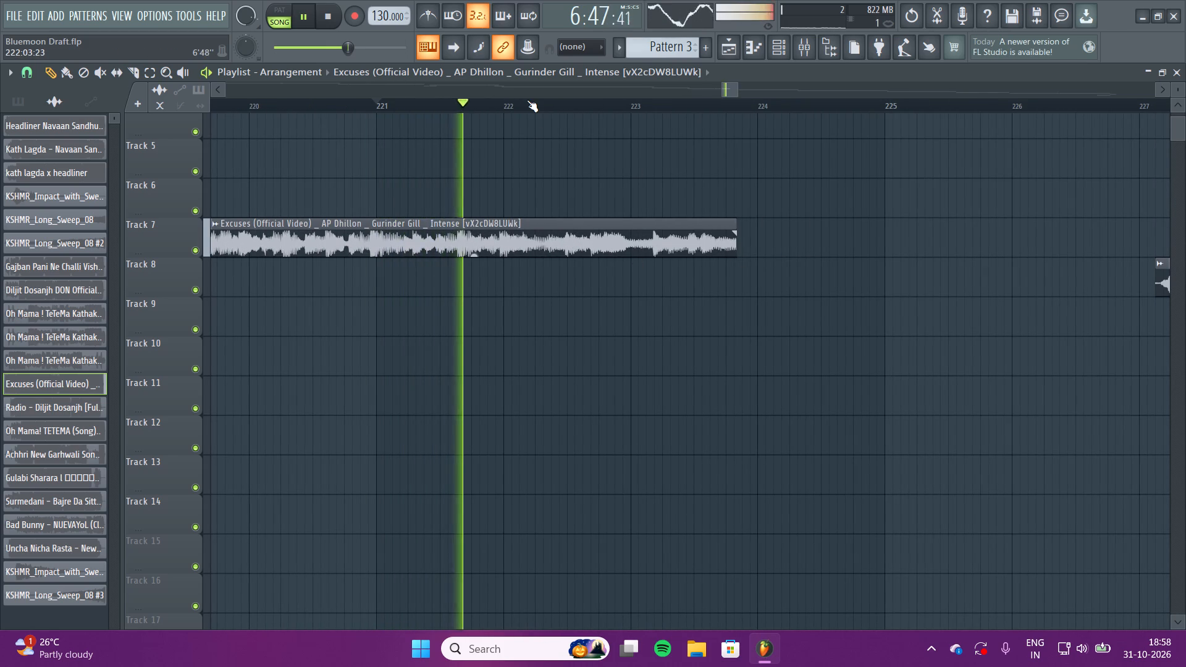
{"action": "scroll", "coordinate": [527, 100], "scroll_direction": "up", "scroll_amount": 6}
{"action": "key", "text": "space"}
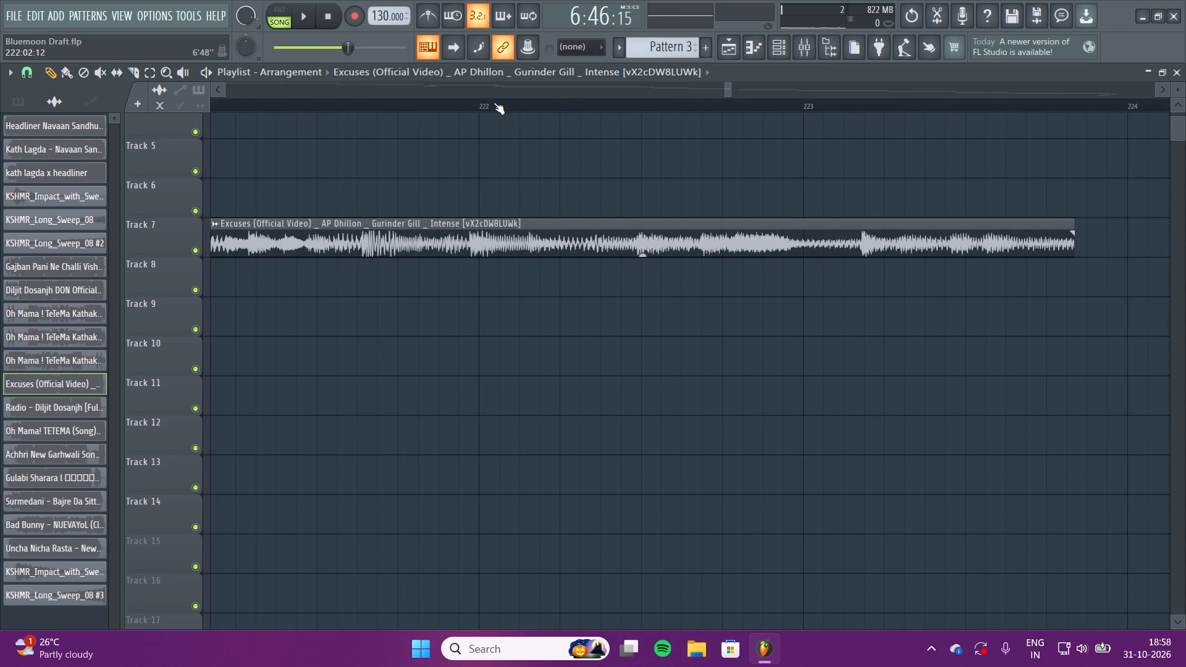
{"action": "left_click", "coordinate": [394, 101]}
{"action": "key", "text": "space"}
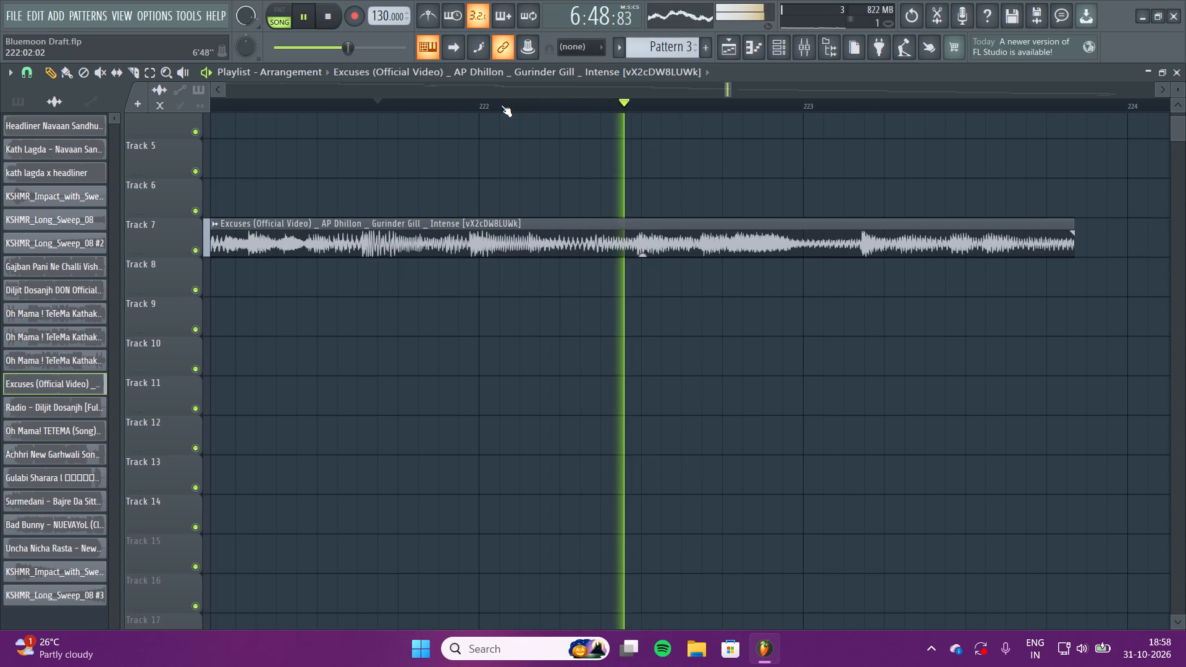
{"action": "key", "text": "space"}
{"action": "left_click", "coordinate": [611, 106]}
{"action": "key", "text": "space"}
{"action": "key", "text": "space"}
{"action": "key", "text": "space"}
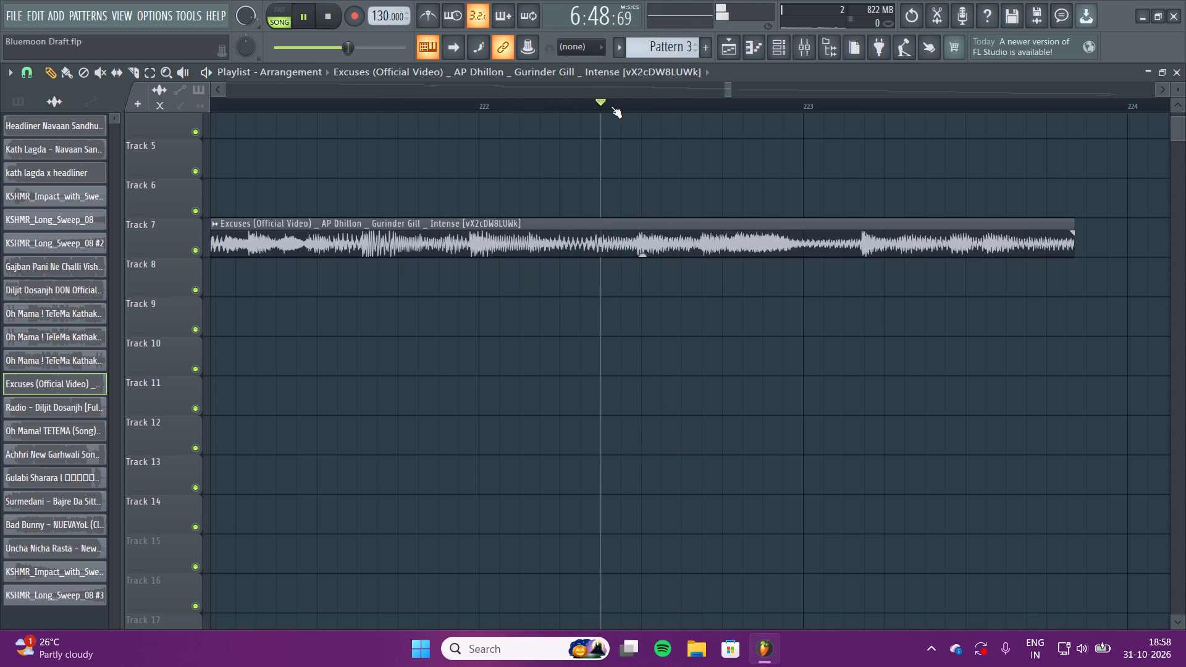
{"action": "key", "text": "space"}
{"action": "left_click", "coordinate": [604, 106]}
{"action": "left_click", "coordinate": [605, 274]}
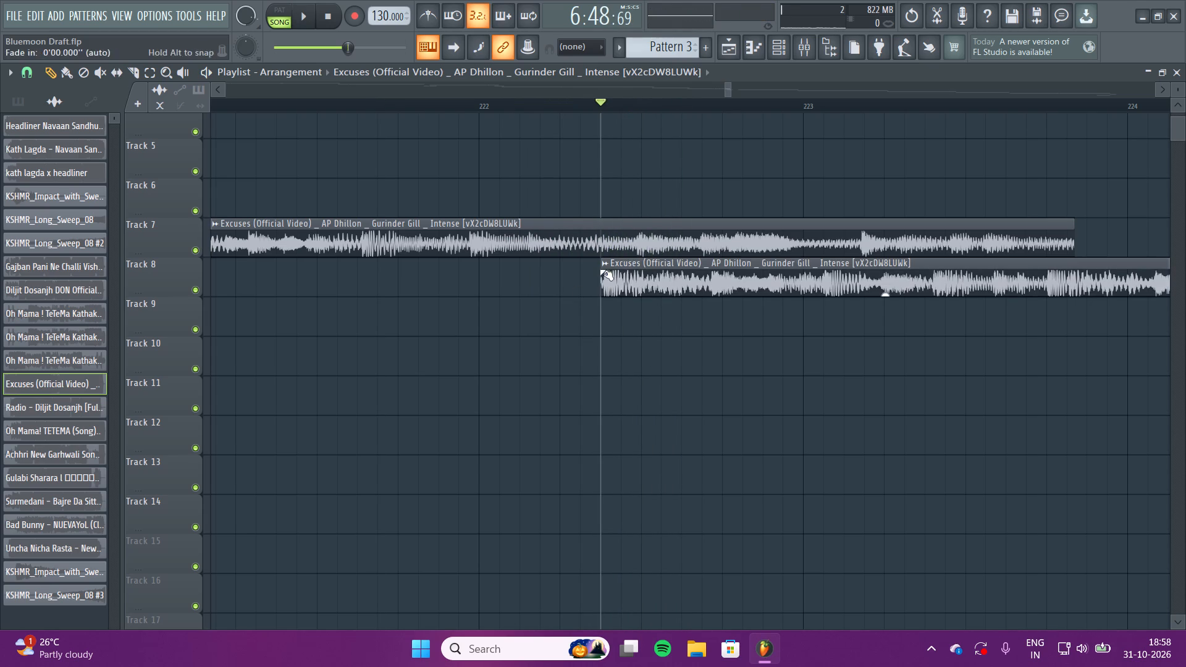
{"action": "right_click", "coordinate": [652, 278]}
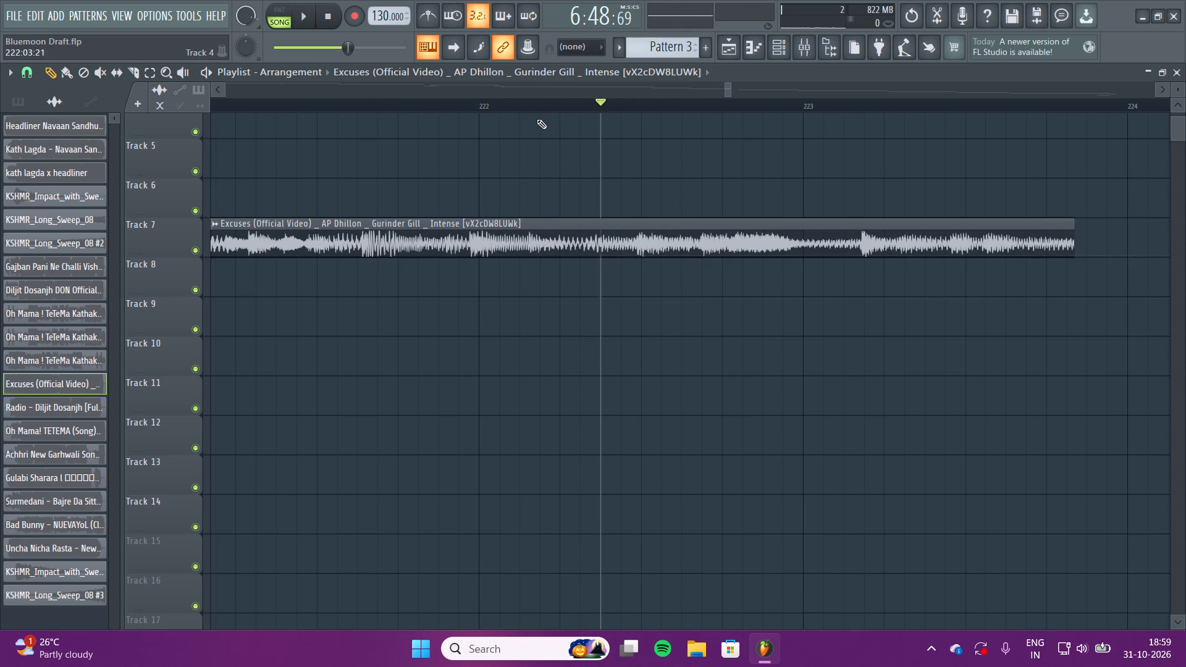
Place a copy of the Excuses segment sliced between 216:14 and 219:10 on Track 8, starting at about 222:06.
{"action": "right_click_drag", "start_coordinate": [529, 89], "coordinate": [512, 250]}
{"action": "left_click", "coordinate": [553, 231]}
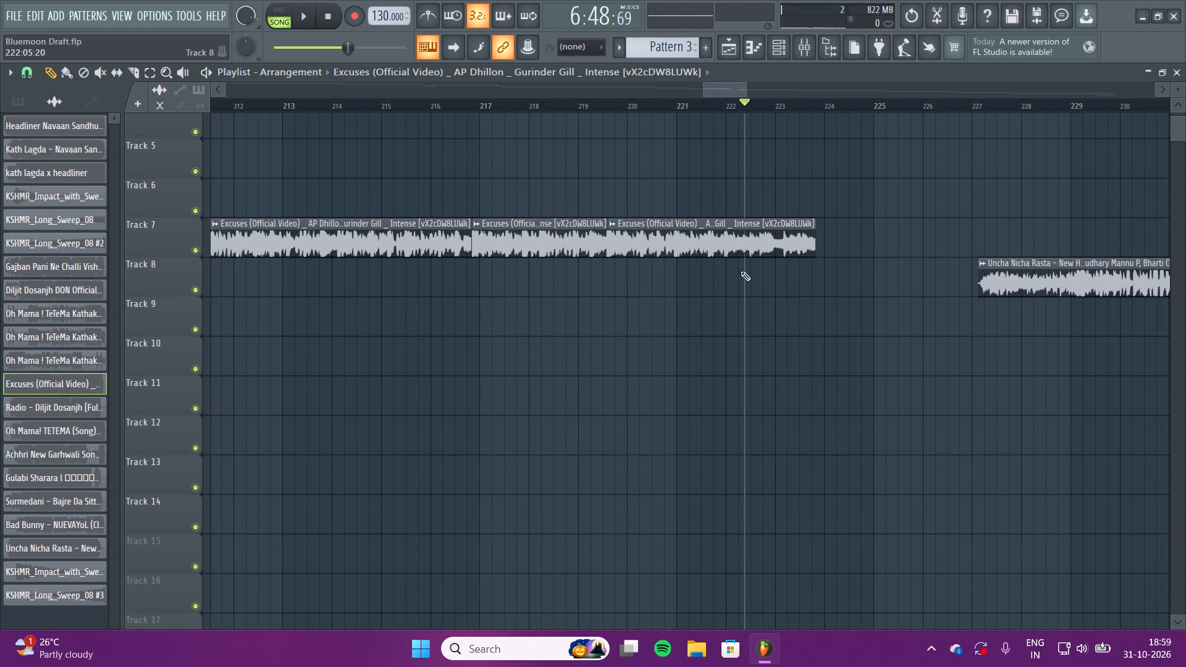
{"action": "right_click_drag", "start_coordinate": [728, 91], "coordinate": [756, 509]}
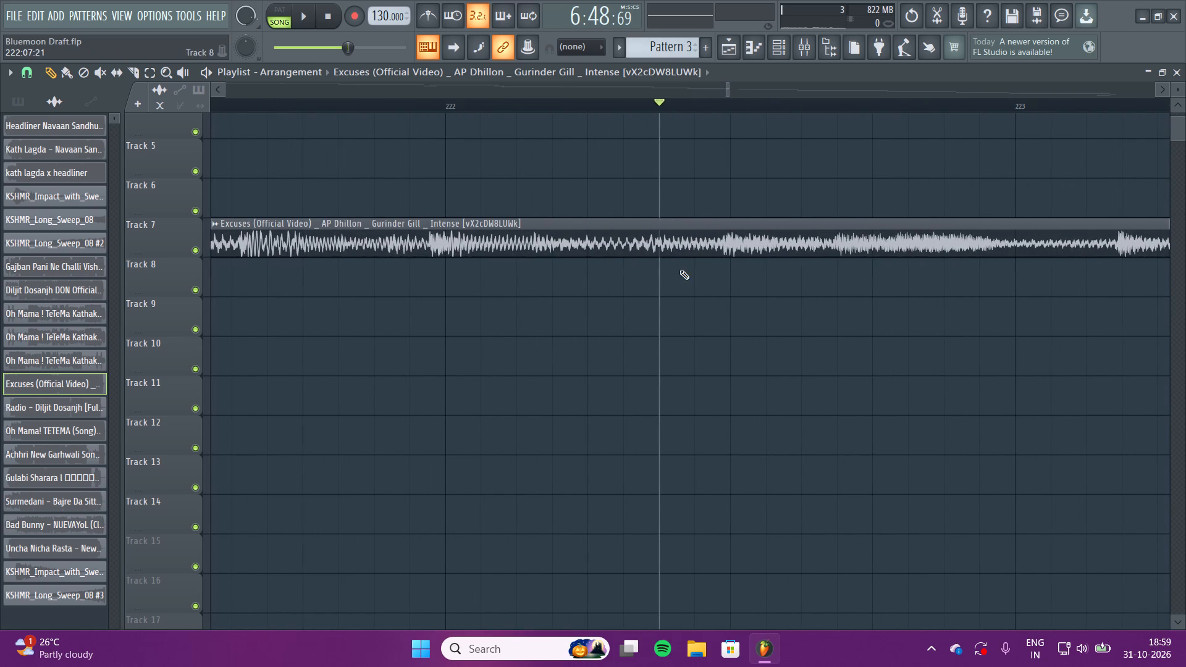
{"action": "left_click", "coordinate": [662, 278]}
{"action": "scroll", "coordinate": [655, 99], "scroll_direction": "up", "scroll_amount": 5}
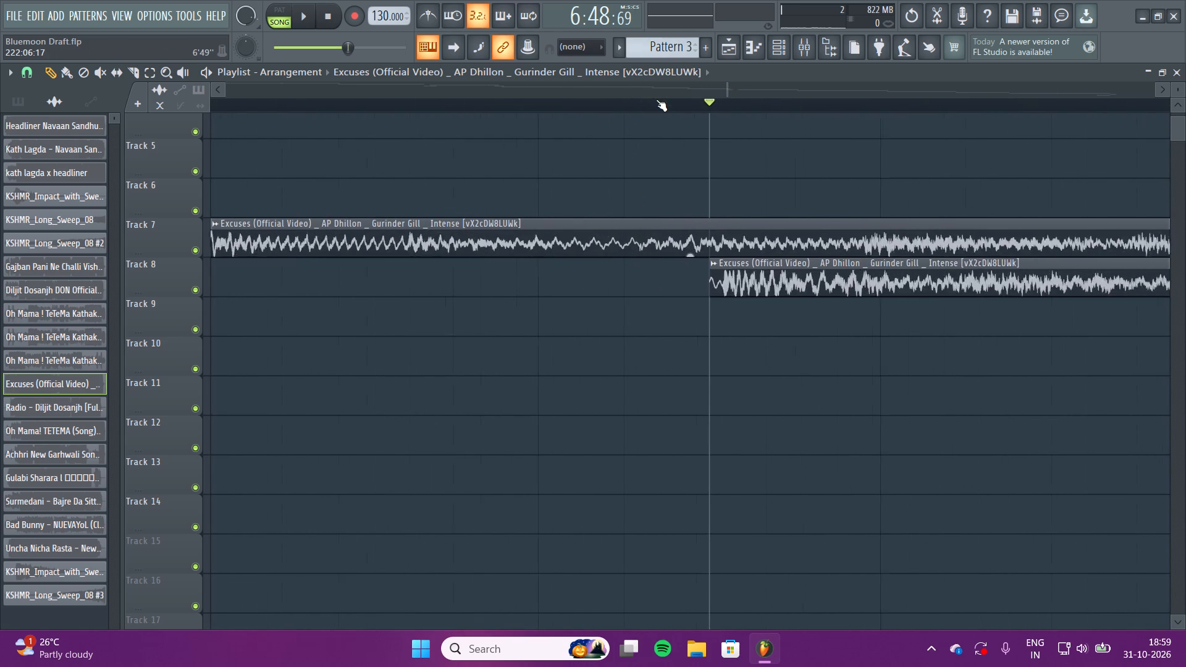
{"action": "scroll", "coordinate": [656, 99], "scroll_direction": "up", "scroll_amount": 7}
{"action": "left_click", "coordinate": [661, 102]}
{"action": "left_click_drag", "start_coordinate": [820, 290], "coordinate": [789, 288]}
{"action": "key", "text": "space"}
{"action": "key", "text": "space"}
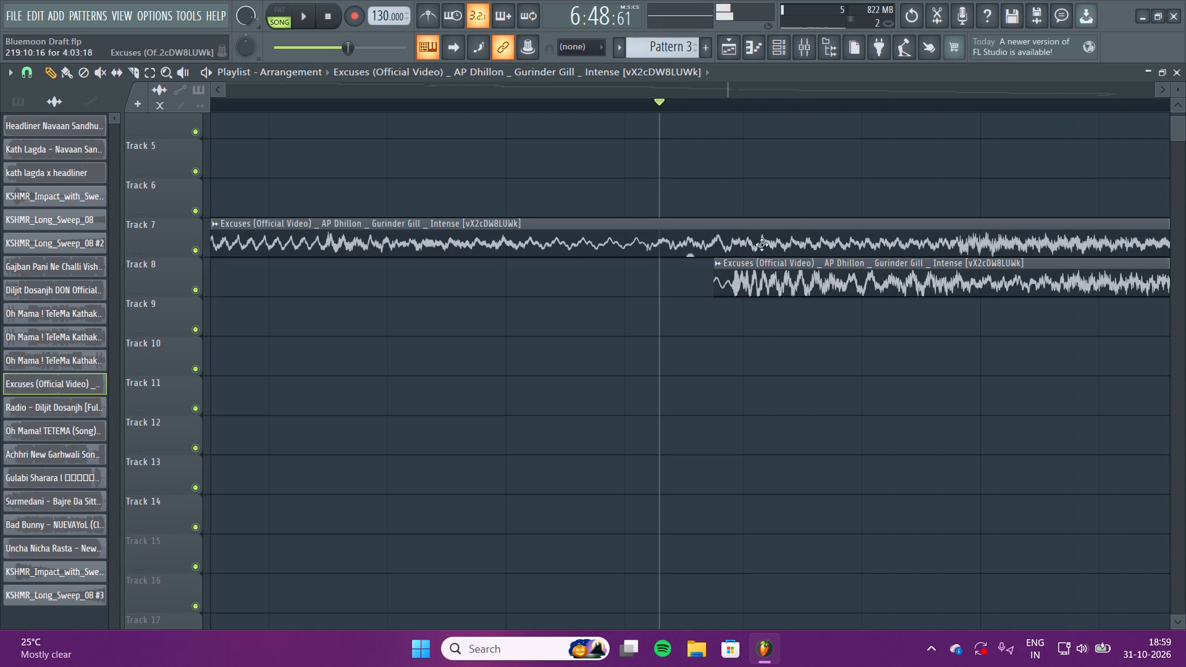
Slice the last Track 7 Excuses clip at about 222:06, where the Track 8 copy starts, and delete the part after the cut.
{"action": "left_click", "coordinate": [137, 68]}
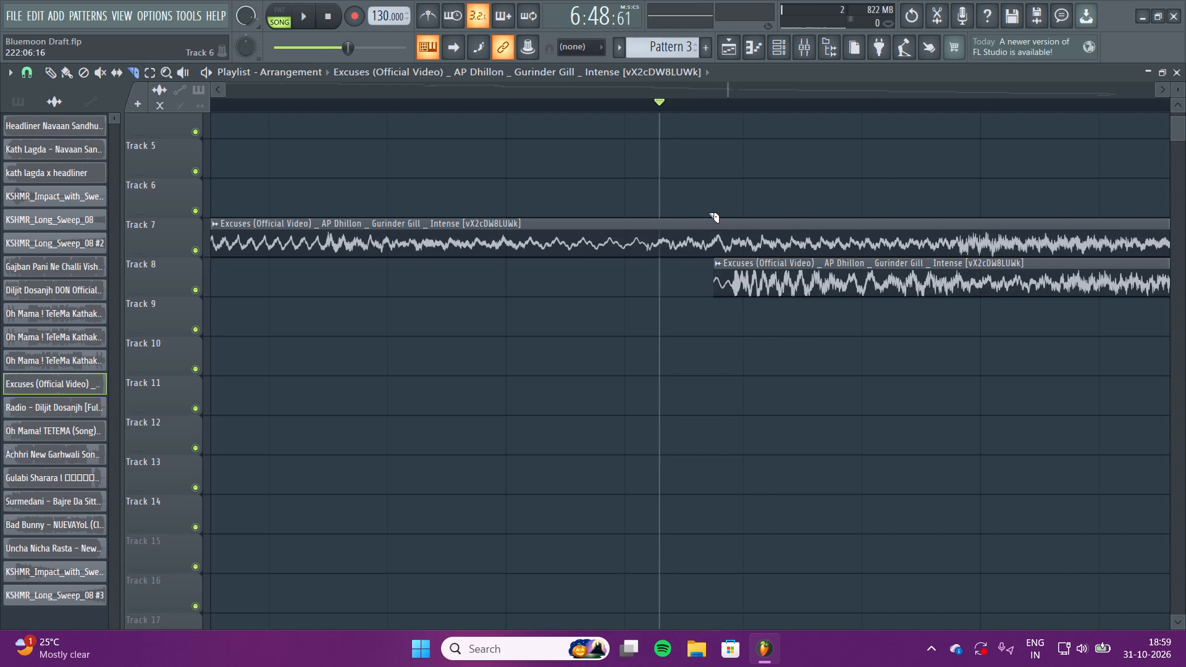
{"action": "left_click_drag", "start_coordinate": [712, 212], "coordinate": [717, 264]}
{"action": "left_click", "coordinate": [717, 264]}
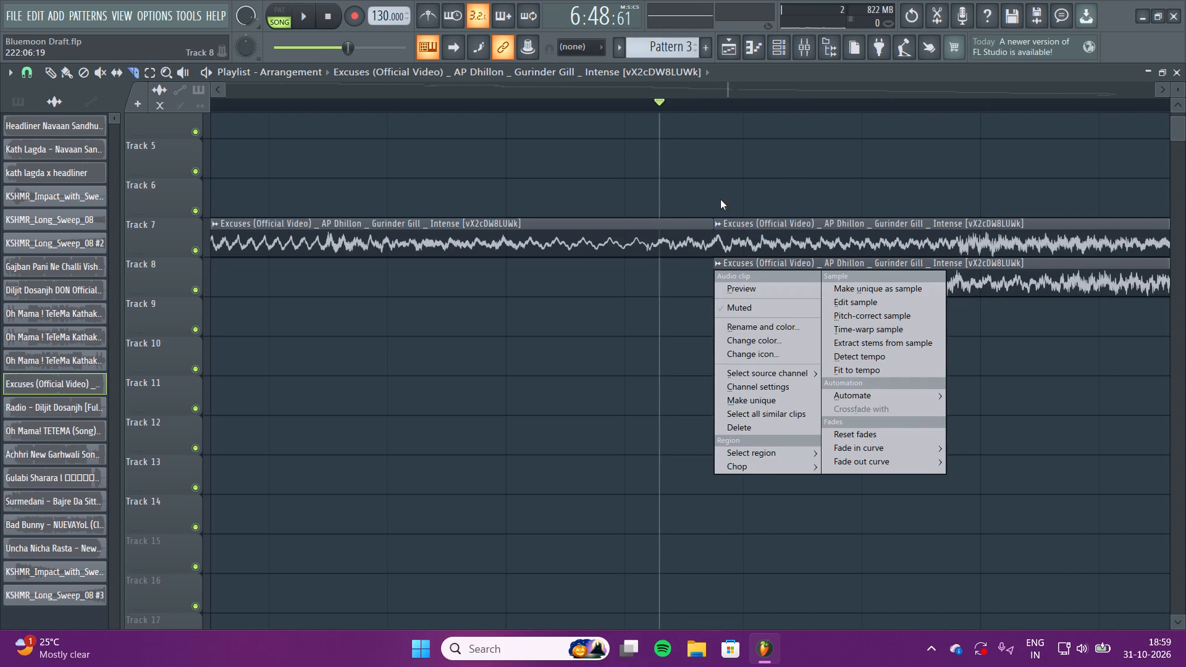
{"action": "left_click", "coordinate": [720, 193], "text": "ctrl"}
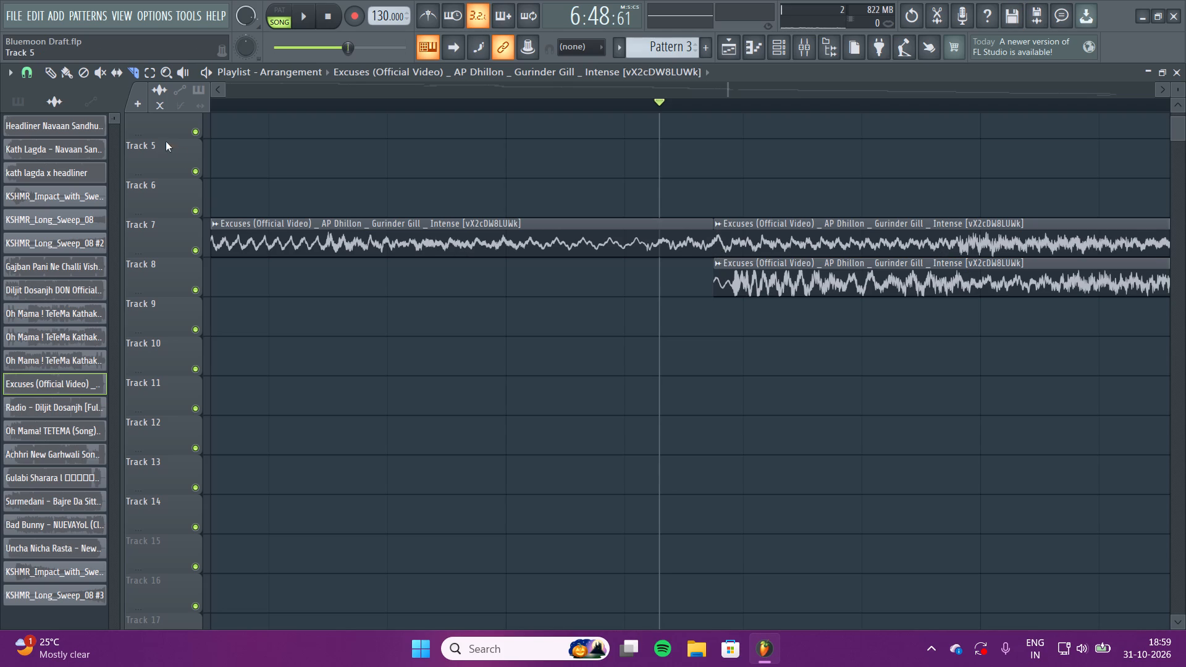
{"action": "left_click", "coordinate": [45, 65]}
{"action": "right_click_drag", "start_coordinate": [786, 212], "coordinate": [797, 229]}
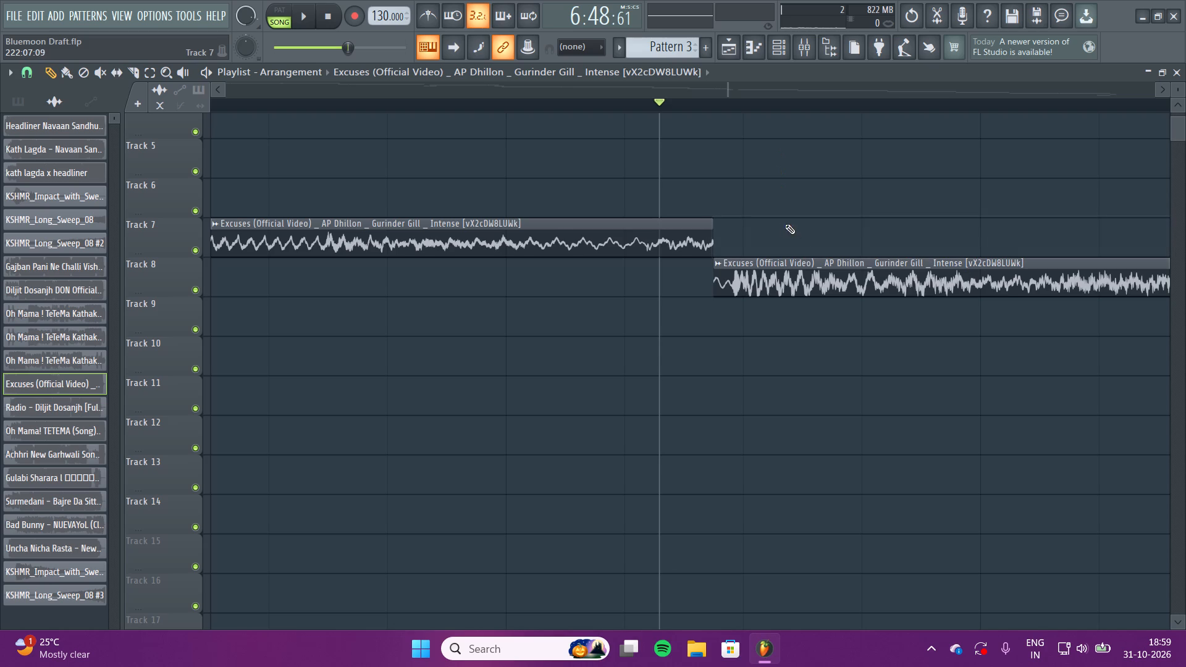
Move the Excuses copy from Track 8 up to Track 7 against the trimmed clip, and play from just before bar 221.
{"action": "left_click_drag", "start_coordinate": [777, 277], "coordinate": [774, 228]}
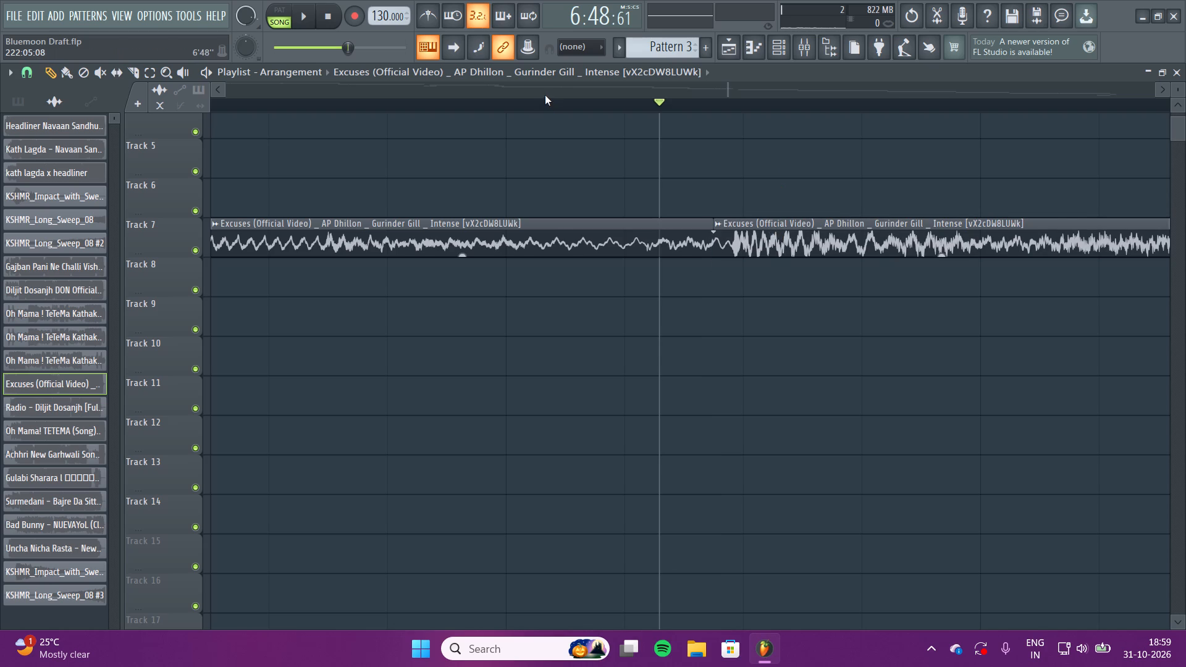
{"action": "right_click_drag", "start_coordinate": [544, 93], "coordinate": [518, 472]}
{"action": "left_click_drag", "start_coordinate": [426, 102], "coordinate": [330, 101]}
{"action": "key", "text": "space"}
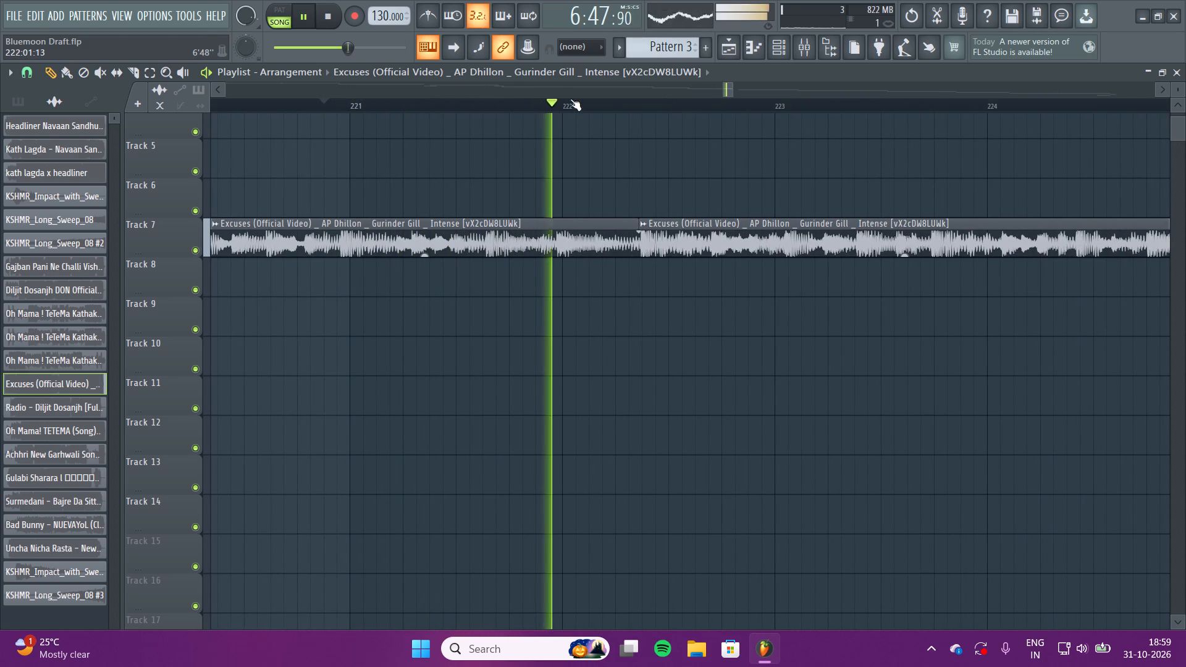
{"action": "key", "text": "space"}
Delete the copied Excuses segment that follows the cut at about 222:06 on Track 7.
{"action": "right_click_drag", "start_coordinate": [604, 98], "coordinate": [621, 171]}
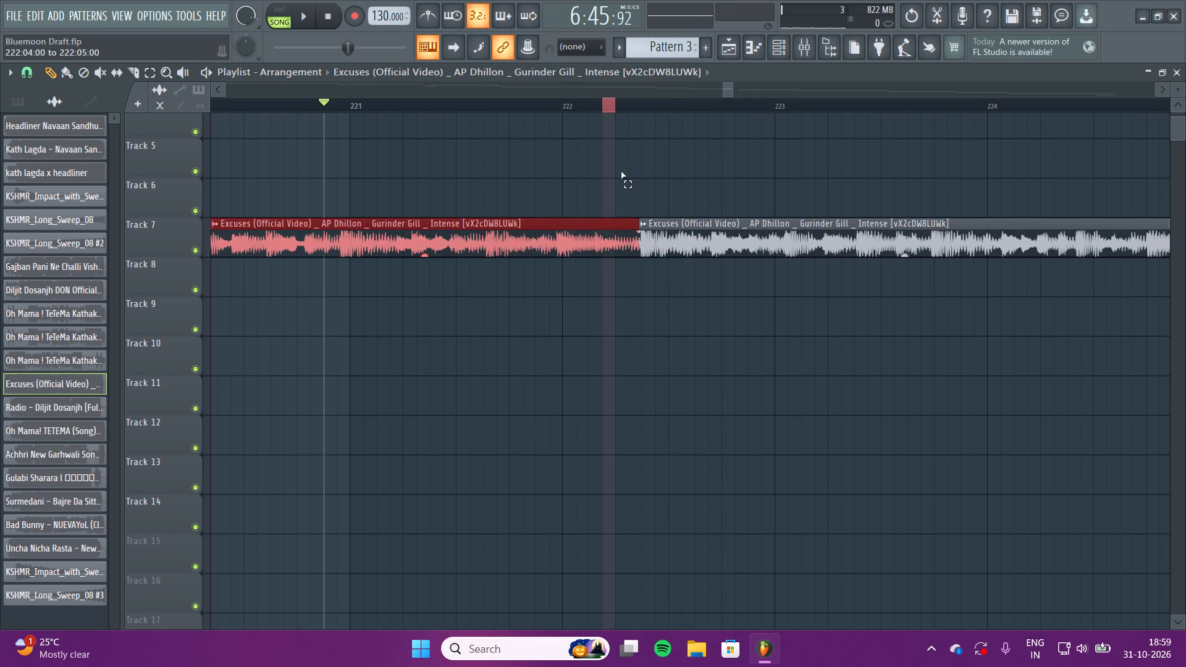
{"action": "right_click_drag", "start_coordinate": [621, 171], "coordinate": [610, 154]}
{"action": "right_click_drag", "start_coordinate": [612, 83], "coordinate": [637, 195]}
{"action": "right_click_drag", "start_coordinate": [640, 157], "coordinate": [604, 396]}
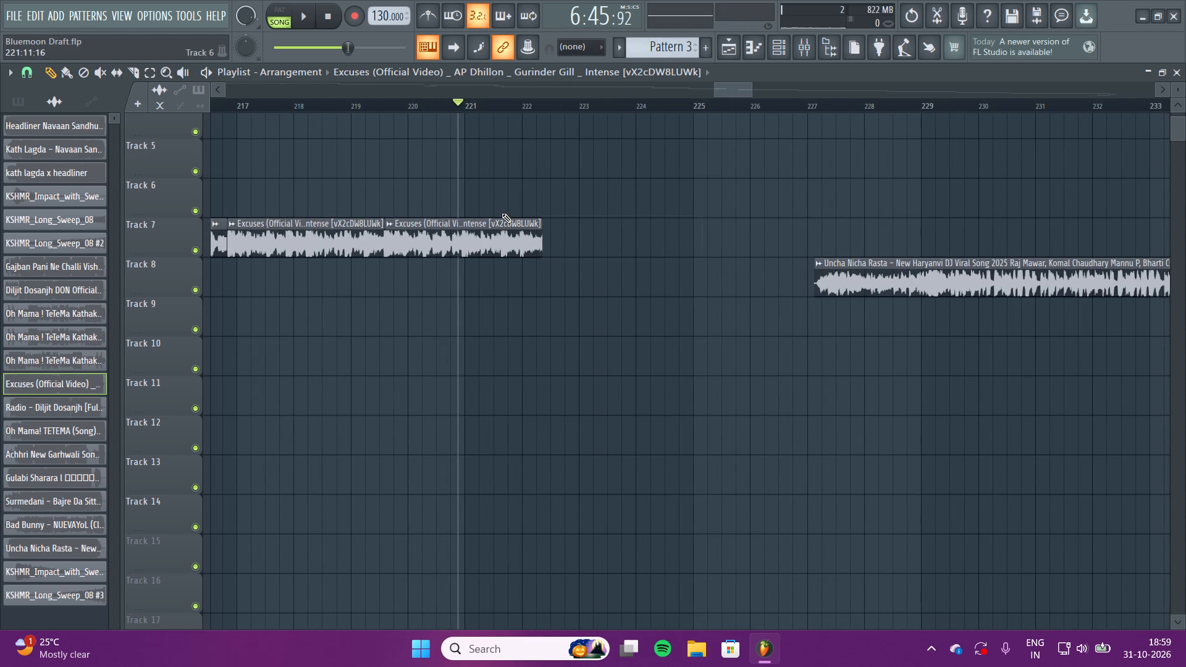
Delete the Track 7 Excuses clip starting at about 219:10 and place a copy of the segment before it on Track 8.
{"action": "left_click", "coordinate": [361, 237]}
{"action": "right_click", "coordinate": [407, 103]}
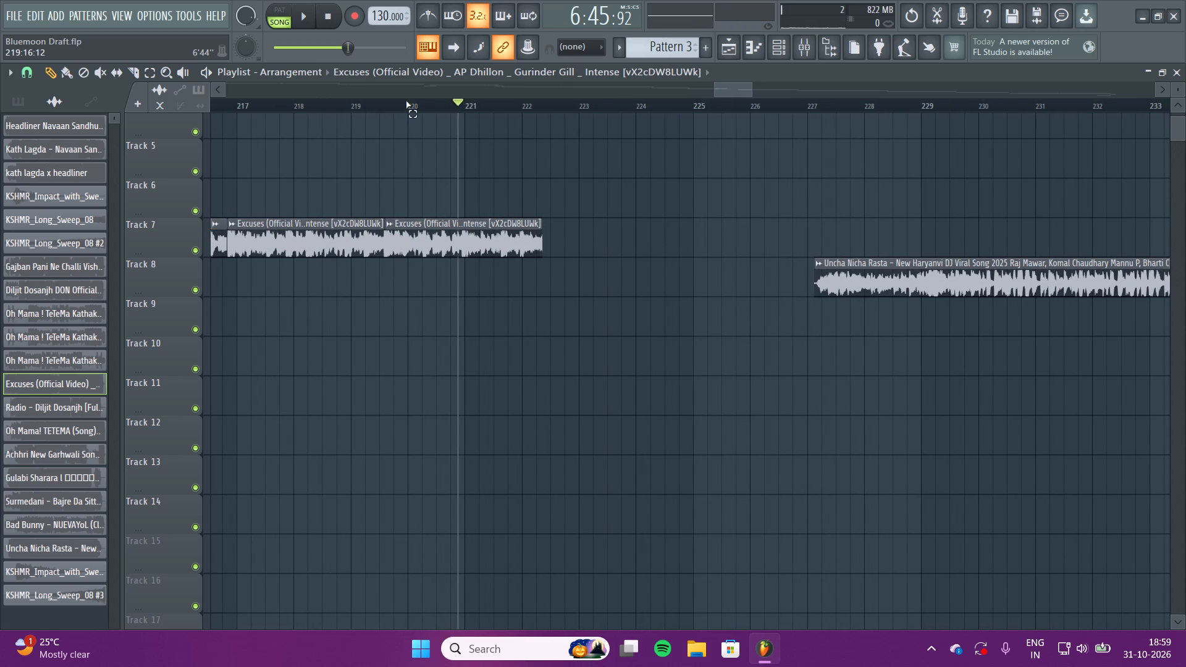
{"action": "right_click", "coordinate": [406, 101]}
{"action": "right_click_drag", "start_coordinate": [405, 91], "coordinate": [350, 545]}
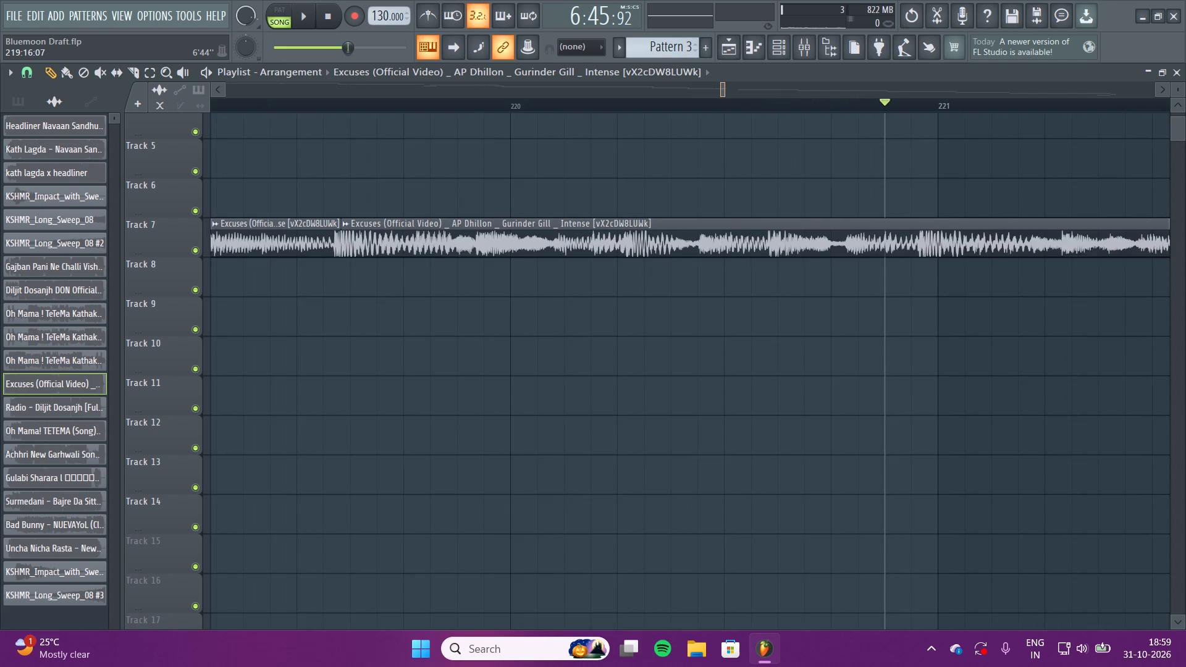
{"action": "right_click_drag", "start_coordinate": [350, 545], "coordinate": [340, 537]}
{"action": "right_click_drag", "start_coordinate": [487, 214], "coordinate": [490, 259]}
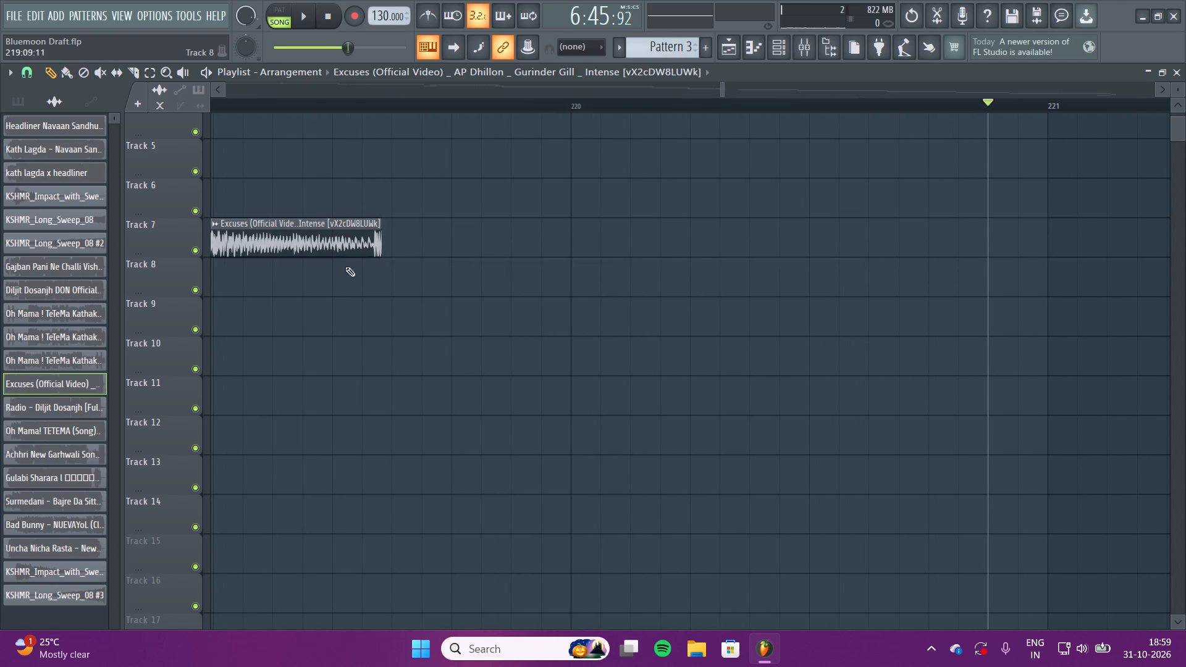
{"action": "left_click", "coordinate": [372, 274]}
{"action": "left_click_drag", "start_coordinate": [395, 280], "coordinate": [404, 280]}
Align the Track 8 copy at 219:10:06, trim the preceding Excuses clip to meet it, move the copy up to Track 7, and play.
{"action": "scroll", "coordinate": [368, 111], "scroll_direction": "up", "scroll_amount": 5}
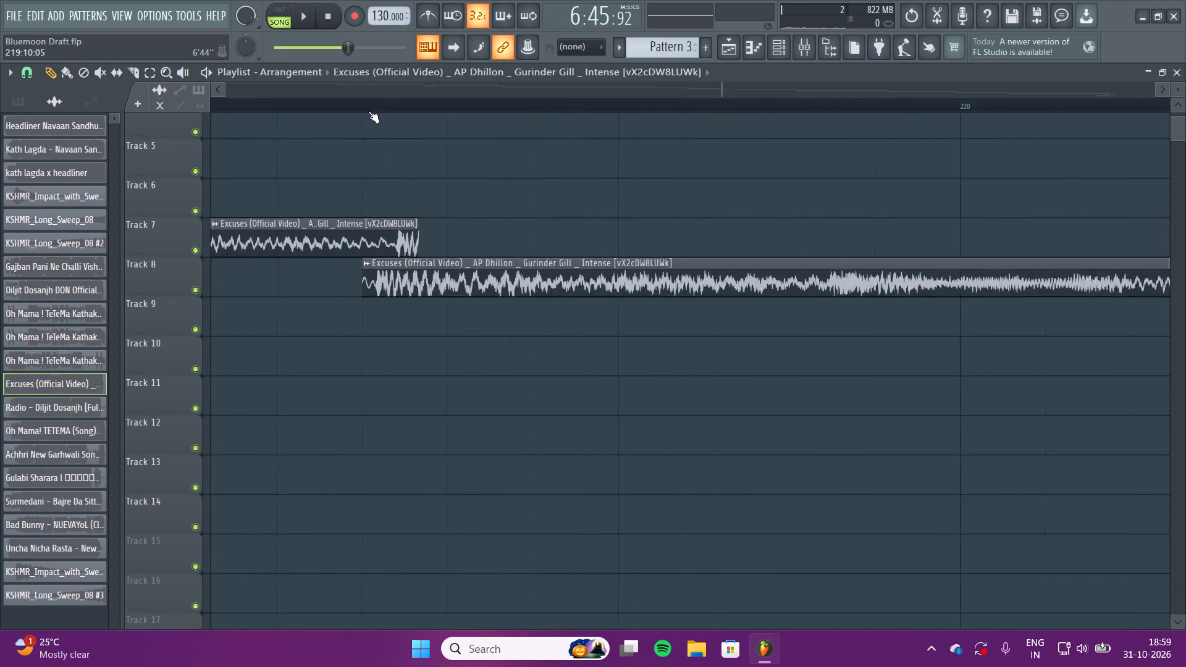
{"action": "scroll", "coordinate": [368, 111], "scroll_direction": "up", "scroll_amount": 14}
{"action": "left_click_drag", "start_coordinate": [423, 270], "coordinate": [450, 271]}
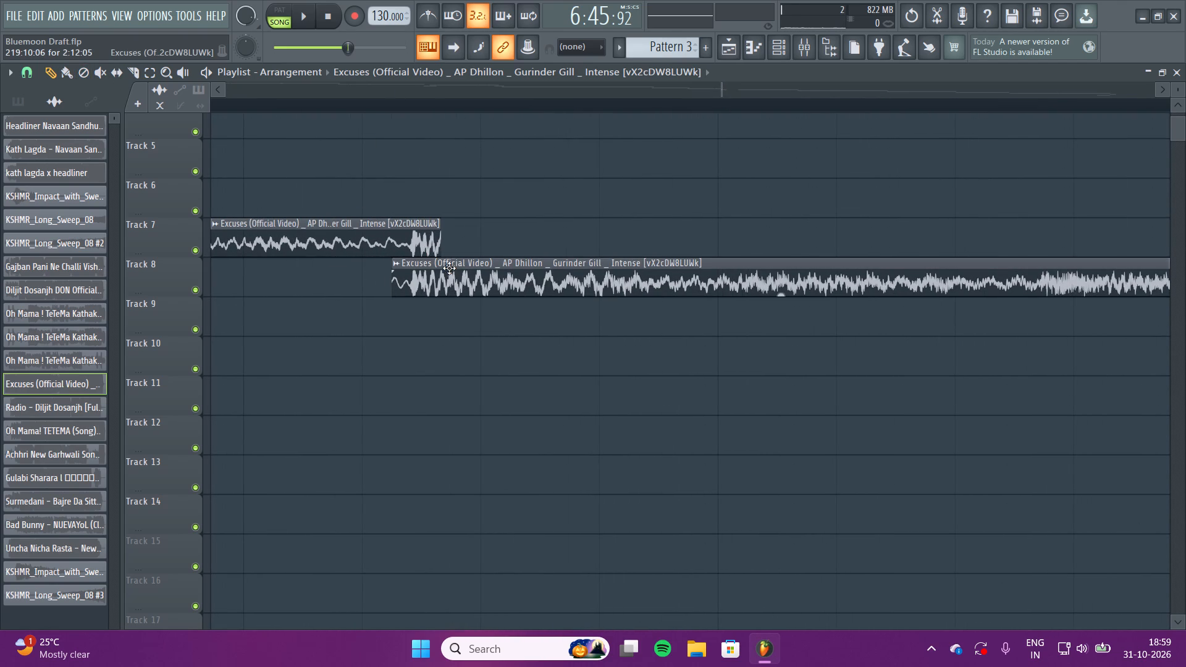
{"action": "left_click_drag", "start_coordinate": [437, 224], "coordinate": [392, 225]}
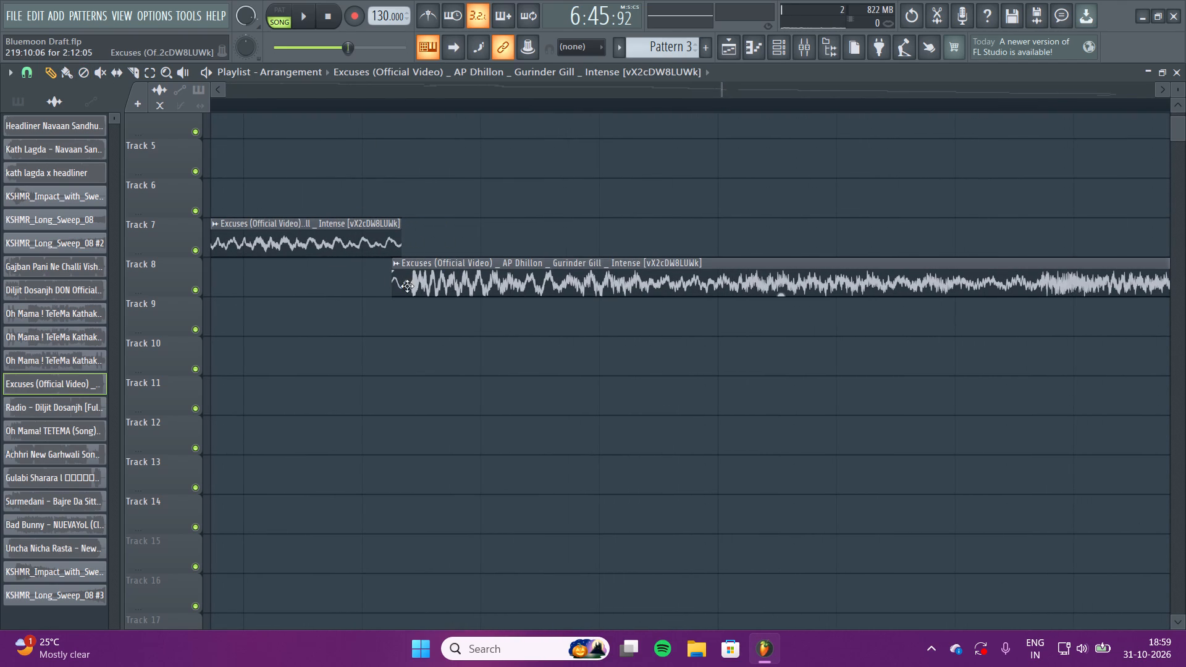
{"action": "left_click_drag", "start_coordinate": [407, 286], "coordinate": [407, 241]}
{"action": "key", "text": "space"}
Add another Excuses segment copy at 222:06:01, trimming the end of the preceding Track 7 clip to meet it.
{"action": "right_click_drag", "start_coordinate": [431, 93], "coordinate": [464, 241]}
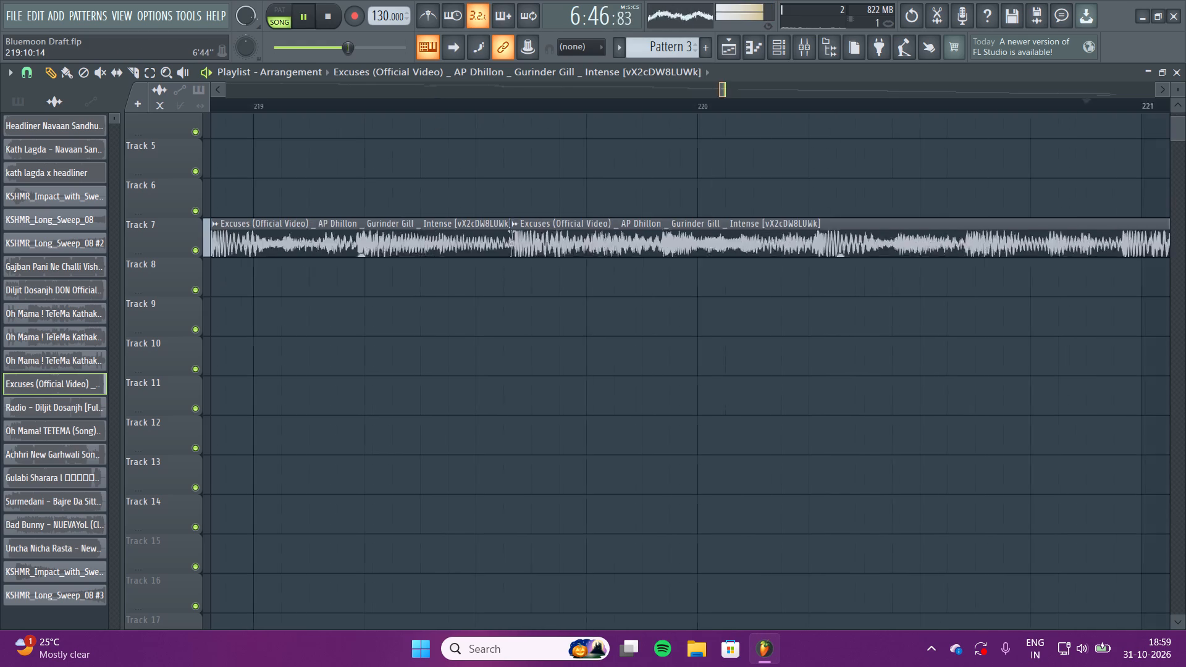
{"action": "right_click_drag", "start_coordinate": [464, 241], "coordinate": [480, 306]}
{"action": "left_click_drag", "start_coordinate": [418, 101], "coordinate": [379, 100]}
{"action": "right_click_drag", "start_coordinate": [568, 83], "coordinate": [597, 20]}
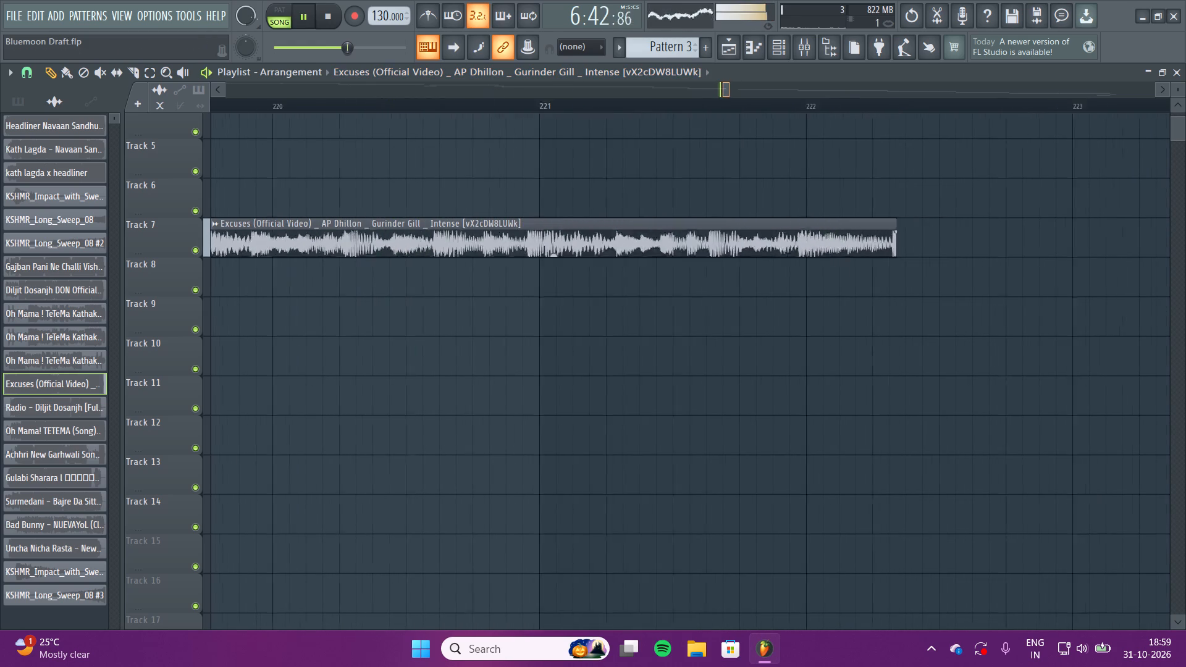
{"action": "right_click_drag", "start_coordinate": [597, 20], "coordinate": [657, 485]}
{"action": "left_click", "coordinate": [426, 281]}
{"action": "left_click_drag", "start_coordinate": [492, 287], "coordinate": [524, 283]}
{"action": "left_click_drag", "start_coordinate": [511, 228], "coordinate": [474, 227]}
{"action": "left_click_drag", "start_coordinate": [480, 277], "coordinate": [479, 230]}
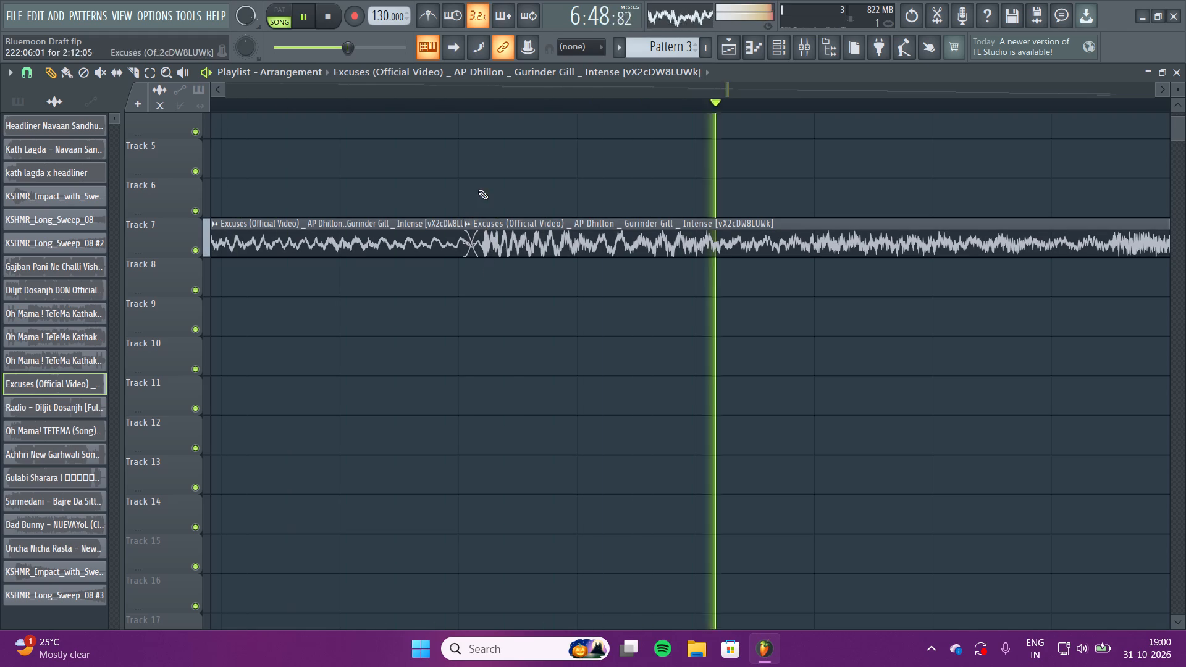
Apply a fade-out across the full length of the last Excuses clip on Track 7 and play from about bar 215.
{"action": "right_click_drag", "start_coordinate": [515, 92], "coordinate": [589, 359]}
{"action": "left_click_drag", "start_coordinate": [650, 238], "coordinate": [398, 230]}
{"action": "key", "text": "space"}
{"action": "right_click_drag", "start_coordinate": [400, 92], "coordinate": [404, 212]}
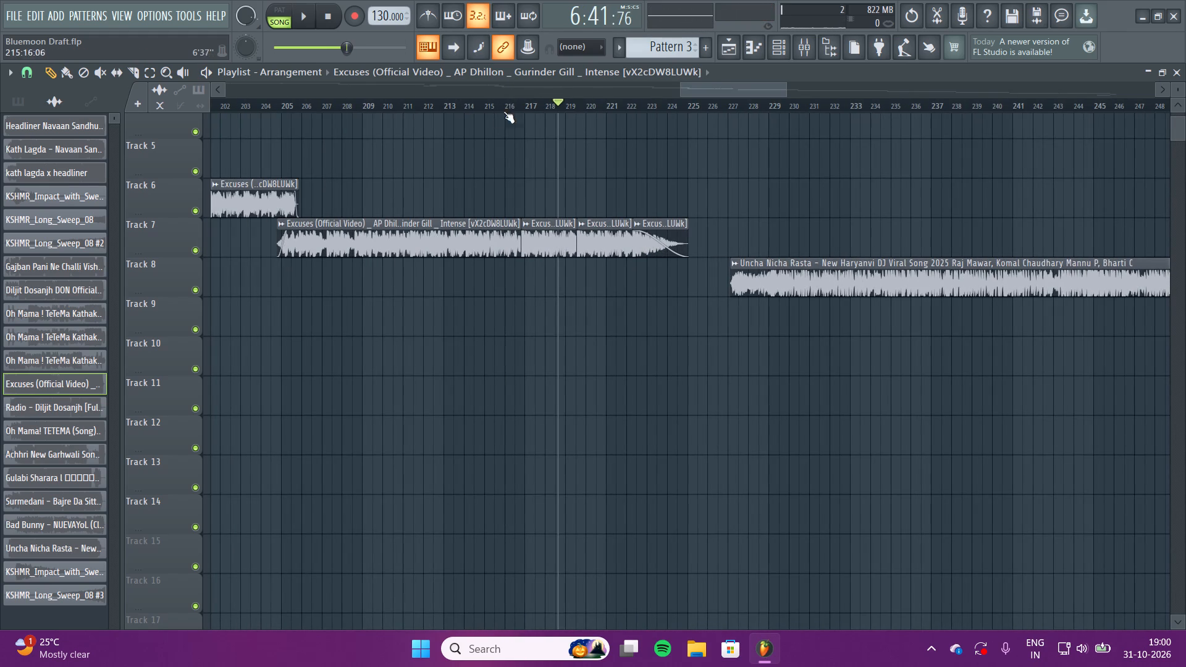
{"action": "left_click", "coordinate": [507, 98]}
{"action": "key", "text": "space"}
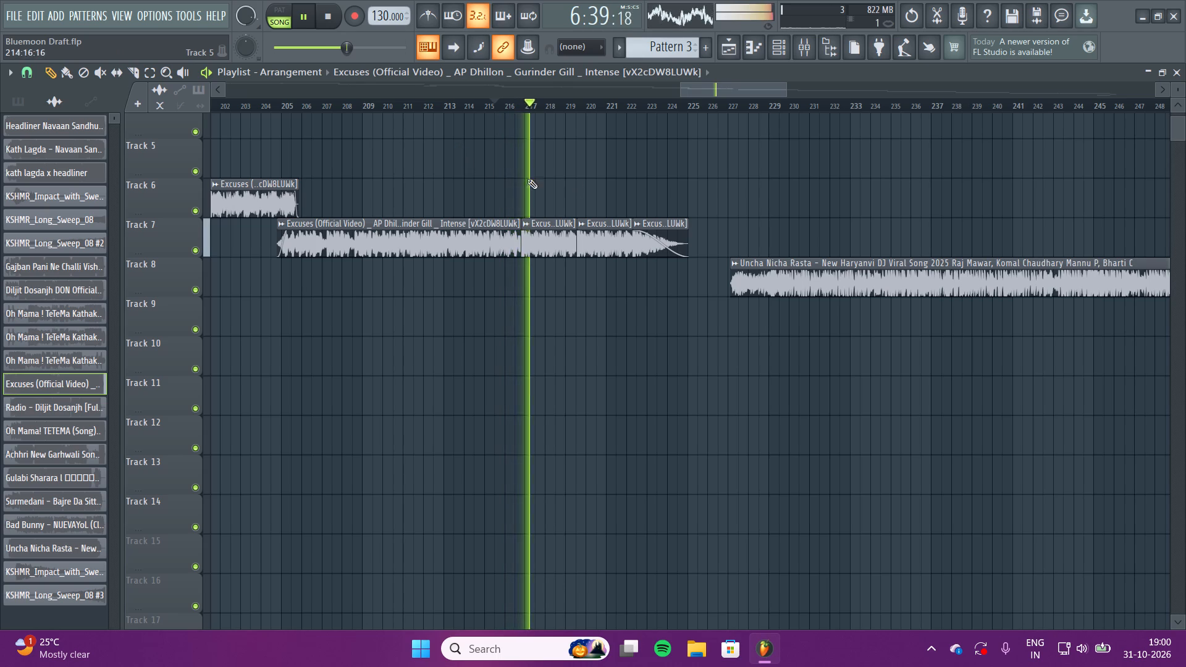
Select all clips on Tracks 8 to 14 and move them earlier together so Uncha Nicha Rasta starts at about bar 224.
{"action": "right_click_drag", "start_coordinate": [637, 91], "coordinate": [668, 272]}
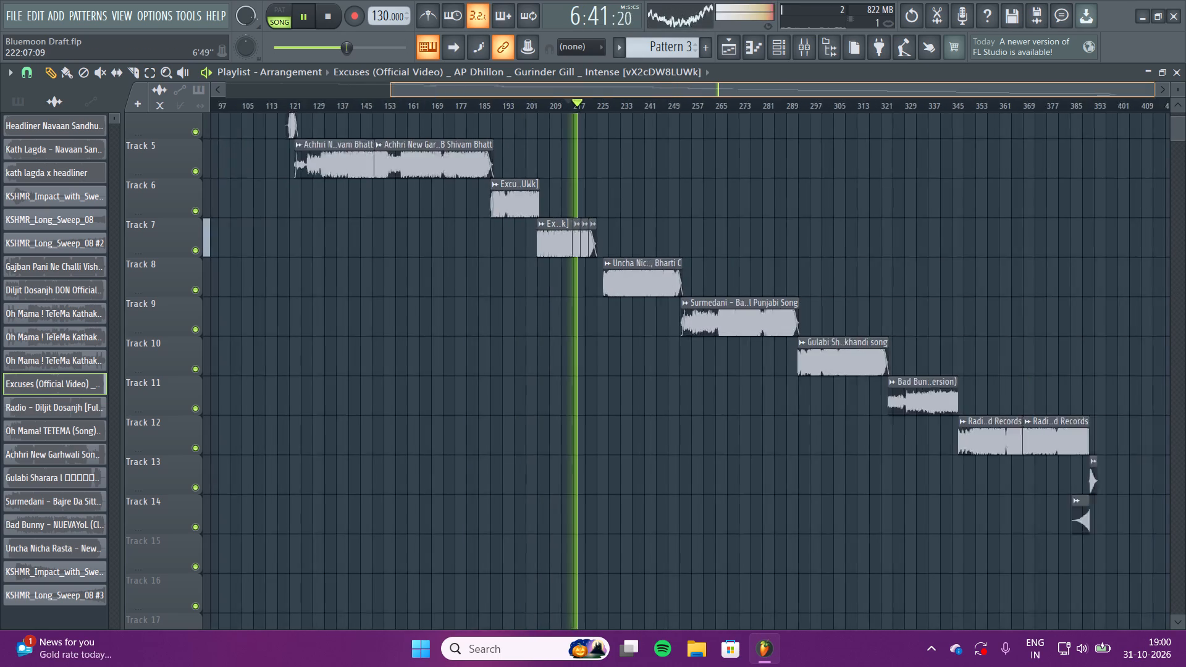
{"action": "right_click_drag", "start_coordinate": [668, 272], "coordinate": [675, 298]}
{"action": "left_click", "coordinate": [151, 70]}
{"action": "left_click_drag", "start_coordinate": [899, 514], "coordinate": [516, 273]}
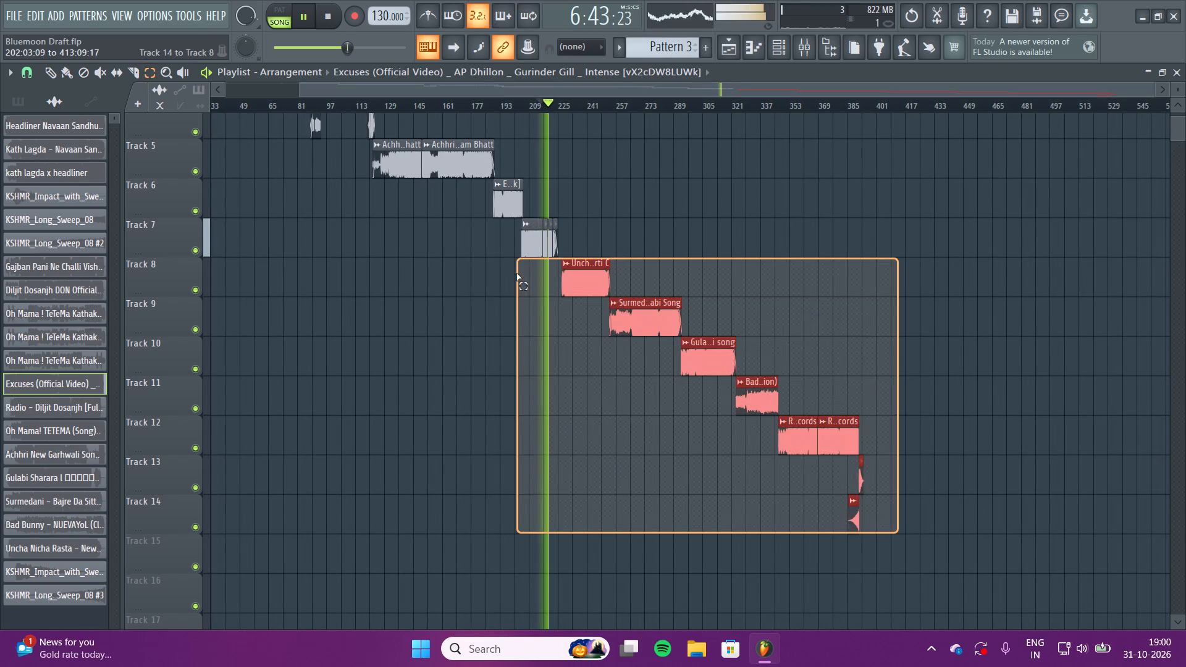
{"action": "left_click_drag", "start_coordinate": [516, 273], "coordinate": [528, 272]}
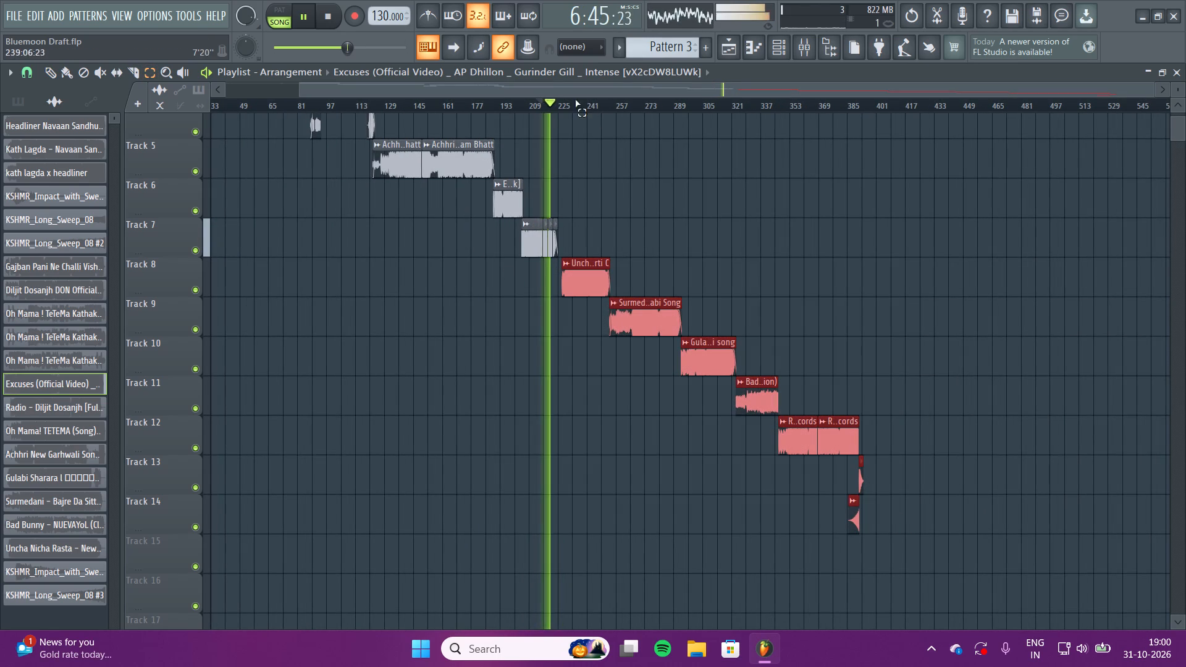
{"action": "key", "text": "space"}
{"action": "scroll", "coordinate": [566, 99], "scroll_direction": "up", "scroll_amount": 13}
{"action": "right_click_drag", "start_coordinate": [582, 88], "coordinate": [759, 598]}
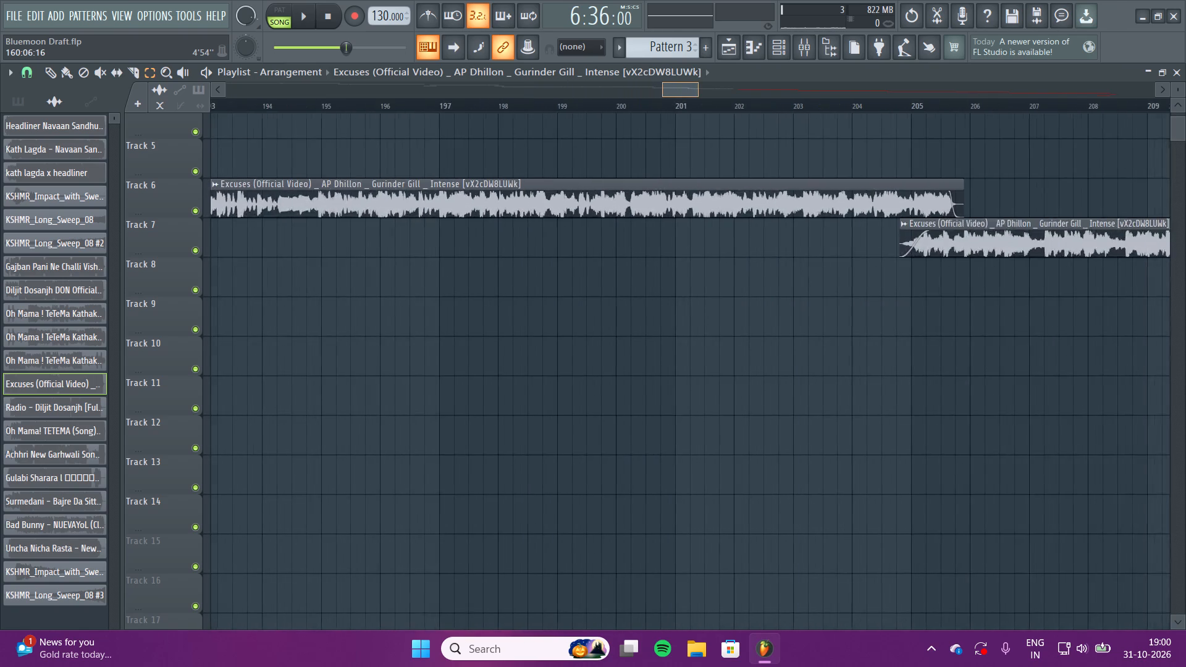
{"action": "right_click_drag", "start_coordinate": [759, 598], "coordinate": [784, 623]}
{"action": "right_click_drag", "start_coordinate": [590, 90], "coordinate": [646, 90]}
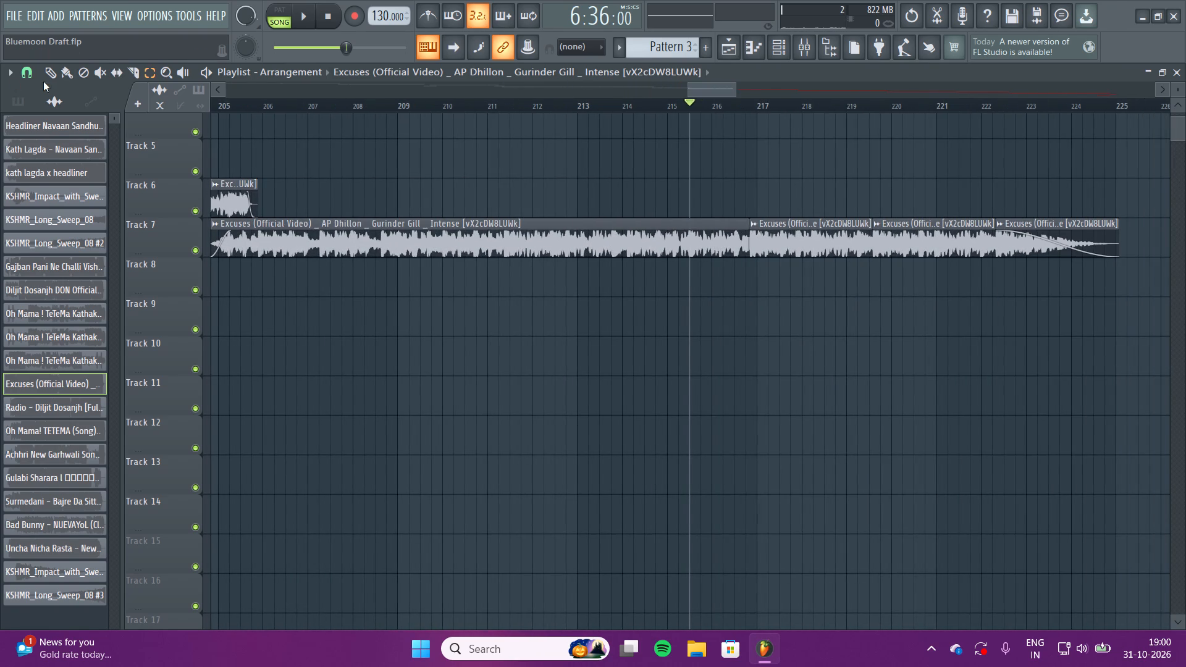
{"action": "left_click", "coordinate": [46, 77]}
{"action": "left_click", "coordinate": [467, 100]}
{"action": "key", "text": "space"}
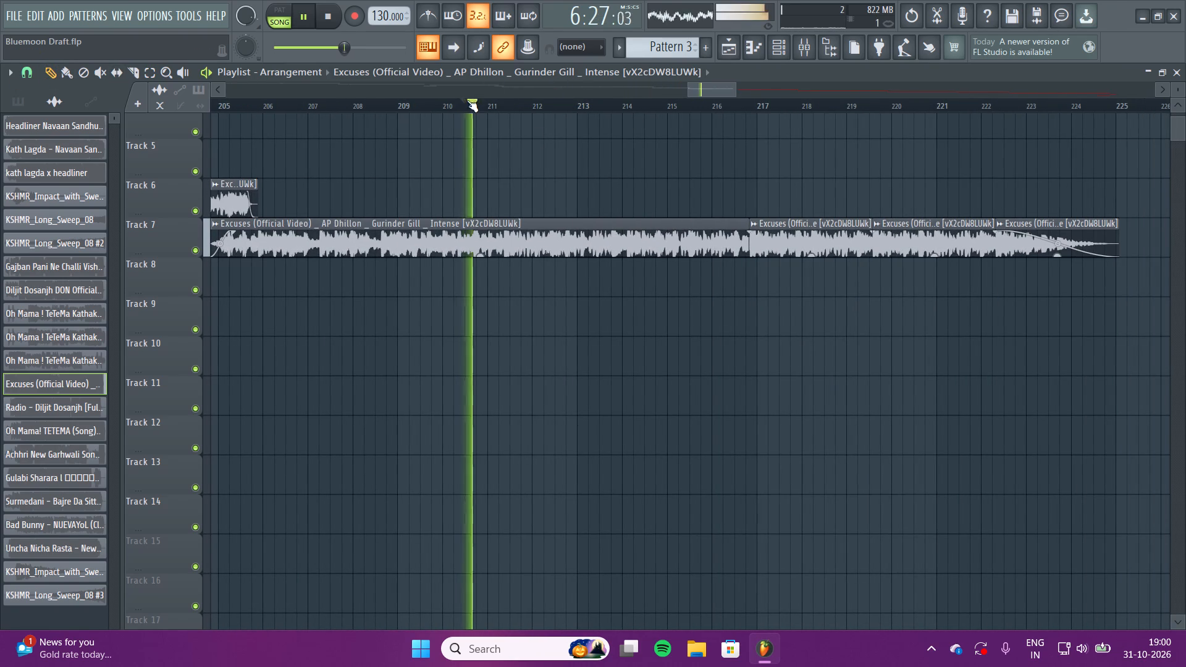
{"action": "right_click_drag", "start_coordinate": [482, 94], "coordinate": [591, 313]}
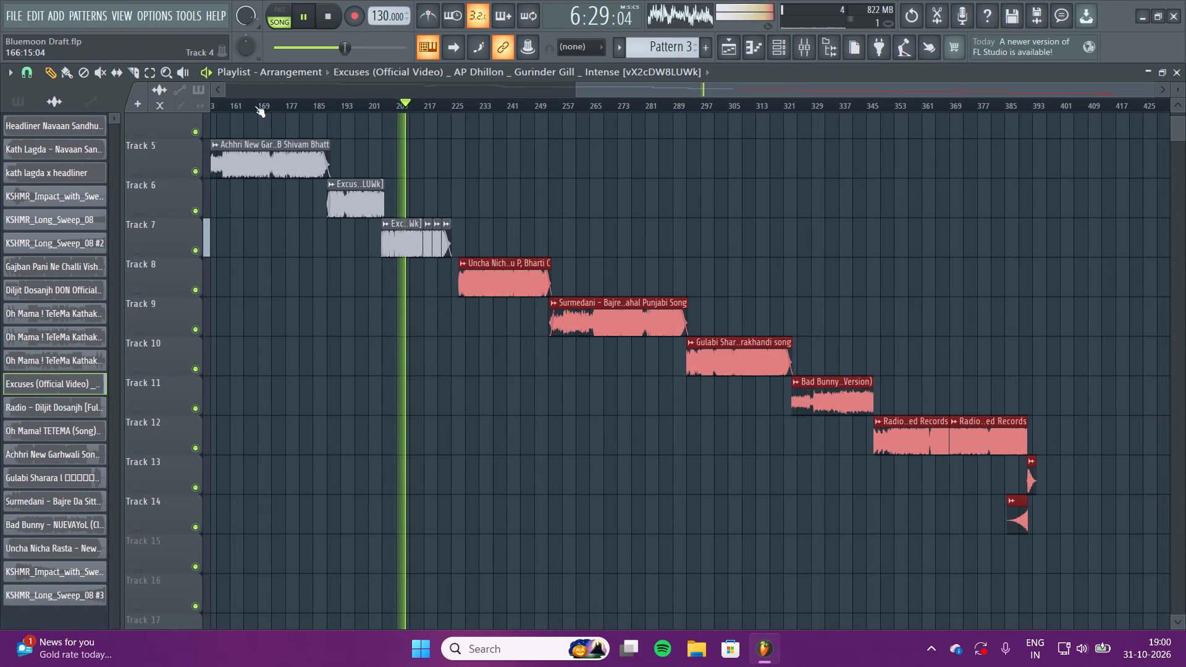
{"action": "right_click_drag", "start_coordinate": [518, 88], "coordinate": [429, 520]}
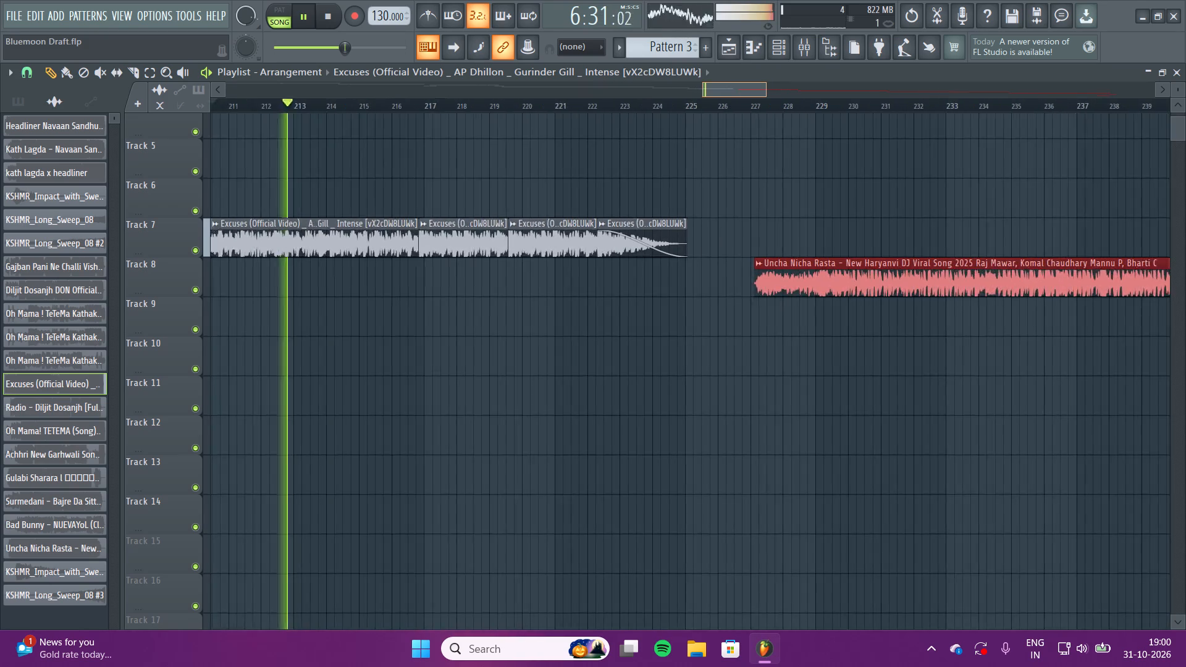
{"action": "right_click_drag", "start_coordinate": [429, 520], "coordinate": [431, 505]}
{"action": "left_click_drag", "start_coordinate": [766, 277], "coordinate": [663, 275]}
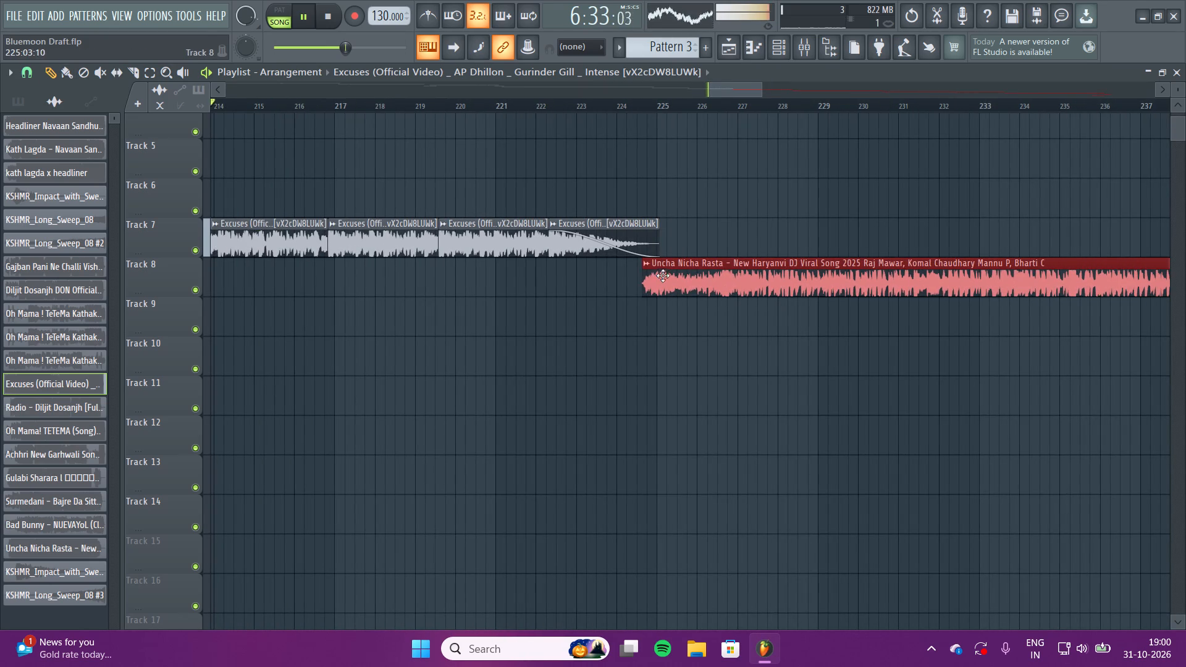
{"action": "left_click_drag", "start_coordinate": [663, 275], "coordinate": [662, 275]}
{"action": "left_click", "coordinate": [677, 274]}
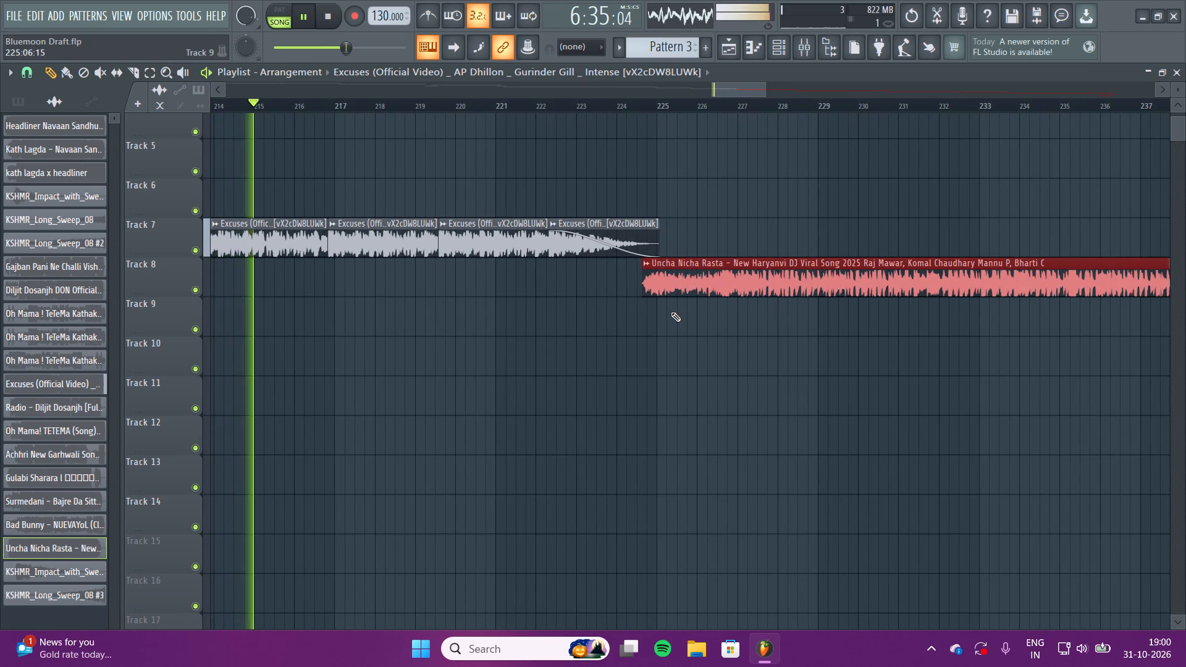
{"action": "left_click_drag", "start_coordinate": [678, 285], "coordinate": [655, 285]}
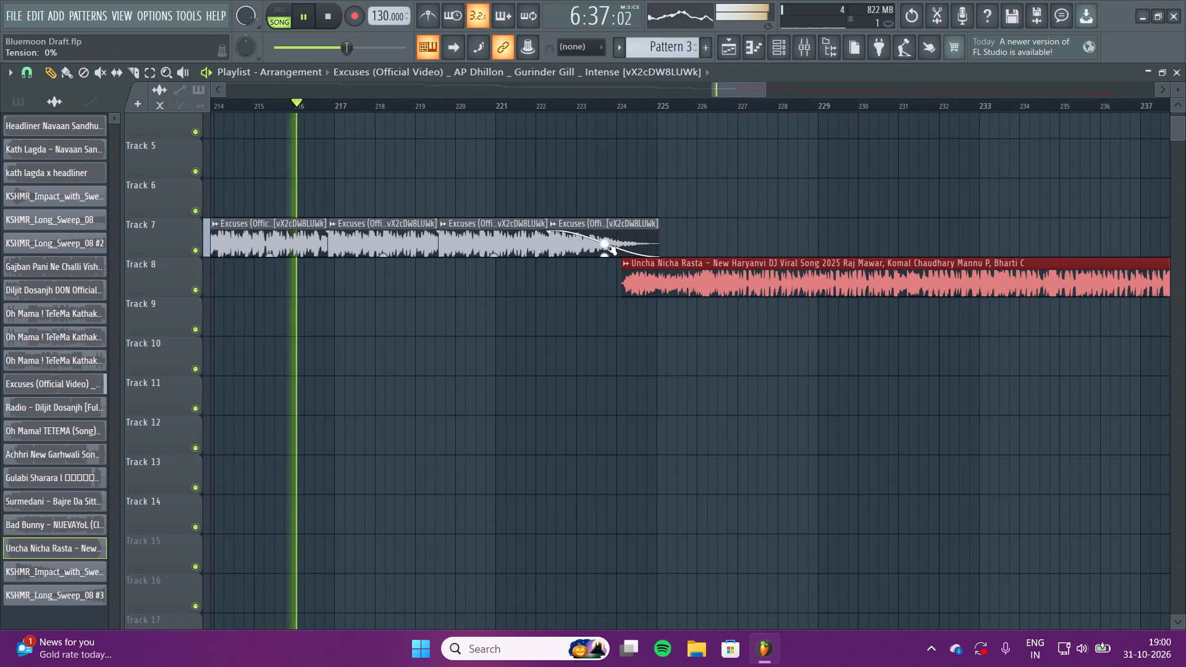
{"action": "right_click", "coordinate": [621, 315]}
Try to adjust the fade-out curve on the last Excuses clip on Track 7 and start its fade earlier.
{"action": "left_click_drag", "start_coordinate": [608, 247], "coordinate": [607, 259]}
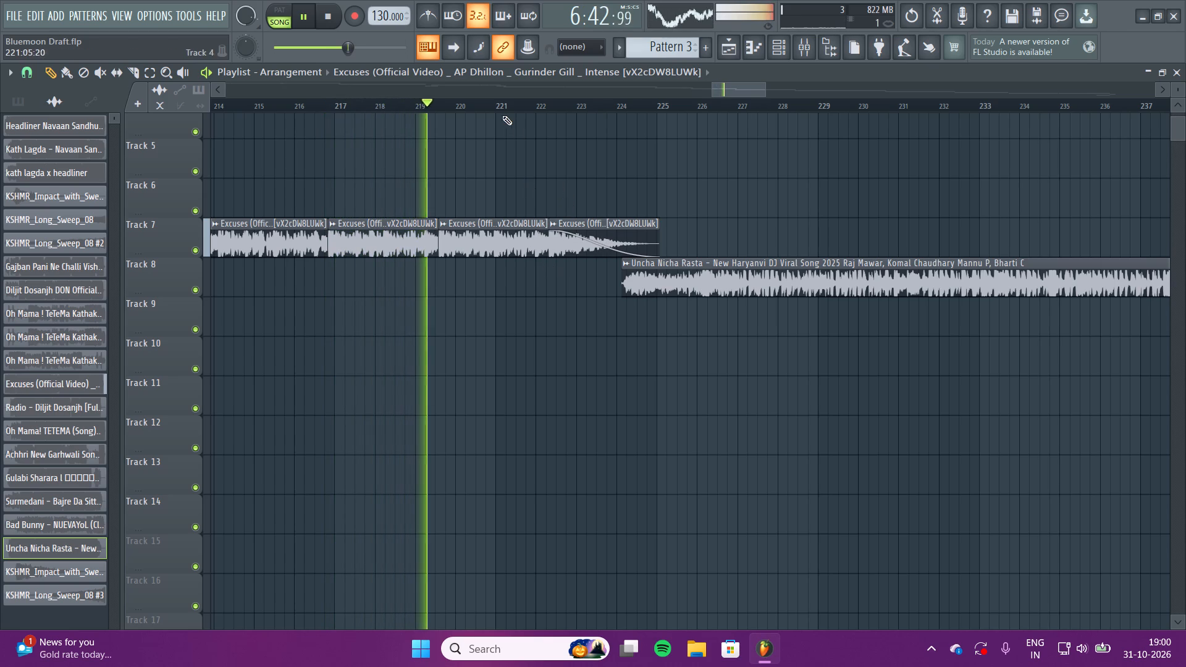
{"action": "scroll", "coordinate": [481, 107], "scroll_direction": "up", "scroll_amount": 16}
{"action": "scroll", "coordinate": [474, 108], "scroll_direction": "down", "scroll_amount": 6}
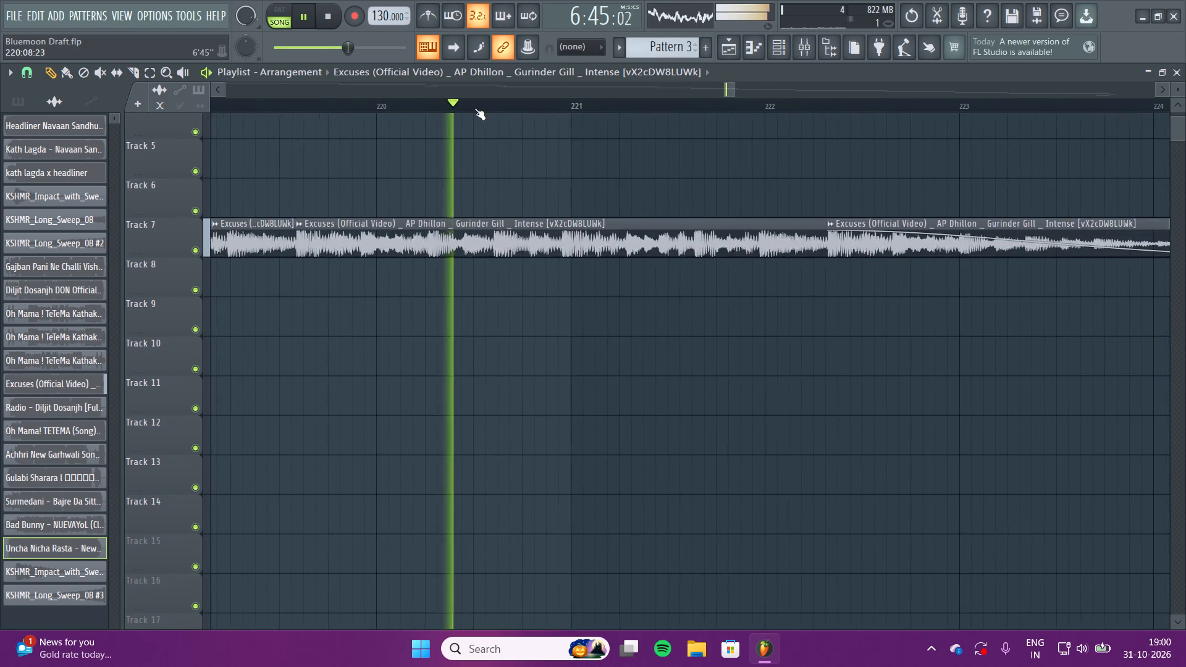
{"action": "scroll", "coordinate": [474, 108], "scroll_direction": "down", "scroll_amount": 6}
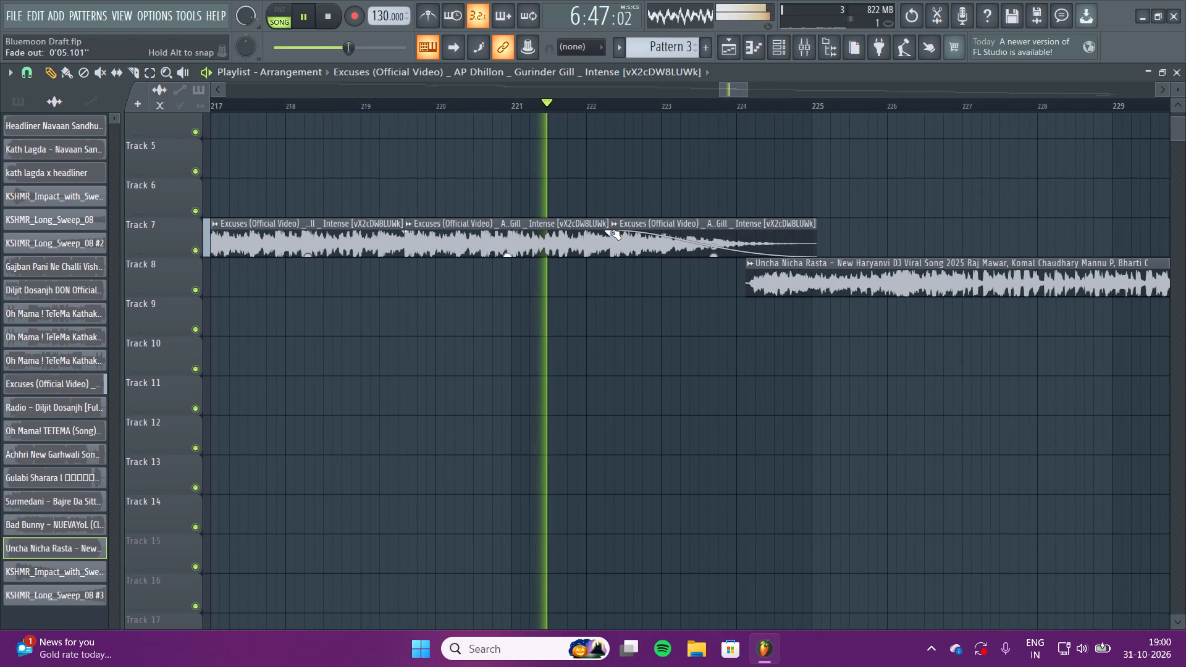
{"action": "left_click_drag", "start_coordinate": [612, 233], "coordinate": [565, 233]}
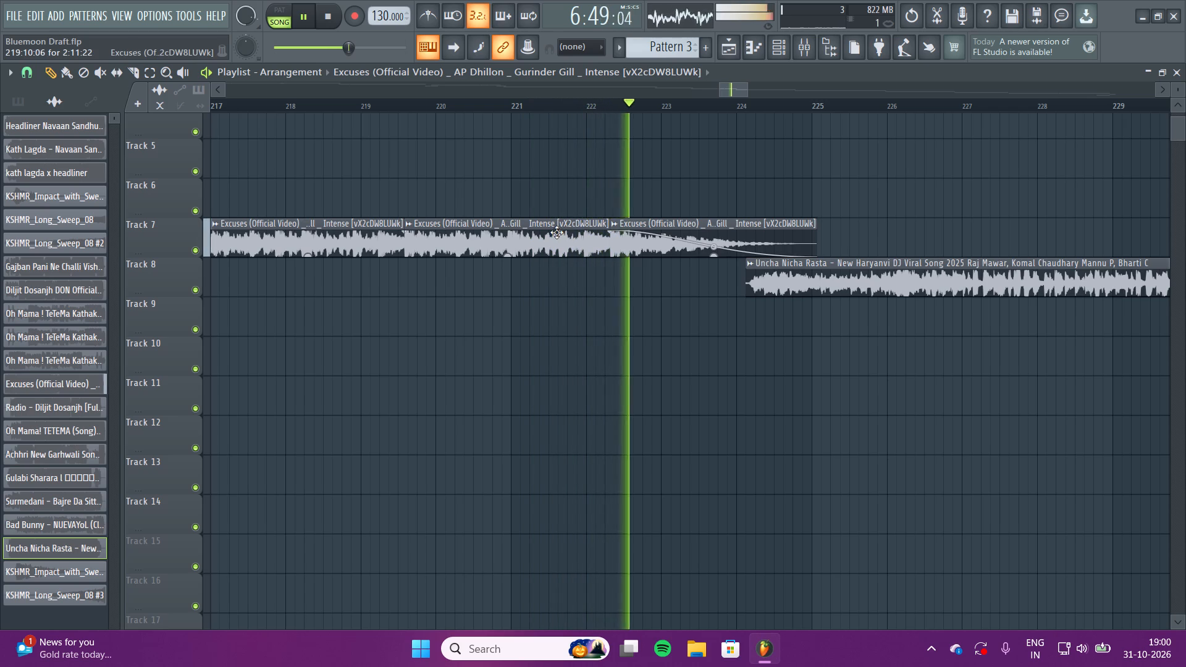
Delete the faded Excuses clip starting at about 222:06 on Track 7 and play the transition from about bar 210.
{"action": "right_click_drag", "start_coordinate": [639, 199], "coordinate": [647, 296]}
{"action": "key", "text": "space"}
{"action": "right_click_drag", "start_coordinate": [369, 87], "coordinate": [366, 149]}
{"action": "key", "text": "space"}
{"action": "right_click_drag", "start_coordinate": [366, 75], "coordinate": [366, 91]}
{"action": "right_click", "coordinate": [366, 91]}
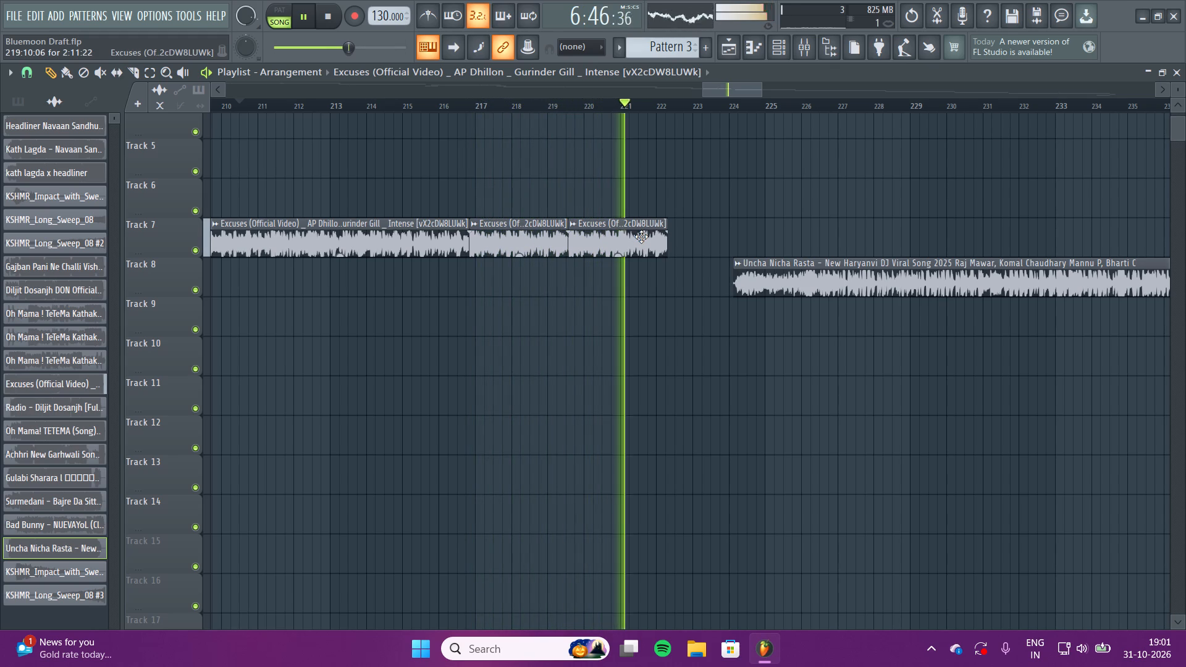
{"action": "key", "text": "space"}
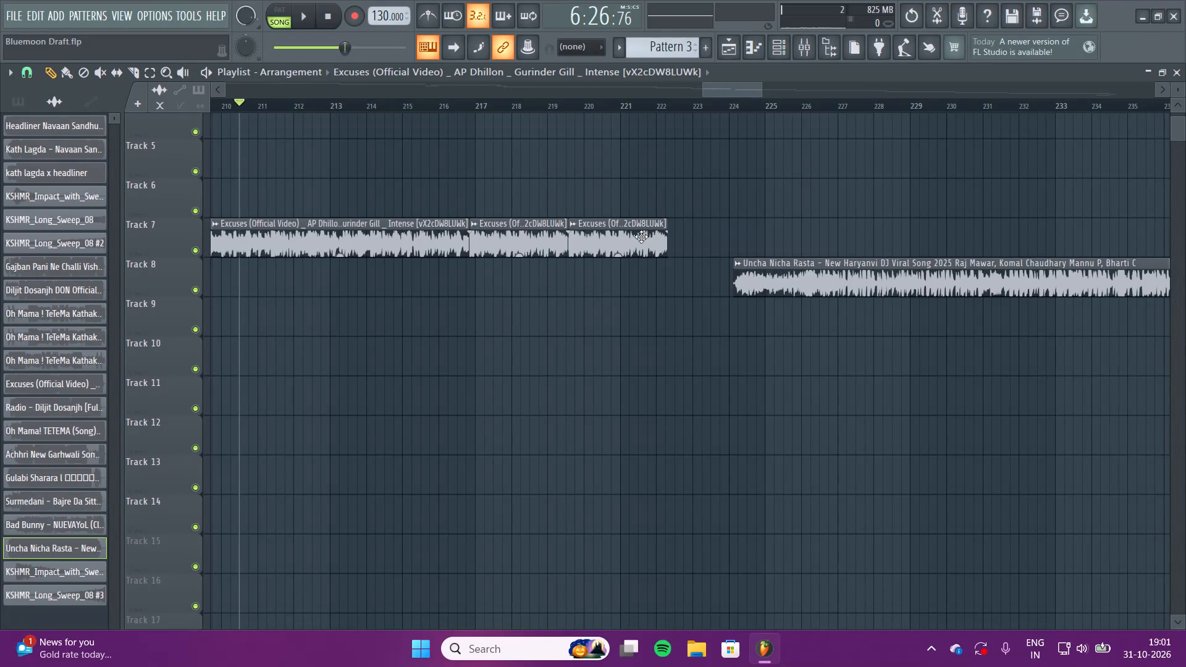
Delete the Excuses clip starting at about 219:10 on Track 7 and set the playhead to bar 212.
{"action": "right_click", "coordinate": [610, 234]}
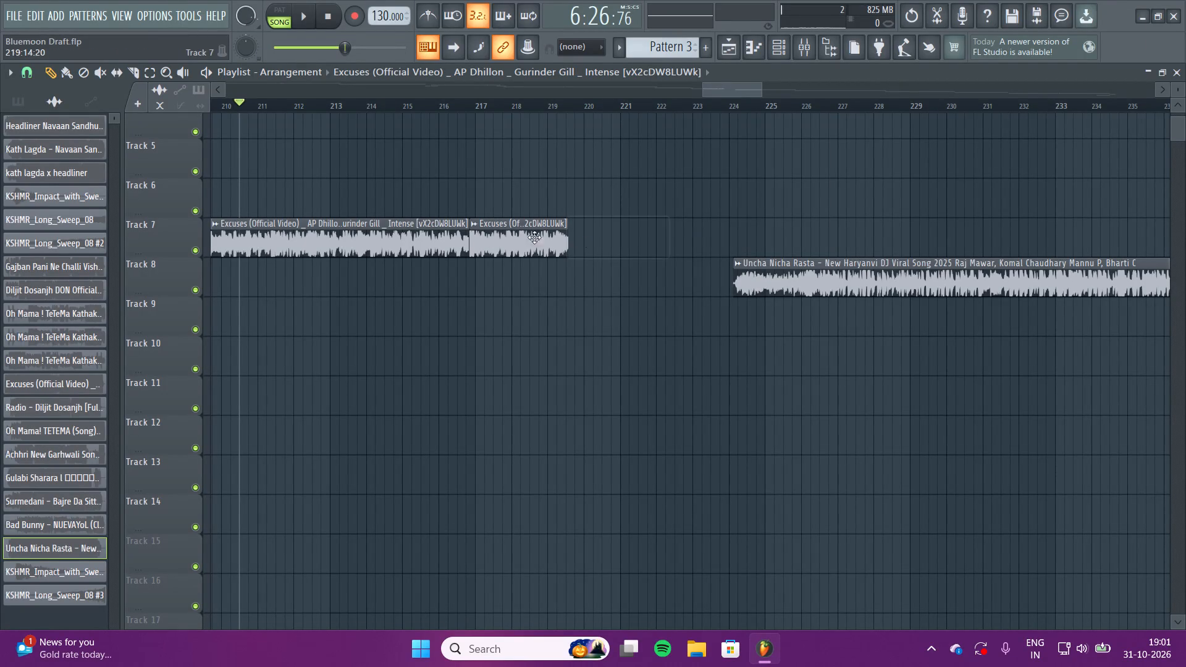
{"action": "right_click_drag", "start_coordinate": [355, 90], "coordinate": [339, 53]}
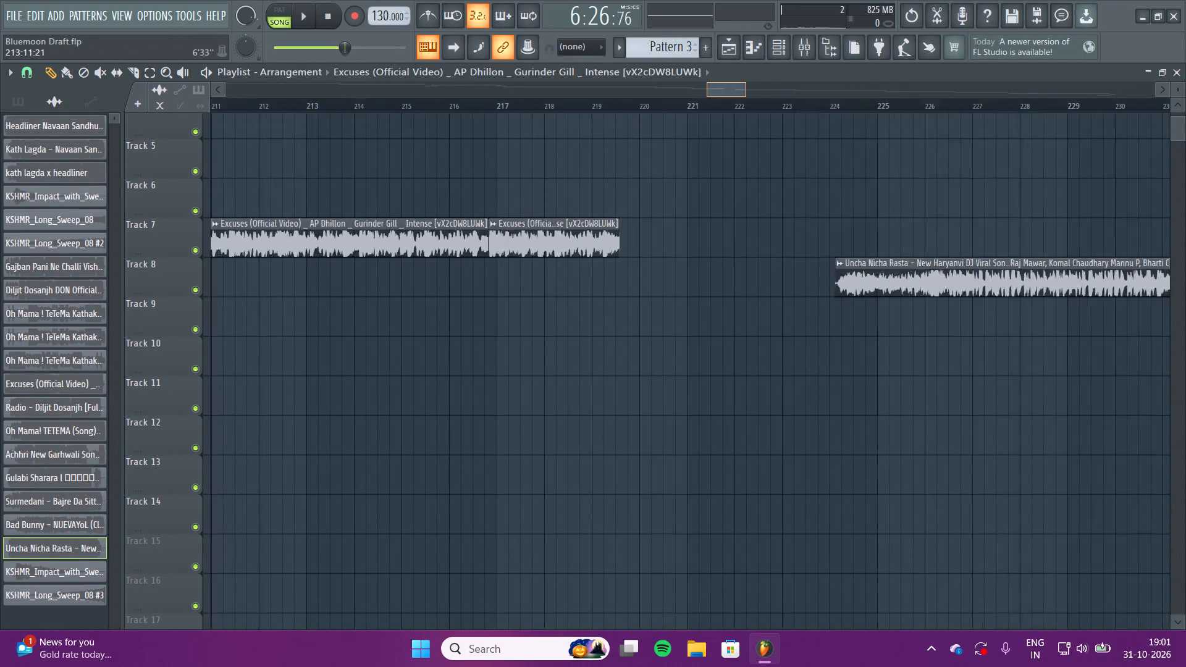
{"action": "right_click_drag", "start_coordinate": [339, 53], "coordinate": [303, 637]}
{"action": "left_click_drag", "start_coordinate": [332, 101], "coordinate": [268, 106]}
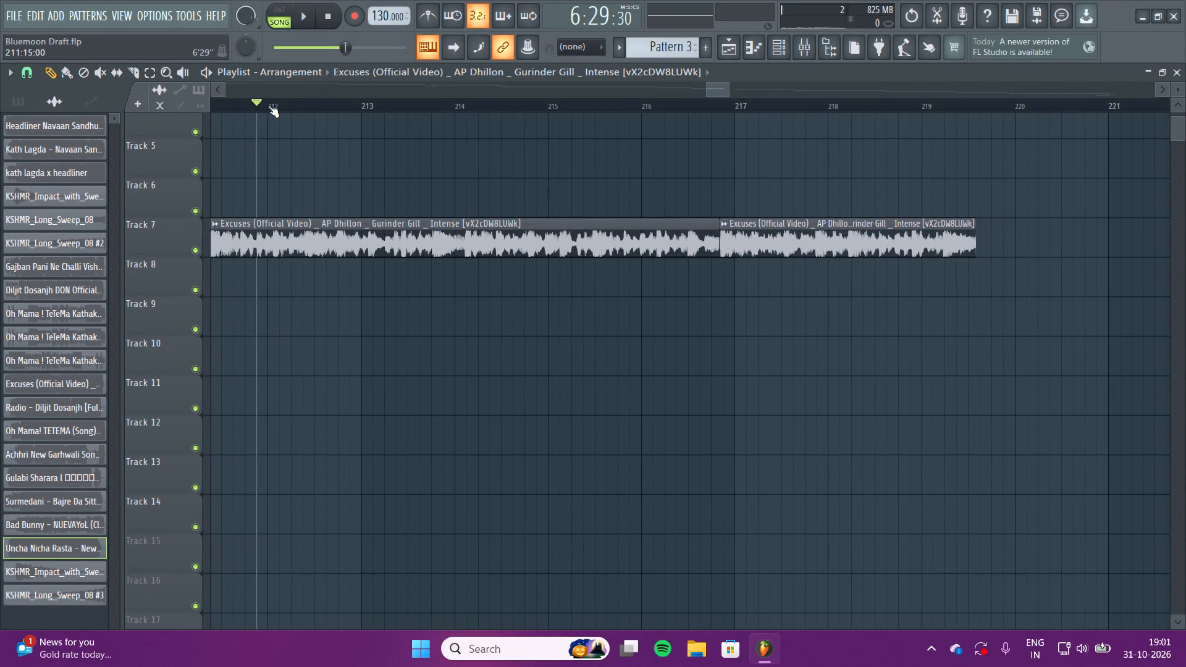
{"action": "left_click_drag", "start_coordinate": [268, 106], "coordinate": [275, 105]}
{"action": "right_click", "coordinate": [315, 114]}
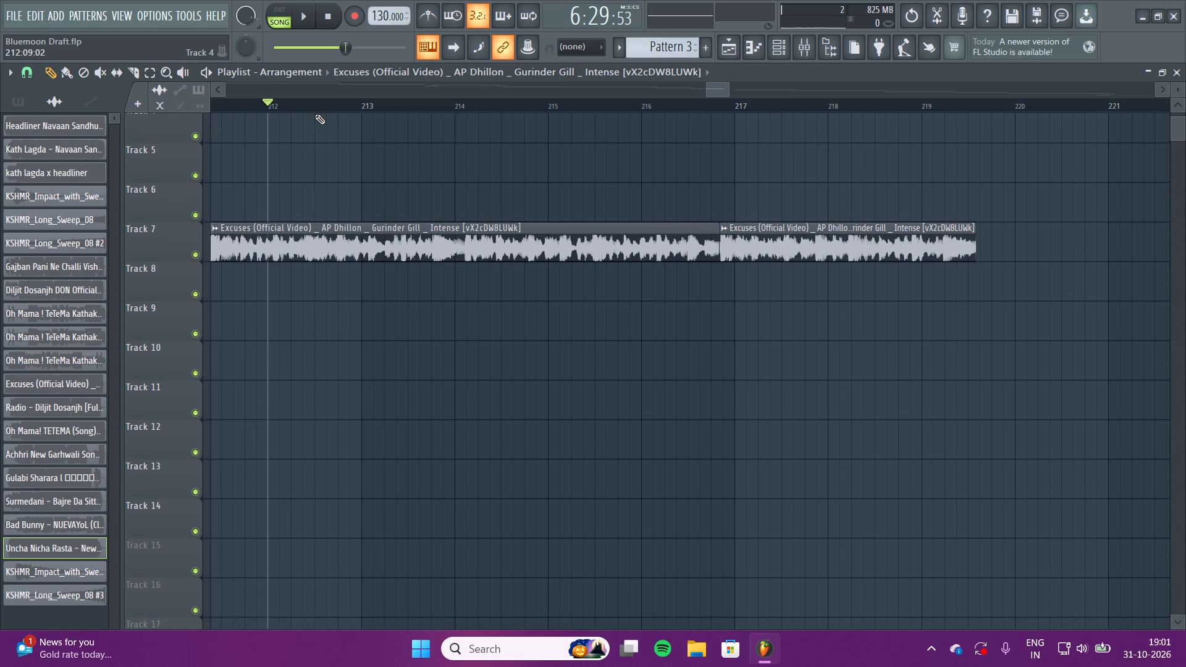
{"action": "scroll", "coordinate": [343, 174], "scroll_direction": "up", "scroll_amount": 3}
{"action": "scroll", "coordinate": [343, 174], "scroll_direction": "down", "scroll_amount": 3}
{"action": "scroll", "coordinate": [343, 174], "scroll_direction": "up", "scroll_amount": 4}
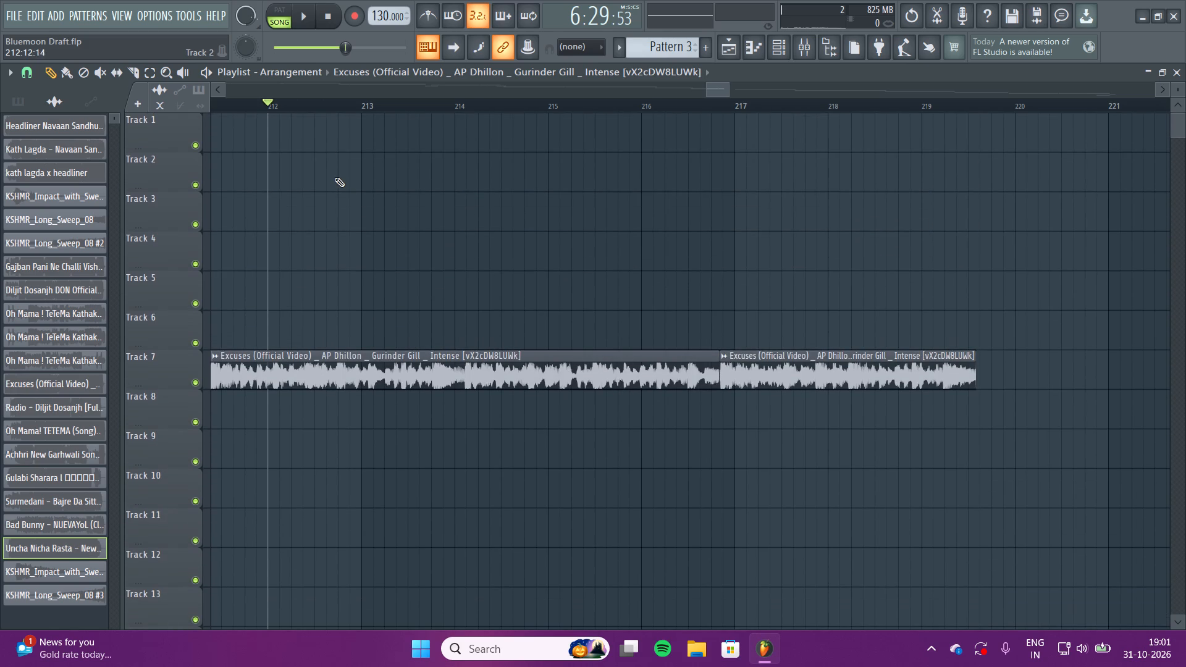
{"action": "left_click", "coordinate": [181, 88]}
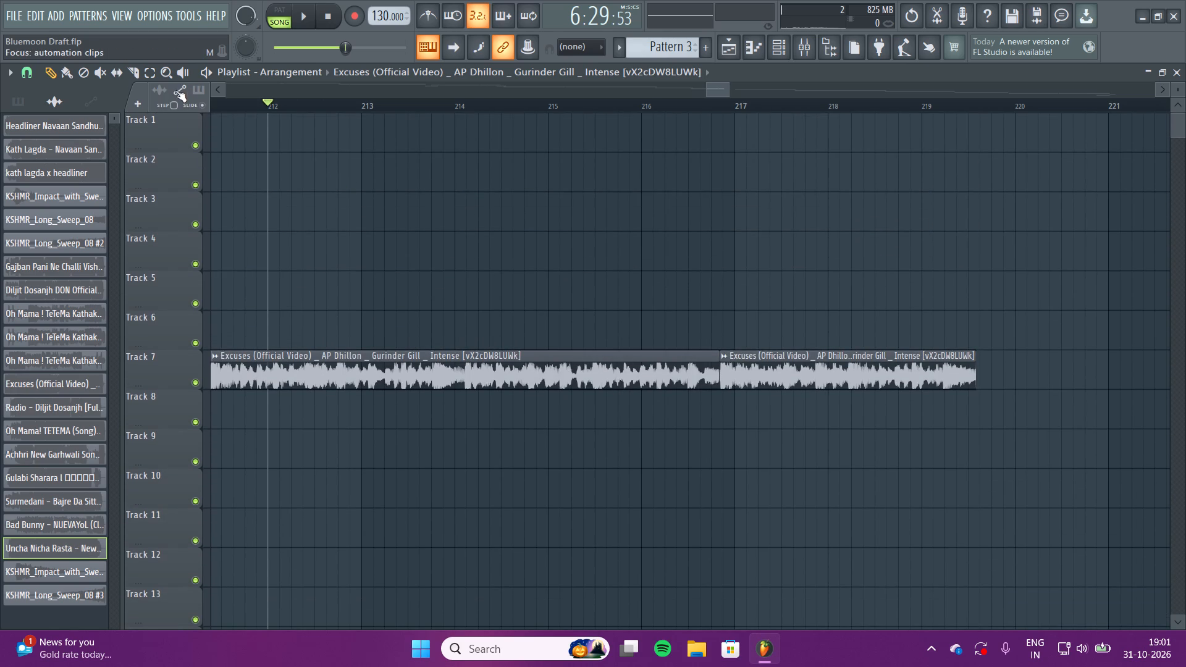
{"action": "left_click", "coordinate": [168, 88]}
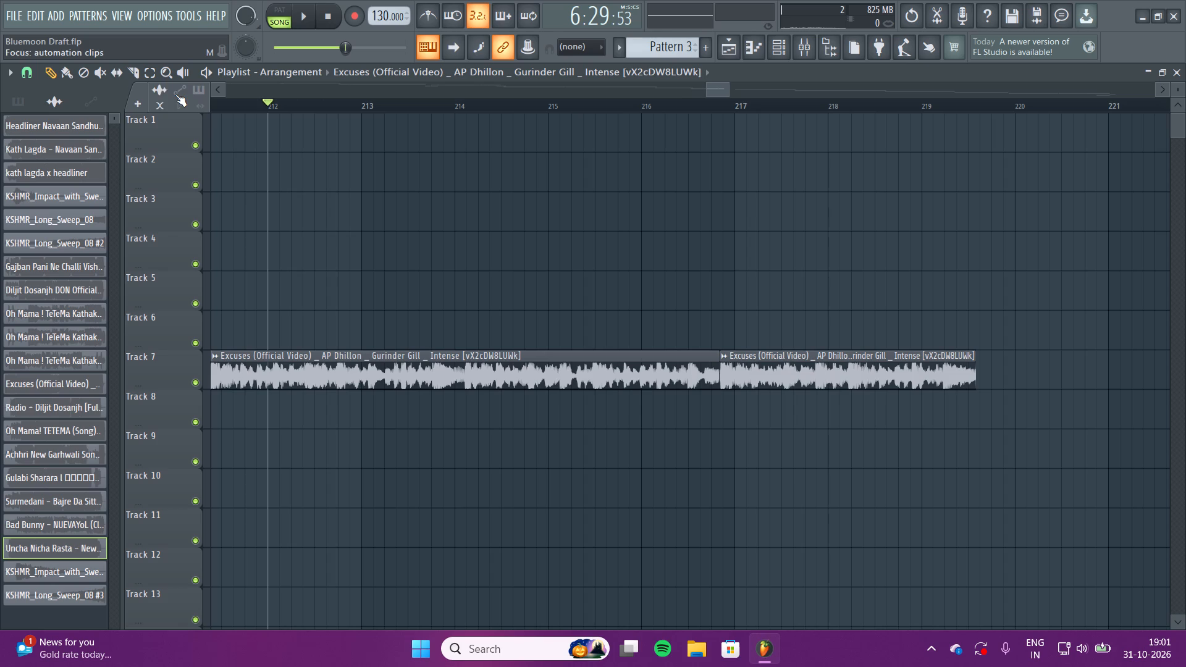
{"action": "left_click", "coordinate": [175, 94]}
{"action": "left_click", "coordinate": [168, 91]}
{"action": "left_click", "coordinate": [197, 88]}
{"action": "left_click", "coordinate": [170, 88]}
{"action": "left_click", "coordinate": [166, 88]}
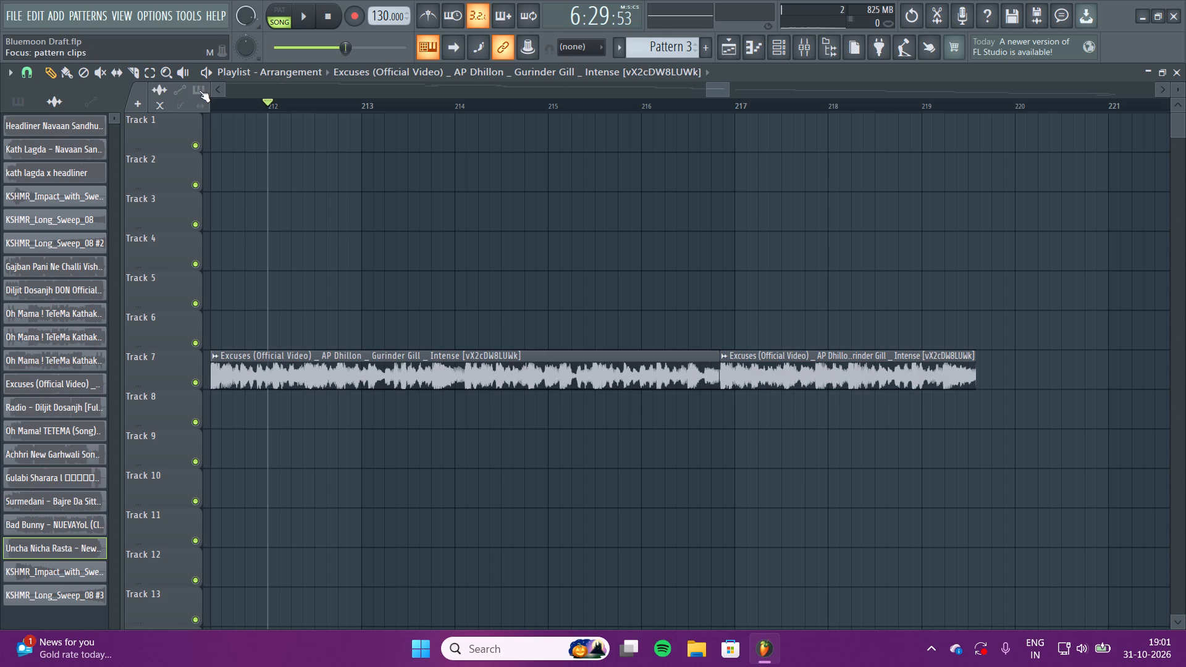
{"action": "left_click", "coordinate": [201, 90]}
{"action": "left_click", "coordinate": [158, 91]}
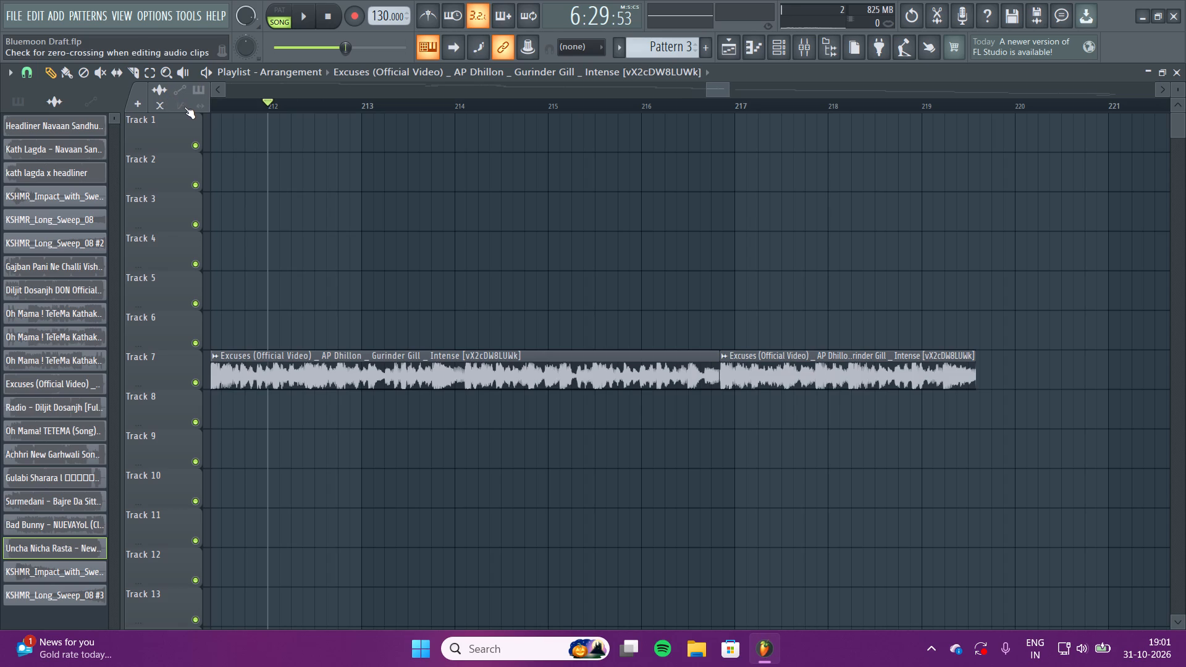
Listen from bar 212 and slice the Excuses clip on Track 7 just before the beat at about 214:02.
{"action": "key", "text": "space"}
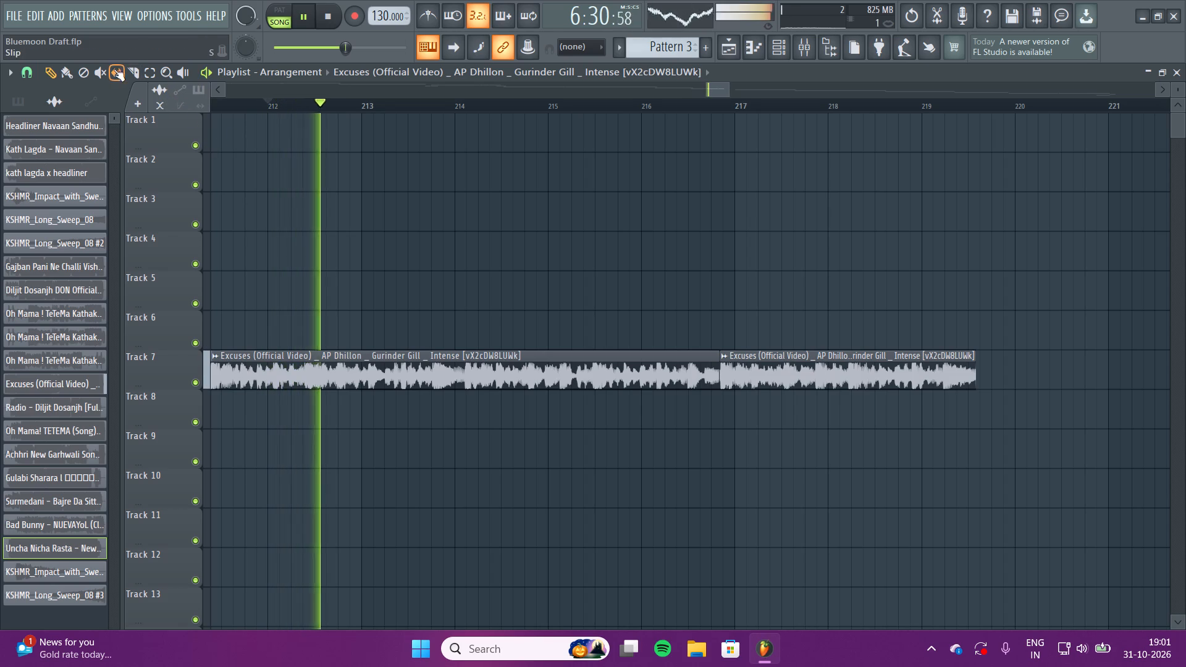
{"action": "left_click", "coordinate": [135, 72]}
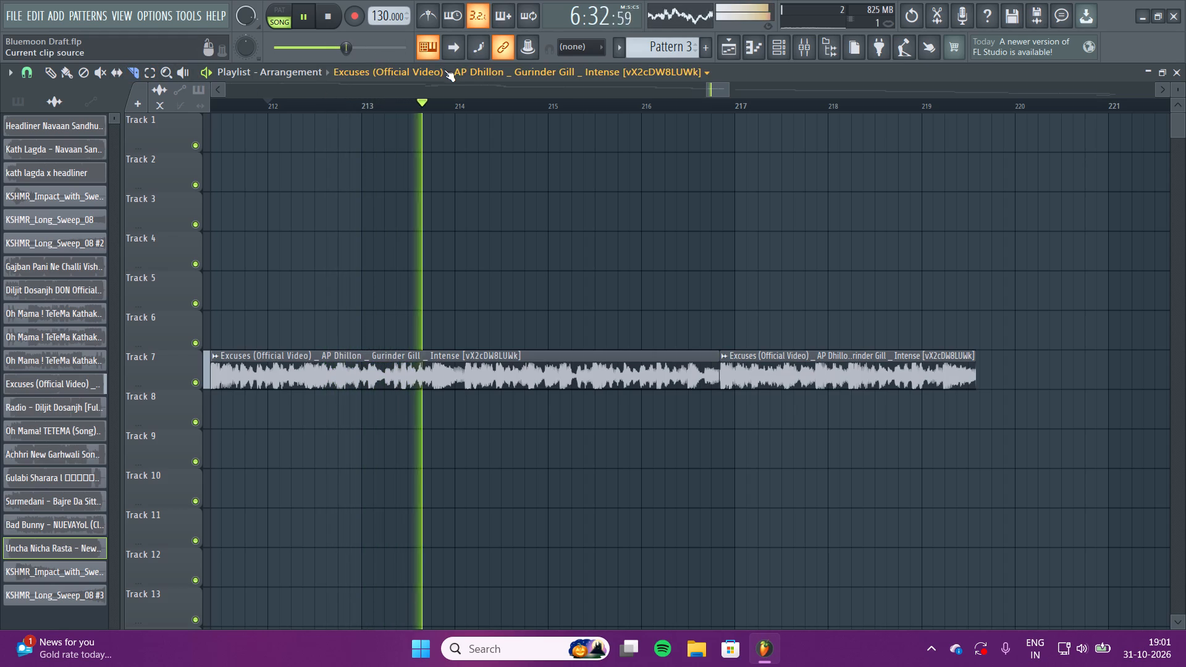
{"action": "scroll", "coordinate": [457, 103], "scroll_direction": "up", "scroll_amount": 20}
{"action": "scroll", "coordinate": [457, 103], "scroll_direction": "up", "scroll_amount": 1}
{"action": "key", "text": "space"}
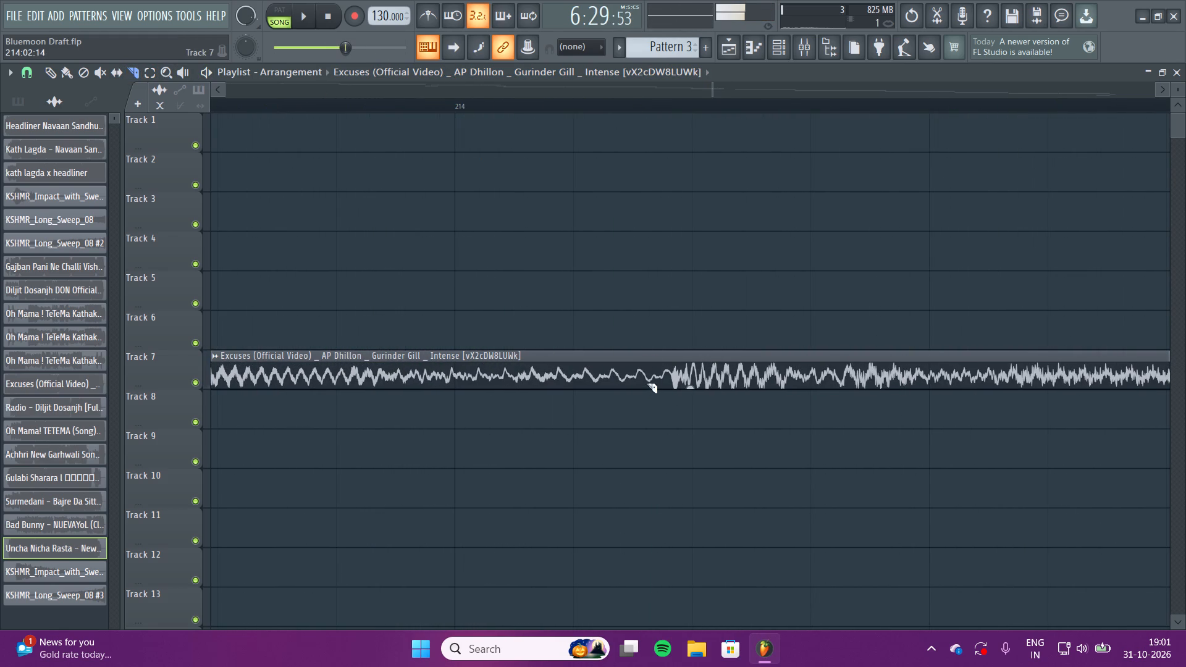
{"action": "left_click_drag", "start_coordinate": [652, 324], "coordinate": [650, 400]}
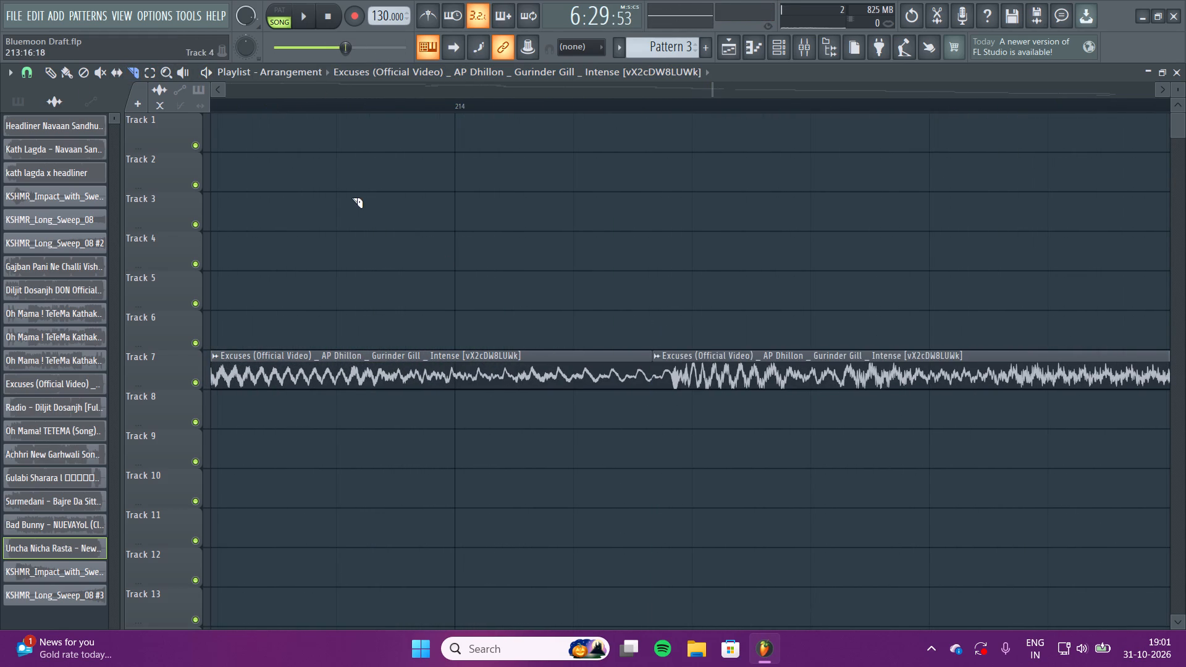
Place a copy of the Excuses segment starting at about 214:02 onto Track 8, overlapping the end of Track 7's last Excuses clip.
{"action": "left_click", "coordinate": [46, 73]}
{"action": "left_click", "coordinate": [696, 379]}
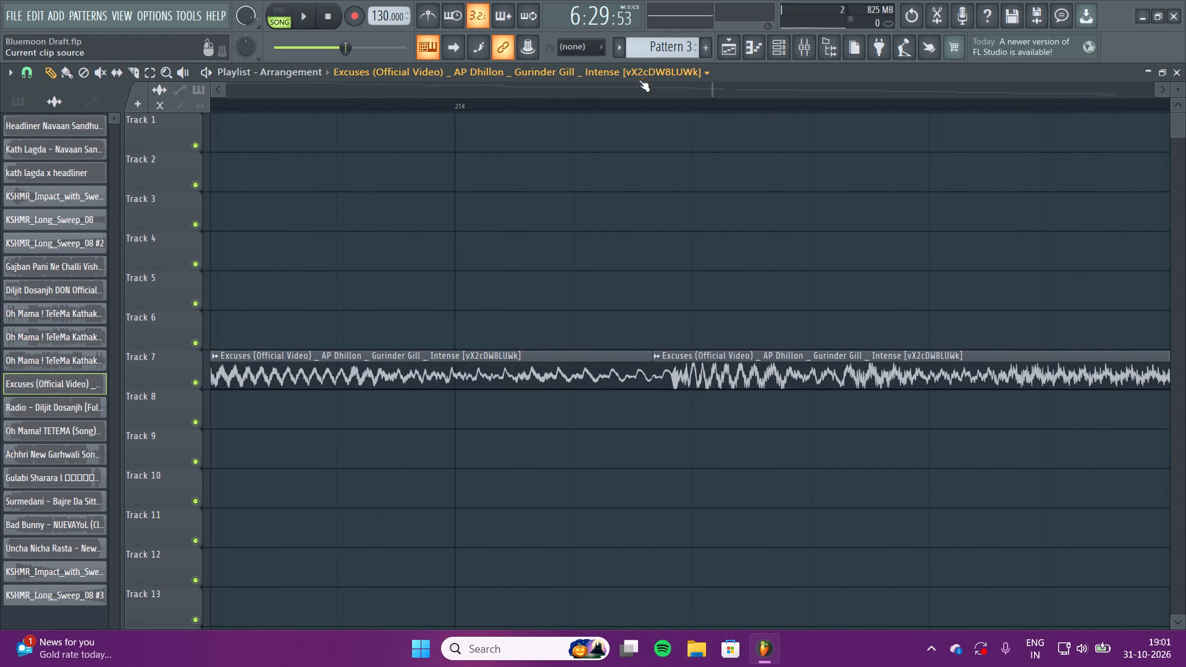
{"action": "right_click_drag", "start_coordinate": [647, 86], "coordinate": [763, 346]}
{"action": "key", "text": "space"}
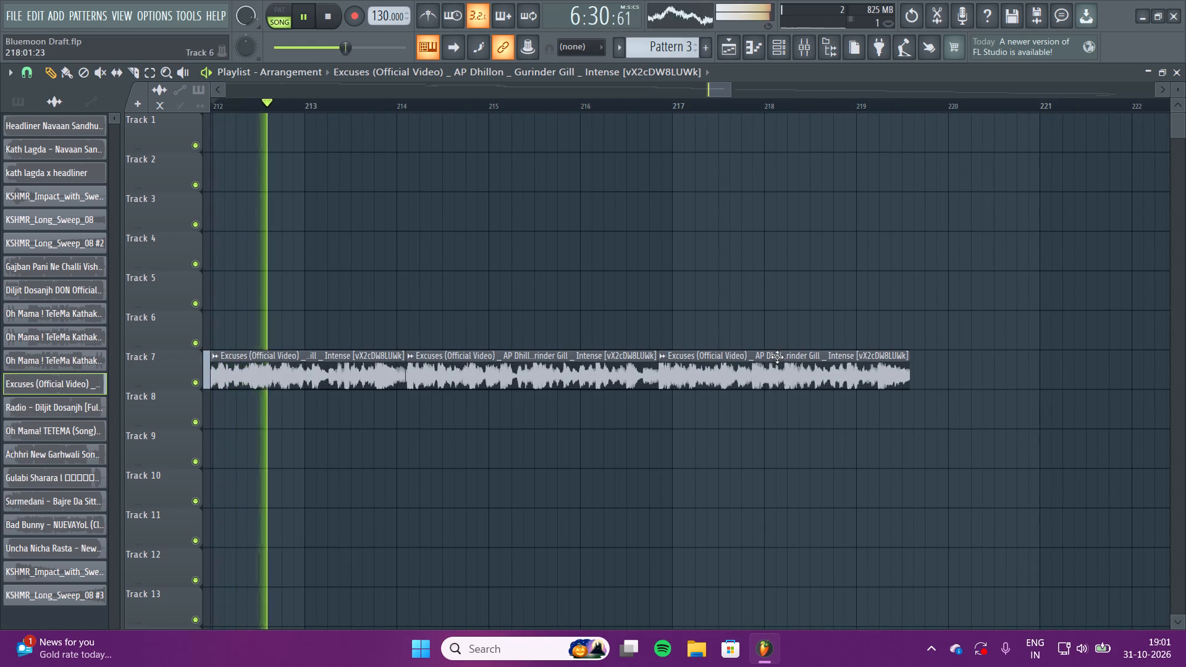
{"action": "right_click_drag", "start_coordinate": [770, 87], "coordinate": [807, 608]}
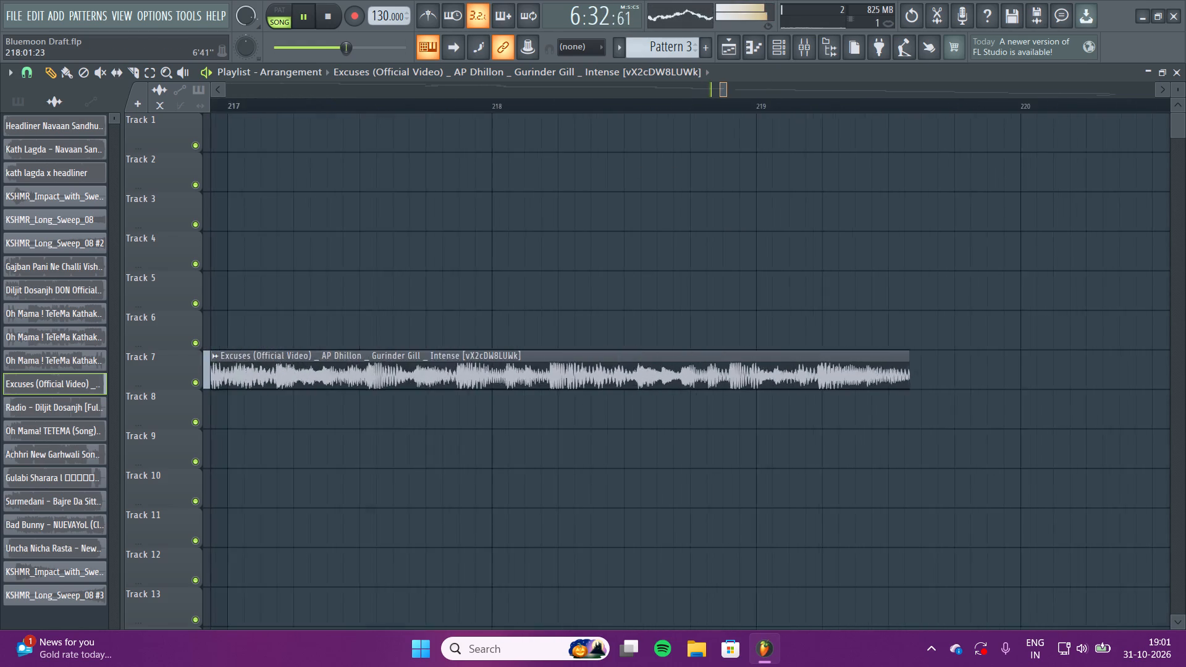
{"action": "right_click_drag", "start_coordinate": [807, 608], "coordinate": [811, 395]}
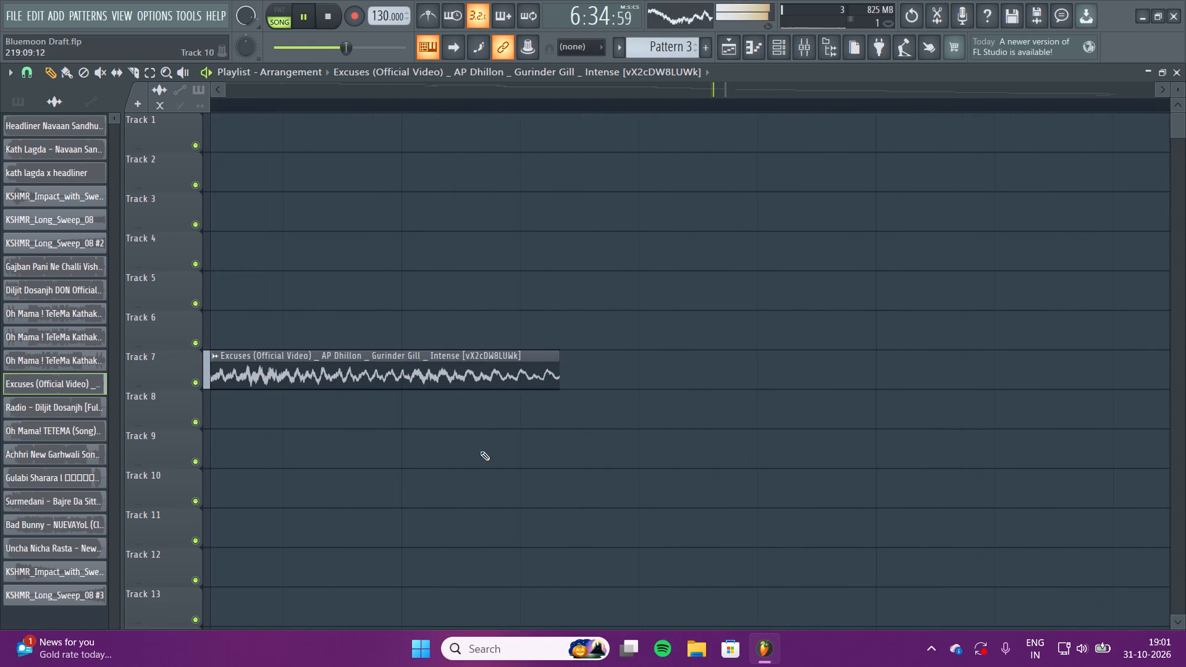
{"action": "left_click", "coordinate": [500, 396]}
{"action": "left_click_drag", "start_coordinate": [582, 421], "coordinate": [620, 416]}
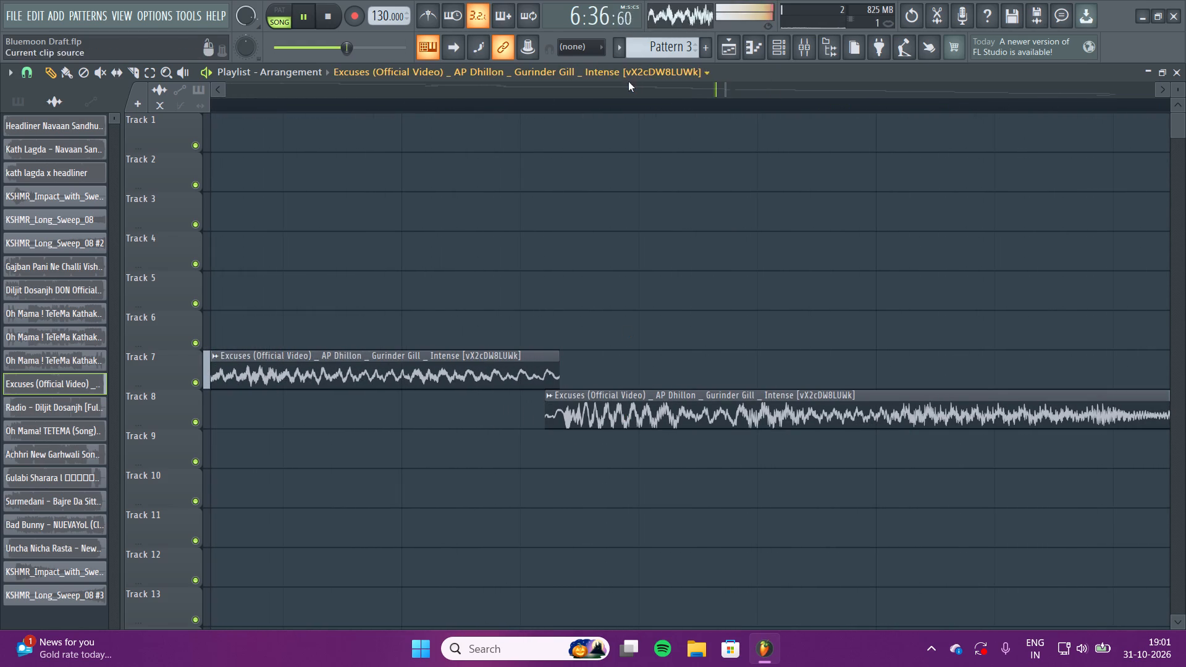
Match the Excuses copy's waveform to the Track 7 clip's end and move it to Track 7 at about 219:10, slightly overlapping.
{"action": "right_click", "coordinate": [629, 82]}
{"action": "left_click_drag", "start_coordinate": [557, 358], "coordinate": [598, 352]}
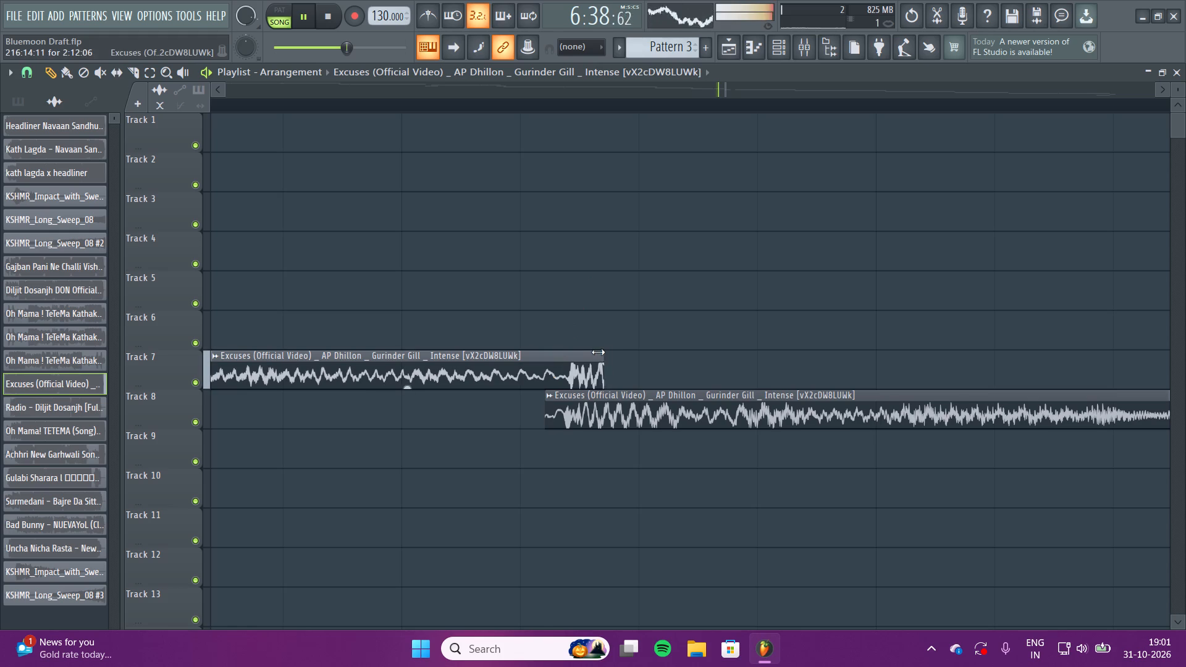
{"action": "left_click_drag", "start_coordinate": [598, 352], "coordinate": [598, 354]}
{"action": "left_click", "coordinate": [619, 421]}
{"action": "left_click", "coordinate": [597, 356]}
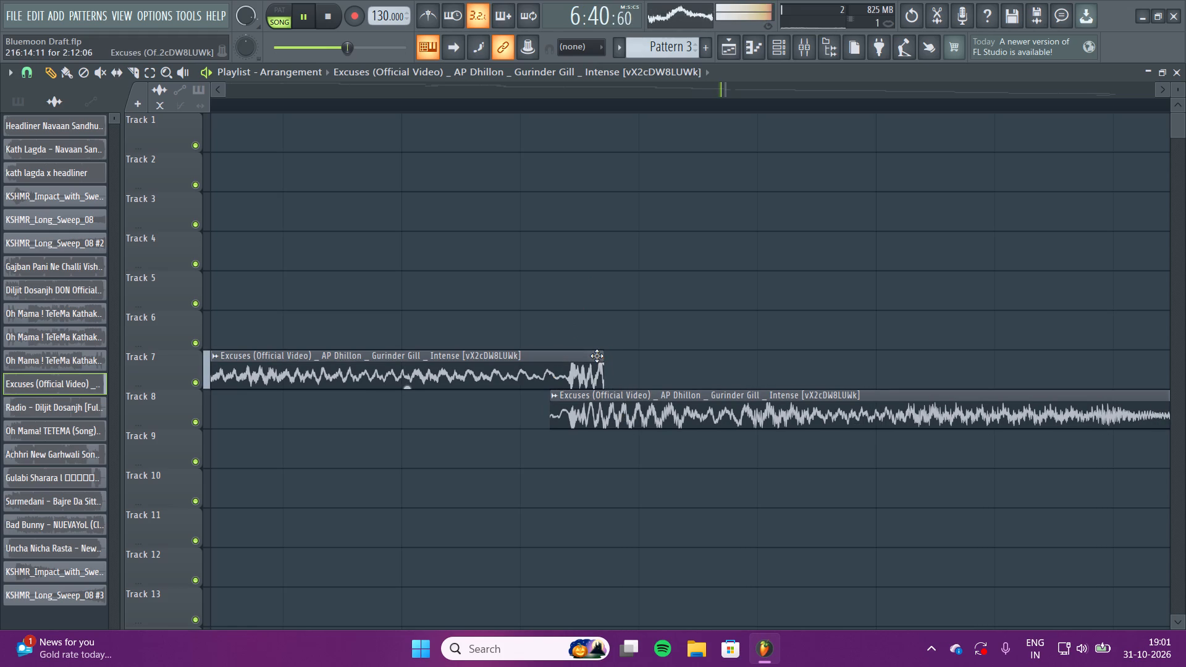
{"action": "left_click_drag", "start_coordinate": [601, 354], "coordinate": [558, 358]}
{"action": "left_click_drag", "start_coordinate": [573, 406], "coordinate": [573, 368]}
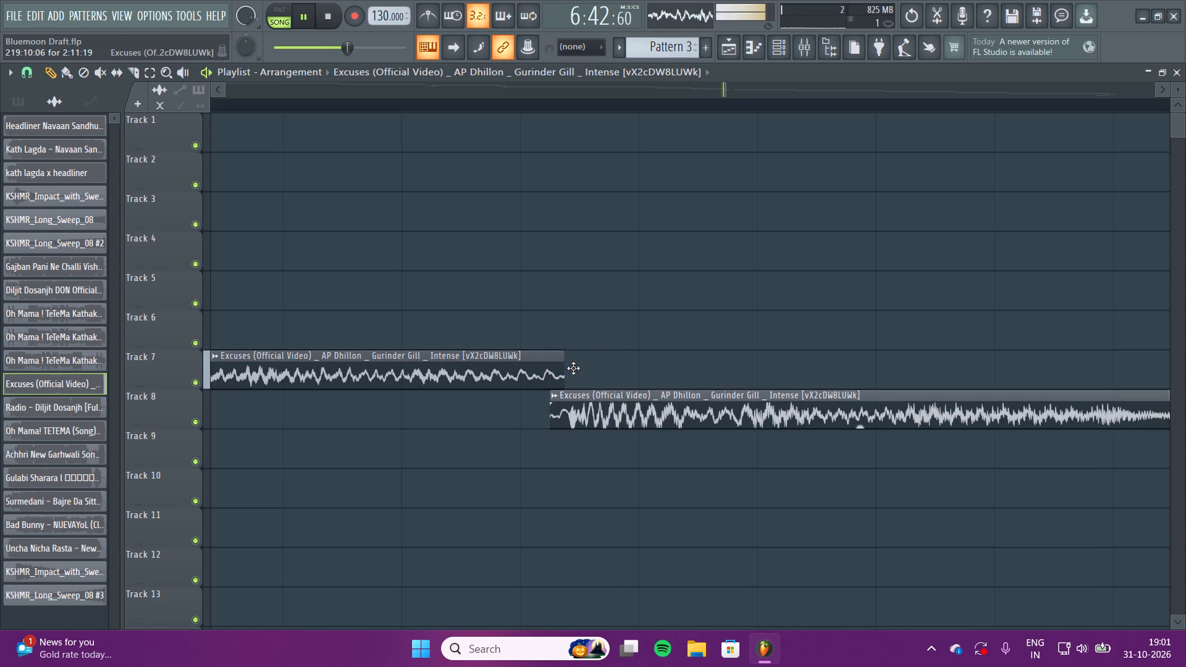
{"action": "left_click_drag", "start_coordinate": [573, 368], "coordinate": [572, 395]}
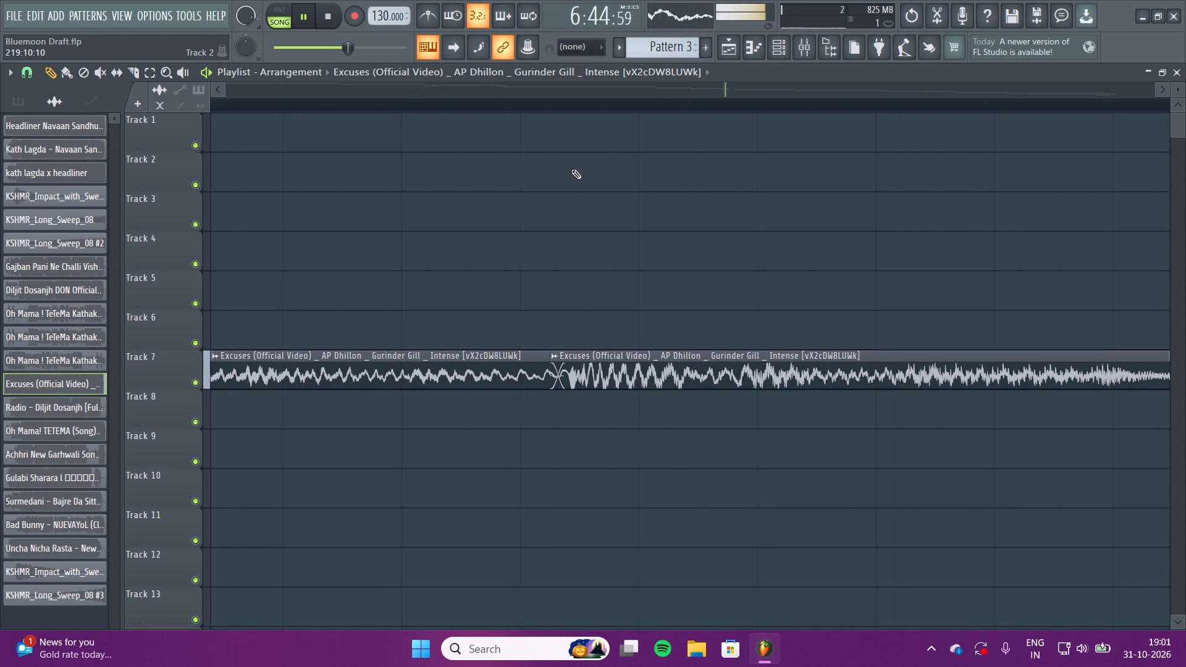
Fade out the last Excuses clip on Track 7 across its full length.
{"action": "right_click_drag", "start_coordinate": [571, 95], "coordinate": [629, 359]}
{"action": "left_click_drag", "start_coordinate": [759, 362], "coordinate": [755, 362]}
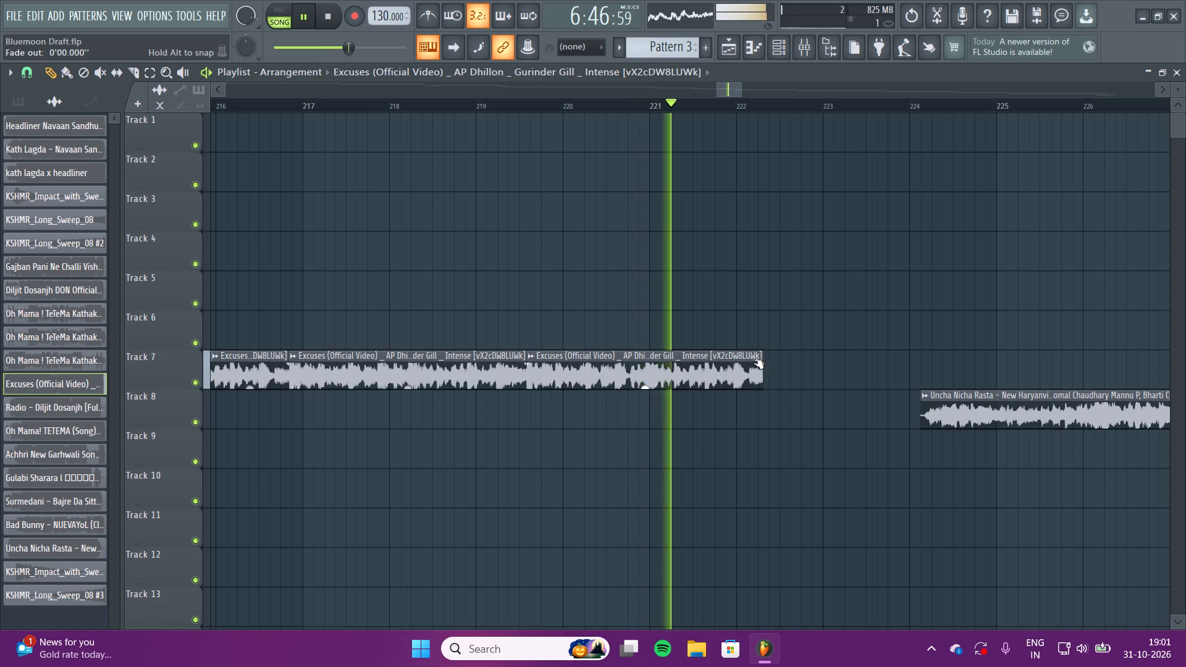
{"action": "left_click_drag", "start_coordinate": [755, 362], "coordinate": [497, 364]}
Restart playback from about bar 201 to hear the end of Excuses.
{"action": "right_click_drag", "start_coordinate": [350, 90], "coordinate": [351, 246]}
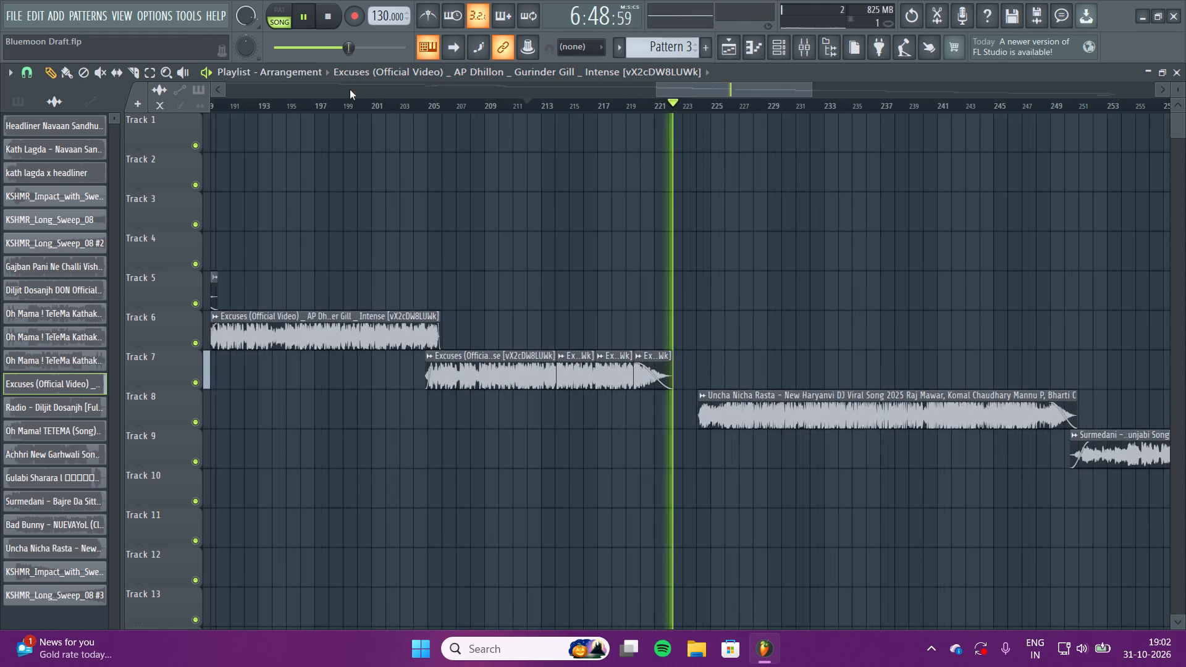
{"action": "key", "text": "space"}
{"action": "left_click_drag", "start_coordinate": [462, 101], "coordinate": [400, 114]}
{"action": "key", "text": "space"}
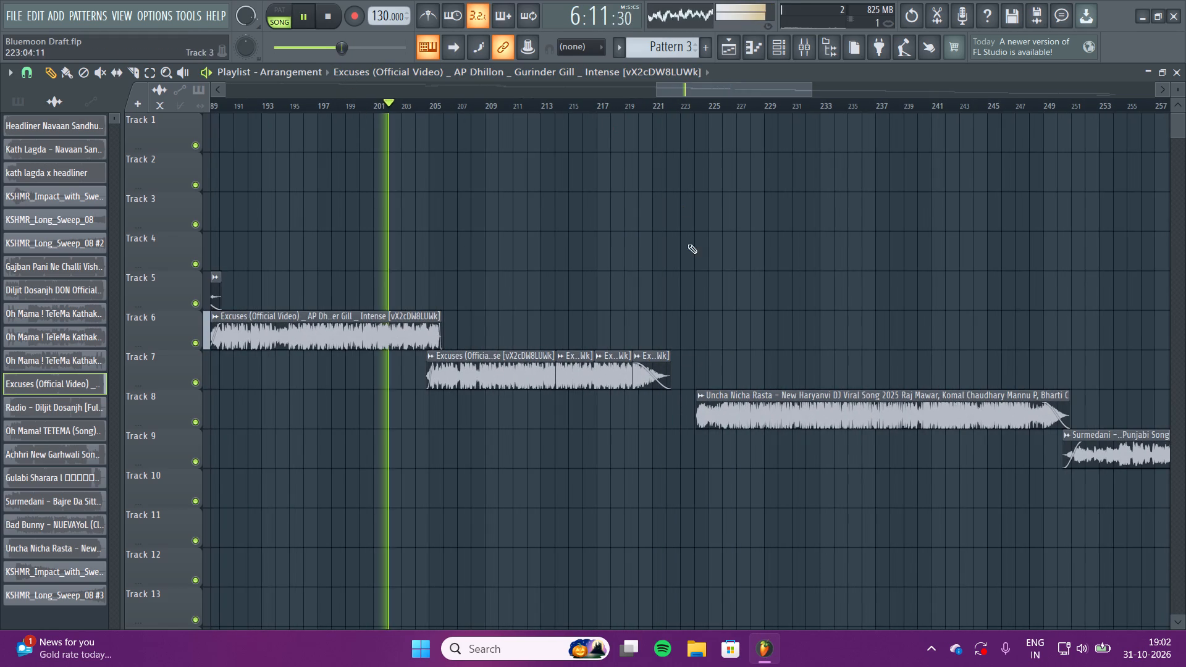
Select all clips on Tracks 8 to 14 and move them earlier together so Uncha Nicha Rasta starts at about 221:10.
{"action": "right_click_drag", "start_coordinate": [591, 93], "coordinate": [631, 275]}
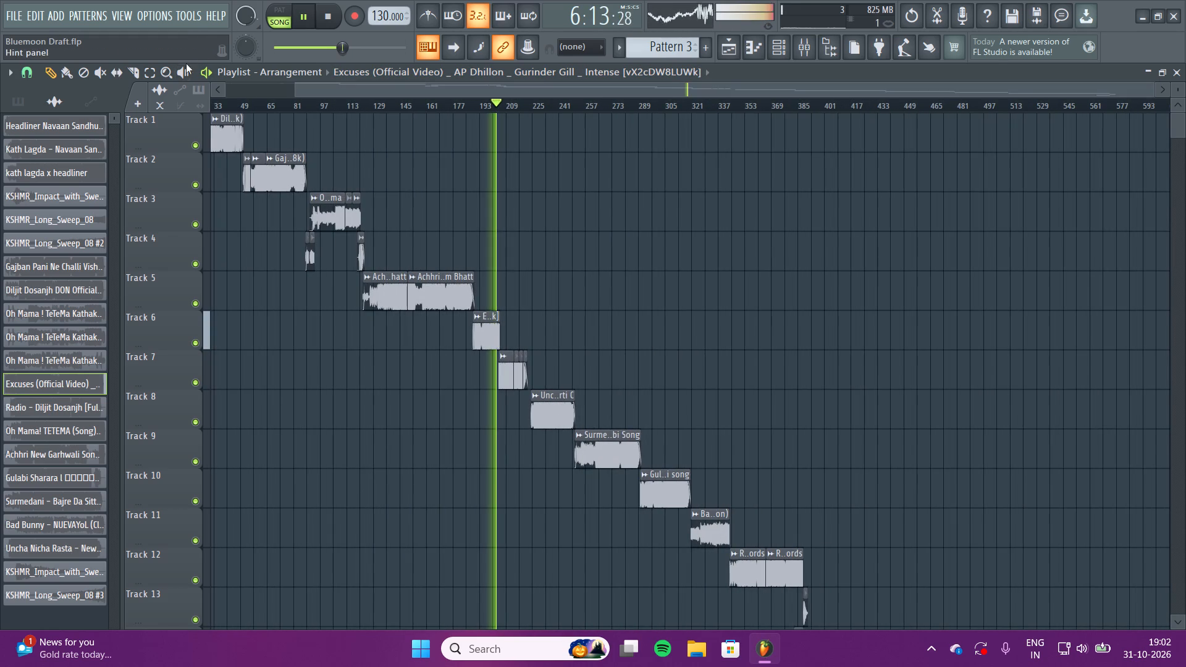
{"action": "left_click", "coordinate": [151, 69]}
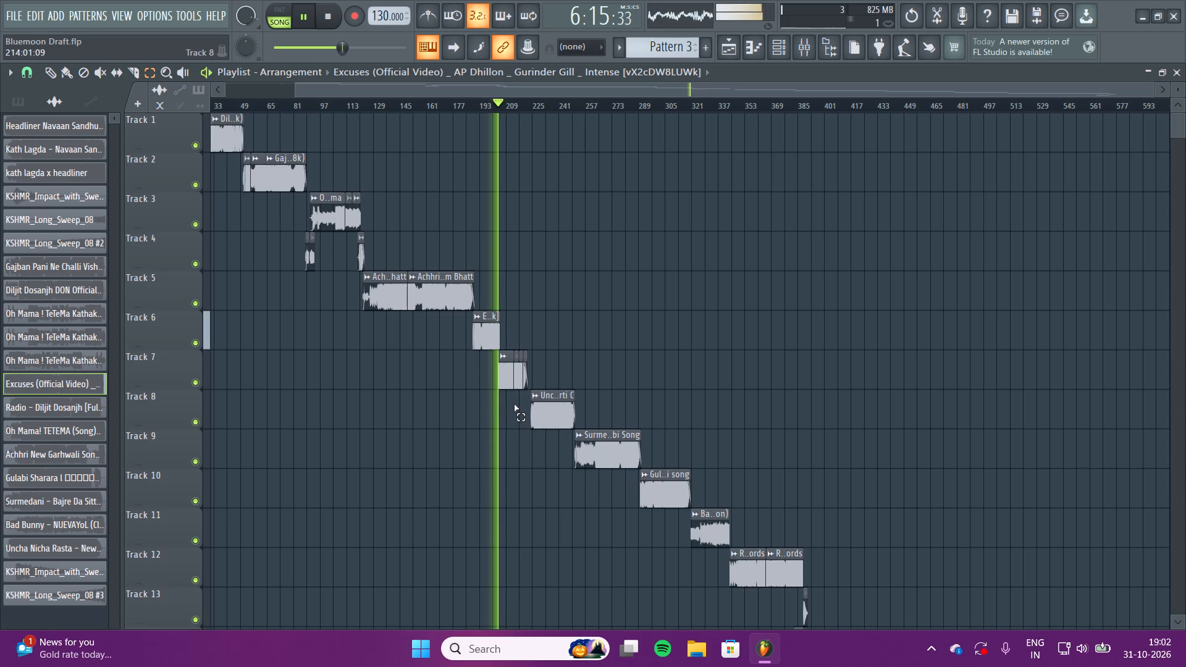
{"action": "scroll", "coordinate": [514, 403], "scroll_direction": "down", "scroll_amount": 3}
{"action": "left_click_drag", "start_coordinate": [526, 287], "coordinate": [877, 555]}
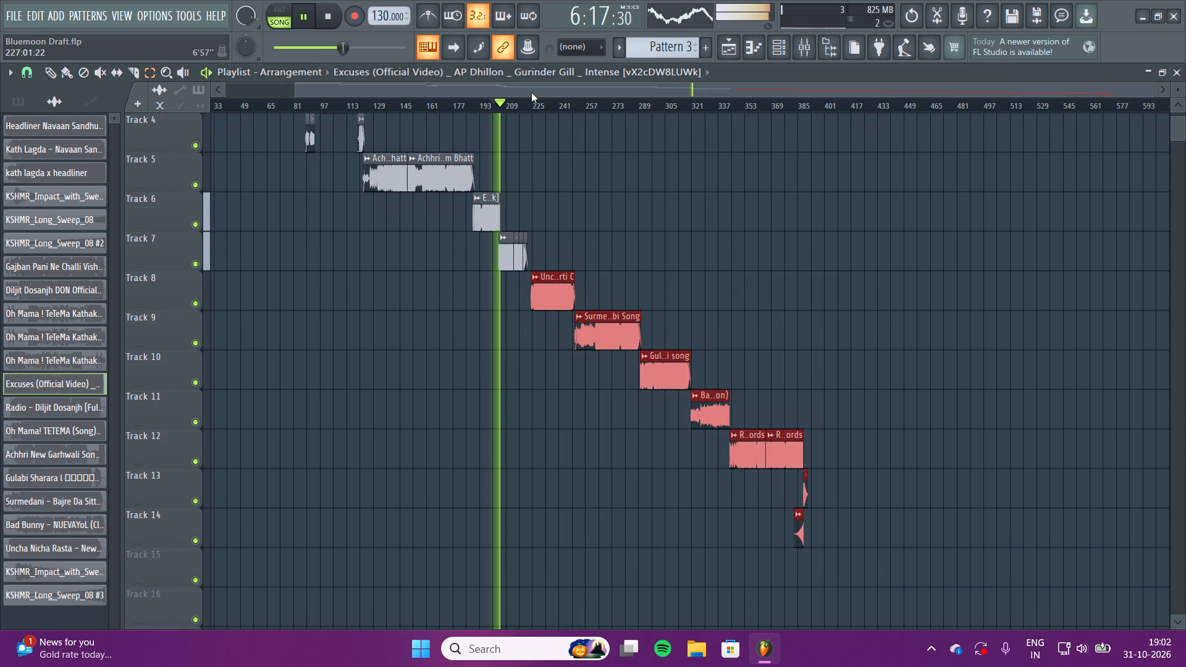
{"action": "scroll", "coordinate": [531, 93], "scroll_direction": "up", "scroll_amount": 6}
{"action": "right_click_drag", "start_coordinate": [702, 91], "coordinate": [746, 580]}
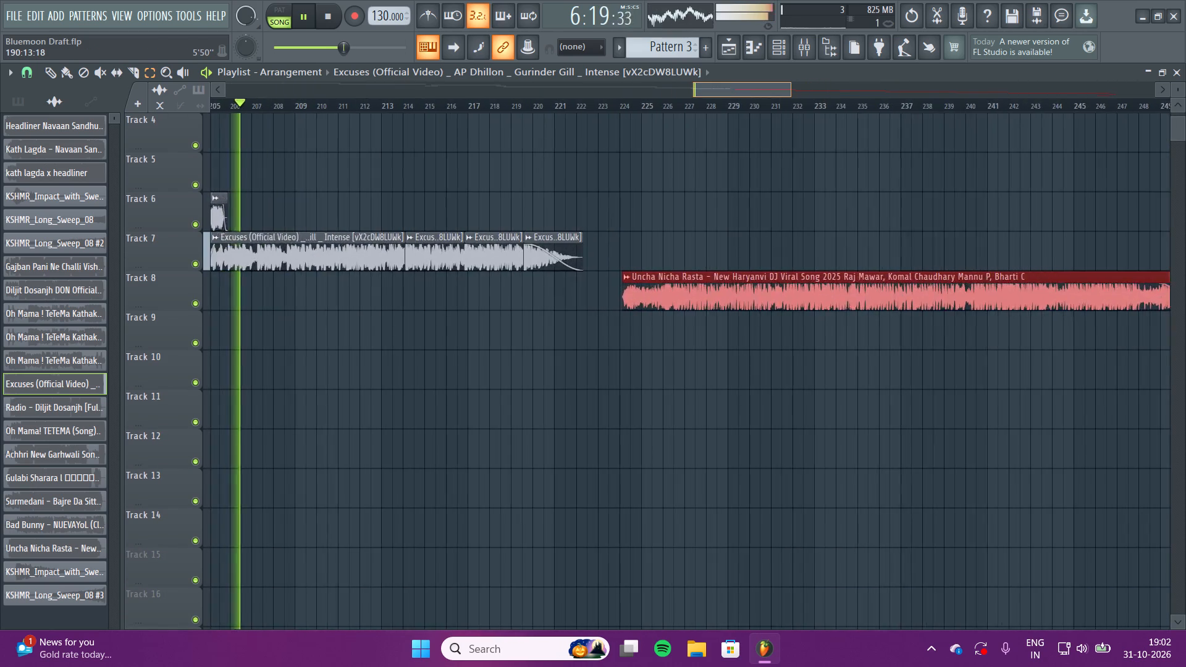
{"action": "right_click_drag", "start_coordinate": [746, 580], "coordinate": [738, 572]}
{"action": "left_click", "coordinate": [54, 77]}
{"action": "left_click_drag", "start_coordinate": [712, 293], "coordinate": [690, 295]}
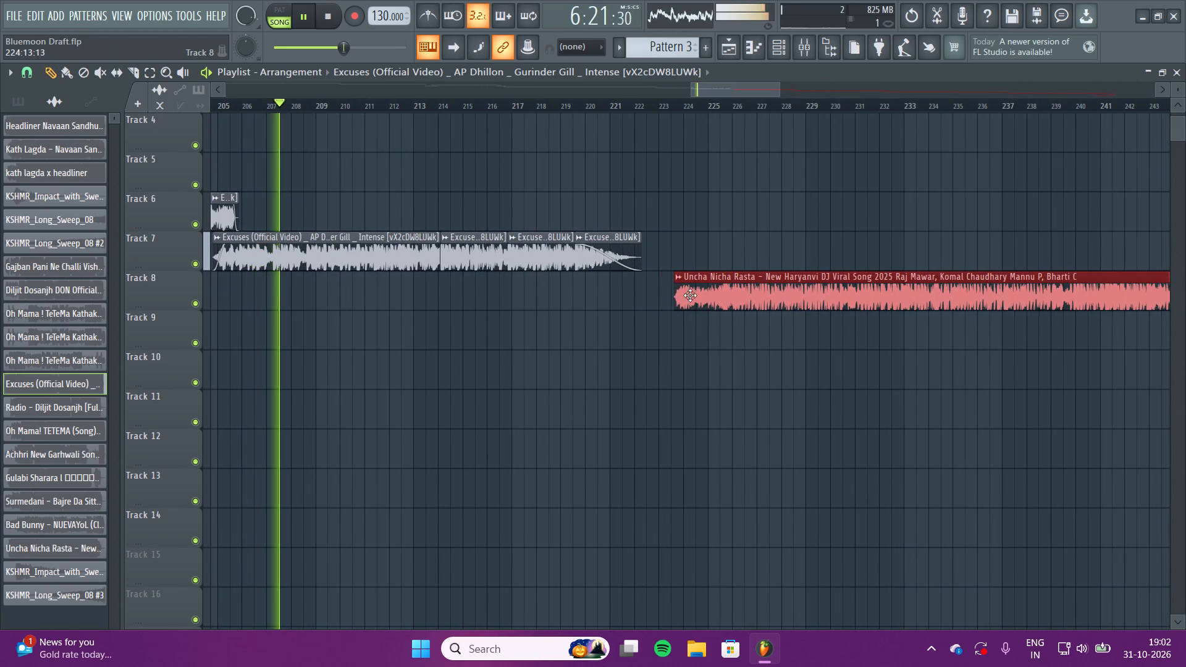
{"action": "left_click_drag", "start_coordinate": [690, 295], "coordinate": [659, 298]}
{"action": "scroll", "coordinate": [641, 103], "scroll_direction": "up", "scroll_amount": 9}
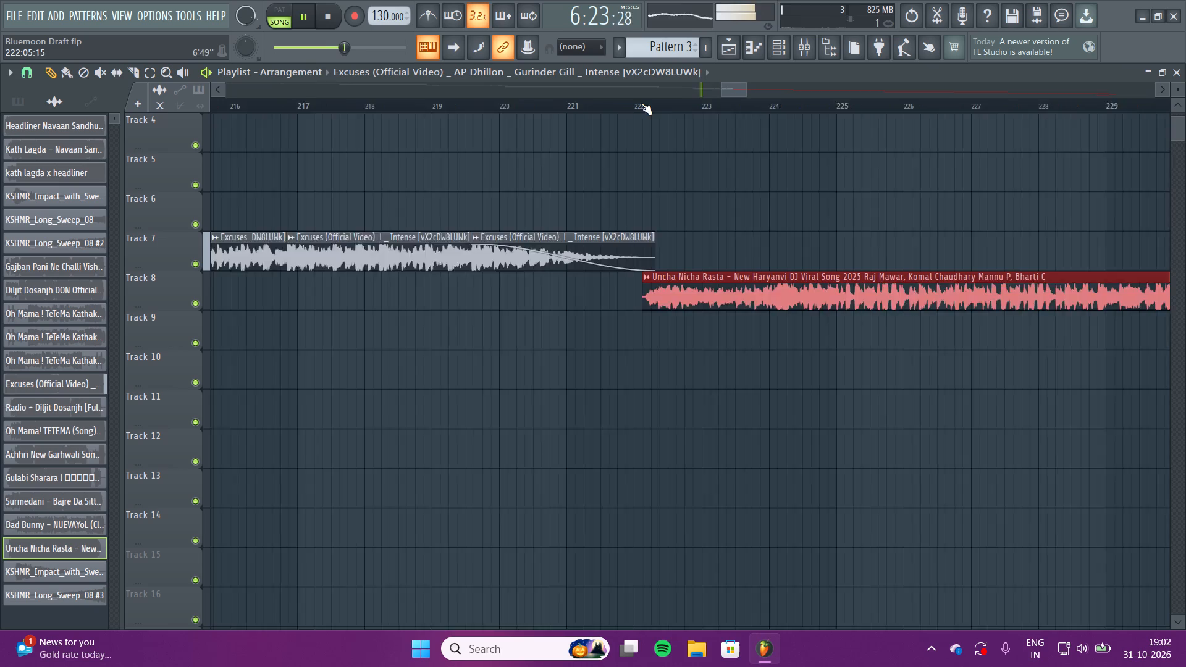
{"action": "scroll", "coordinate": [641, 103], "scroll_direction": "up", "scroll_amount": 2}
{"action": "left_click_drag", "start_coordinate": [739, 298], "coordinate": [683, 293]}
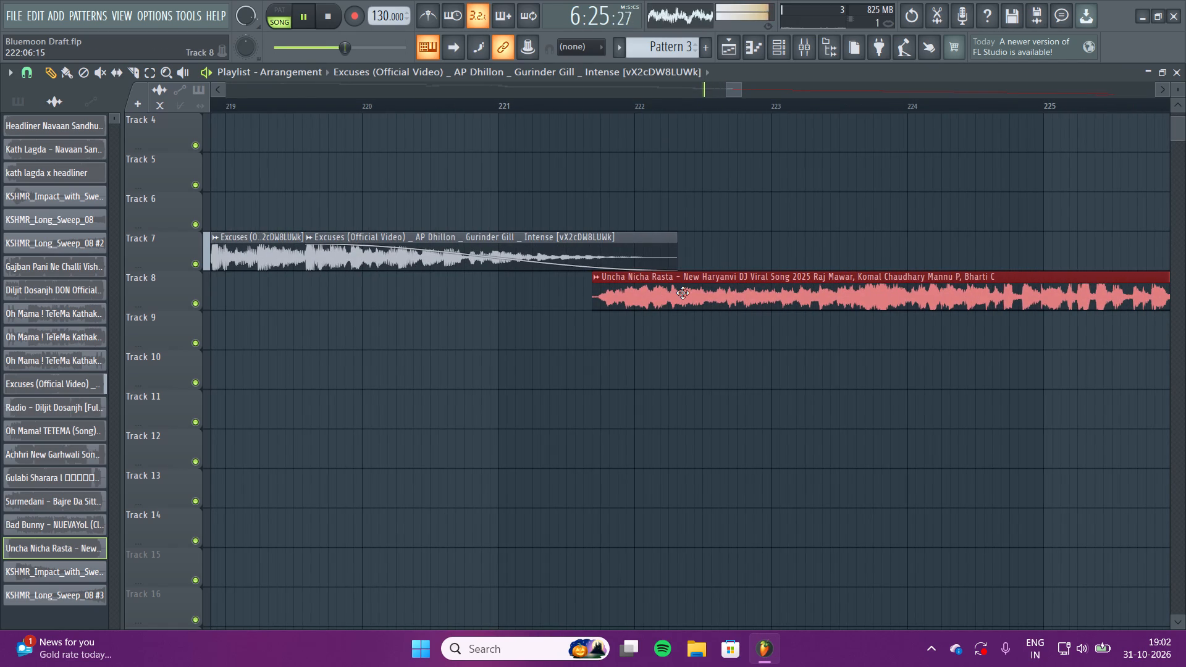
{"action": "left_click_drag", "start_coordinate": [683, 293], "coordinate": [675, 293]}
{"action": "right_click", "coordinate": [647, 382]}
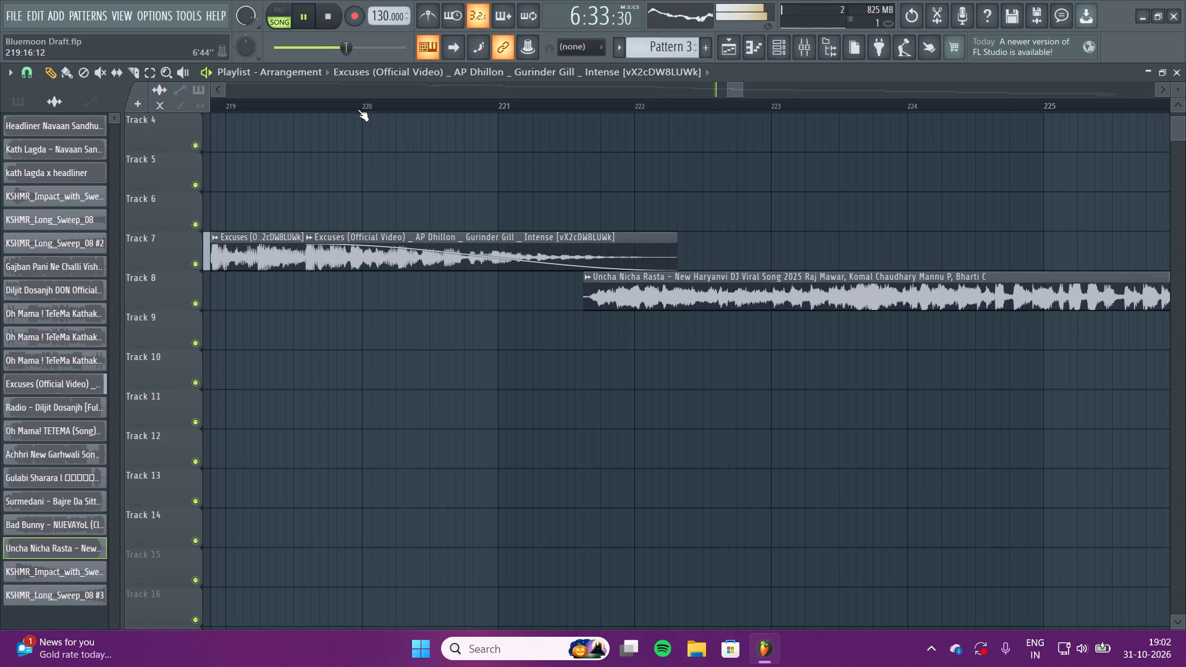
Listen through the transition from the faded Excuses clip into Uncha Nicha Rasta up to about bar 223, and stop playback.
{"action": "left_click_drag", "start_coordinate": [324, 113], "coordinate": [318, 112]}
{"action": "right_click", "coordinate": [332, 128]}
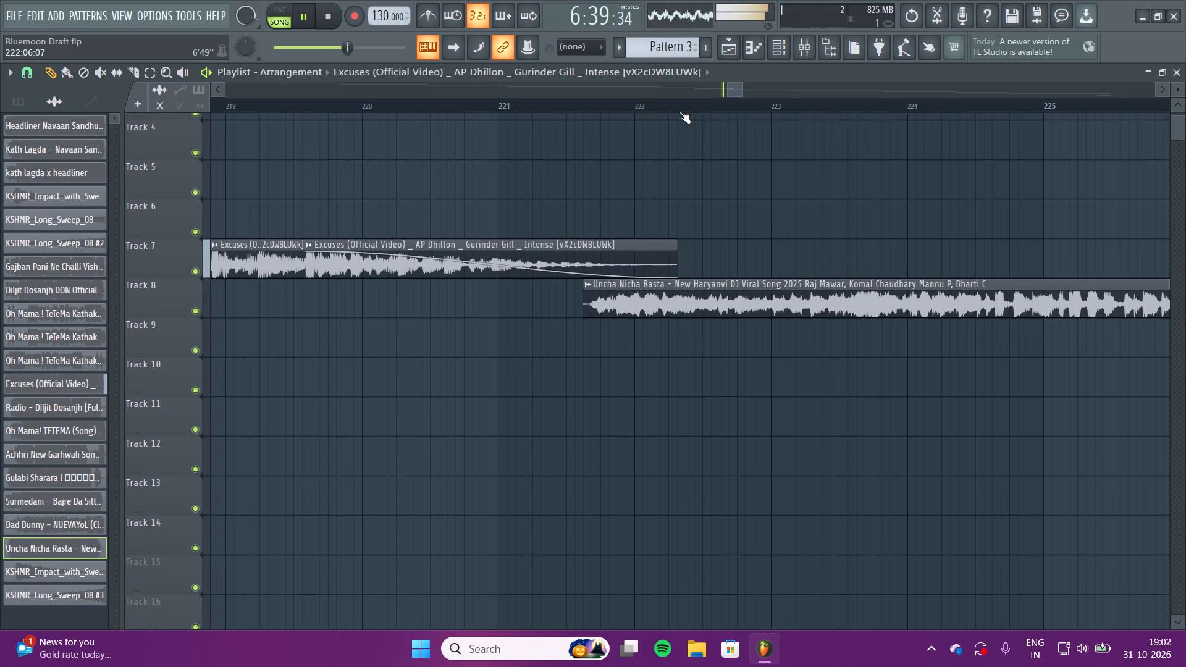
{"action": "right_click_drag", "start_coordinate": [534, 88], "coordinate": [544, 186]}
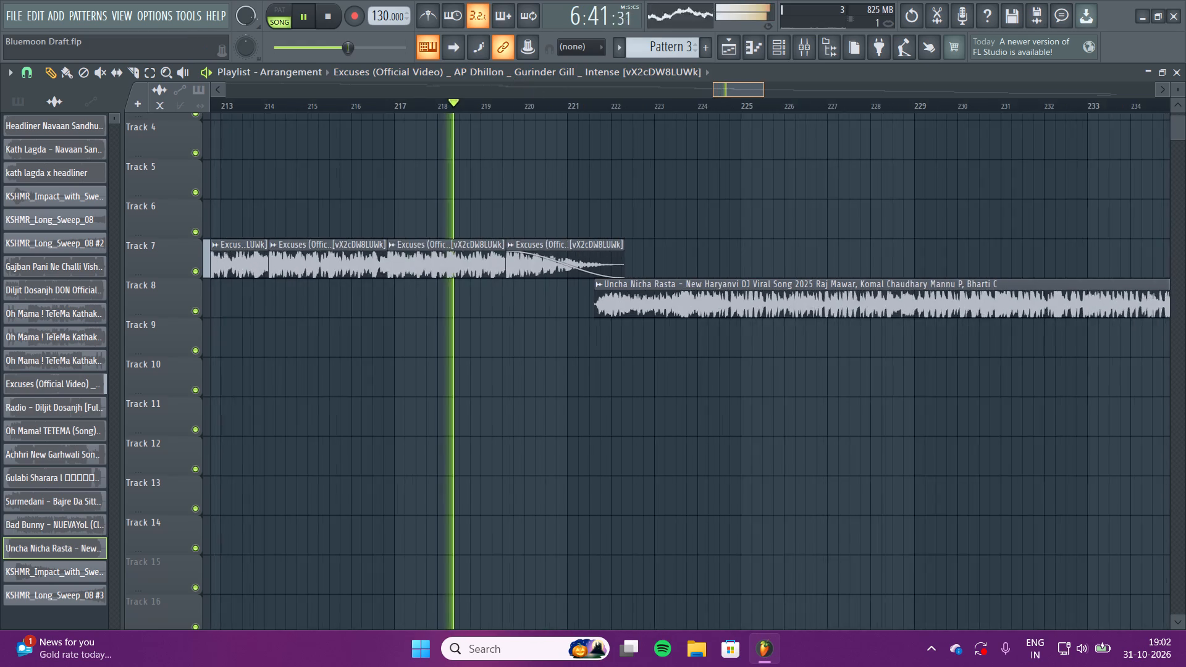
{"action": "right_click_drag", "start_coordinate": [544, 186], "coordinate": [539, 82]}
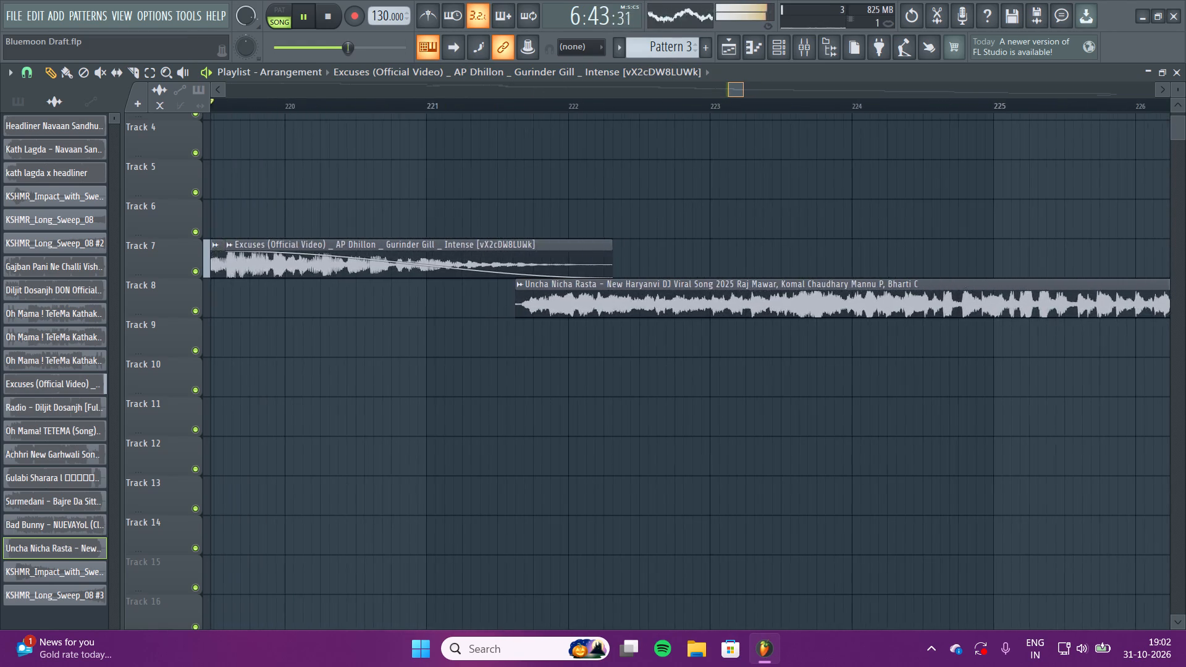
{"action": "right_click_drag", "start_coordinate": [539, 82], "coordinate": [654, 109]}
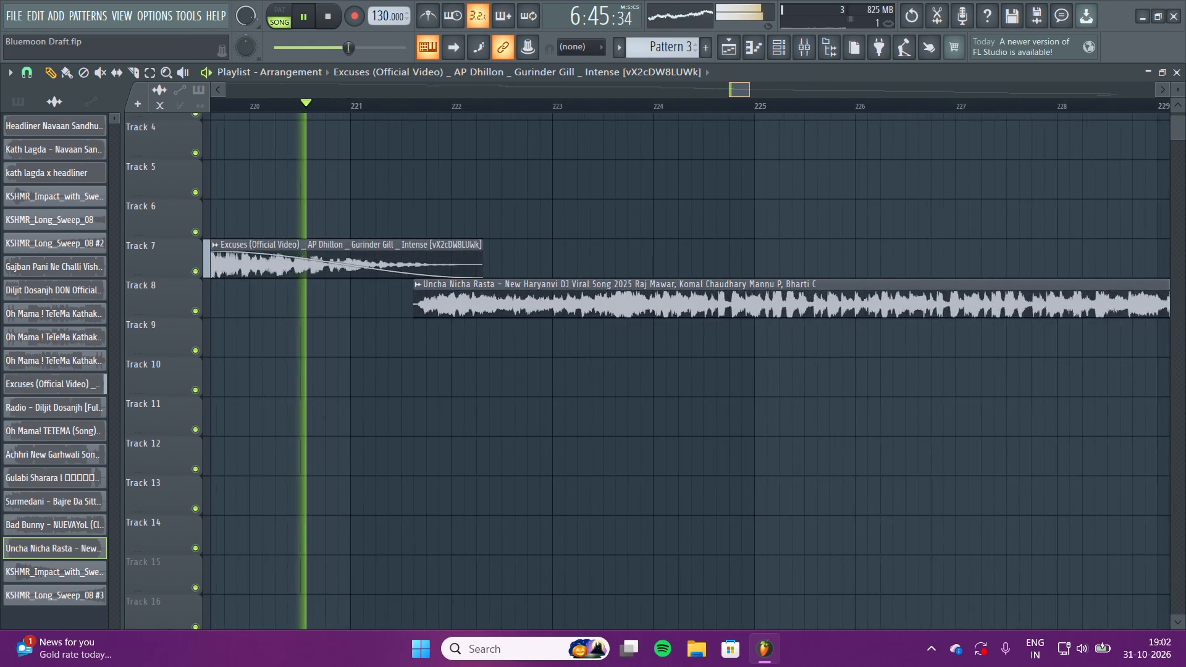
{"action": "right_click_drag", "start_coordinate": [654, 109], "coordinate": [634, 36]}
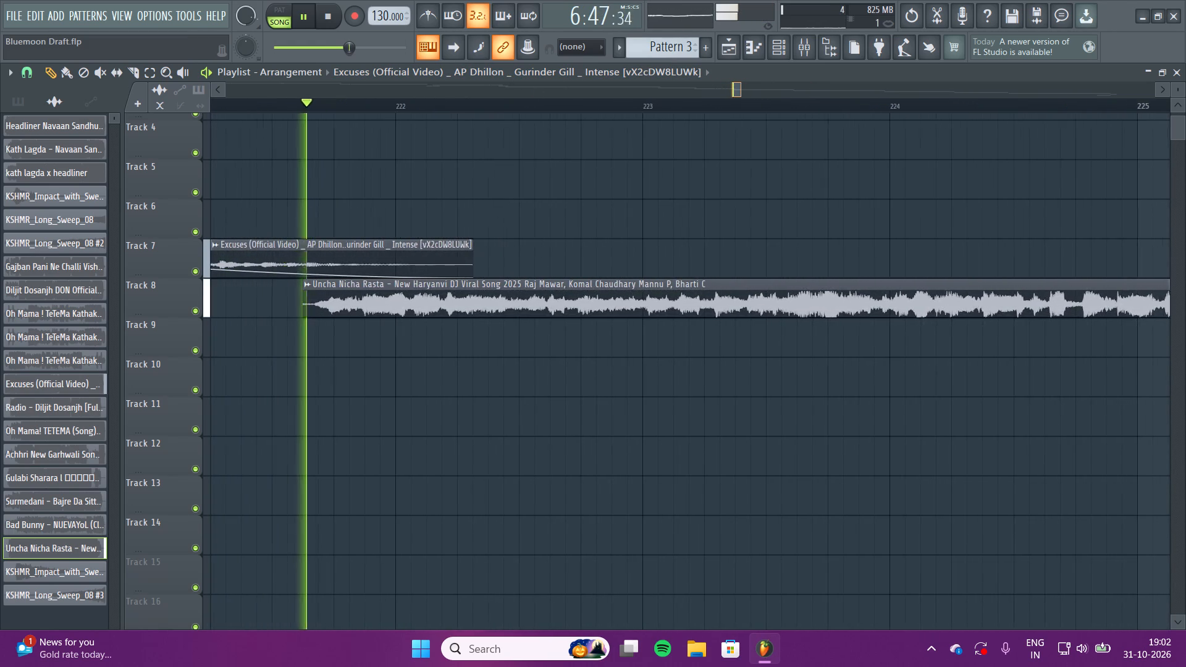
{"action": "right_click_drag", "start_coordinate": [634, 36], "coordinate": [654, 103]}
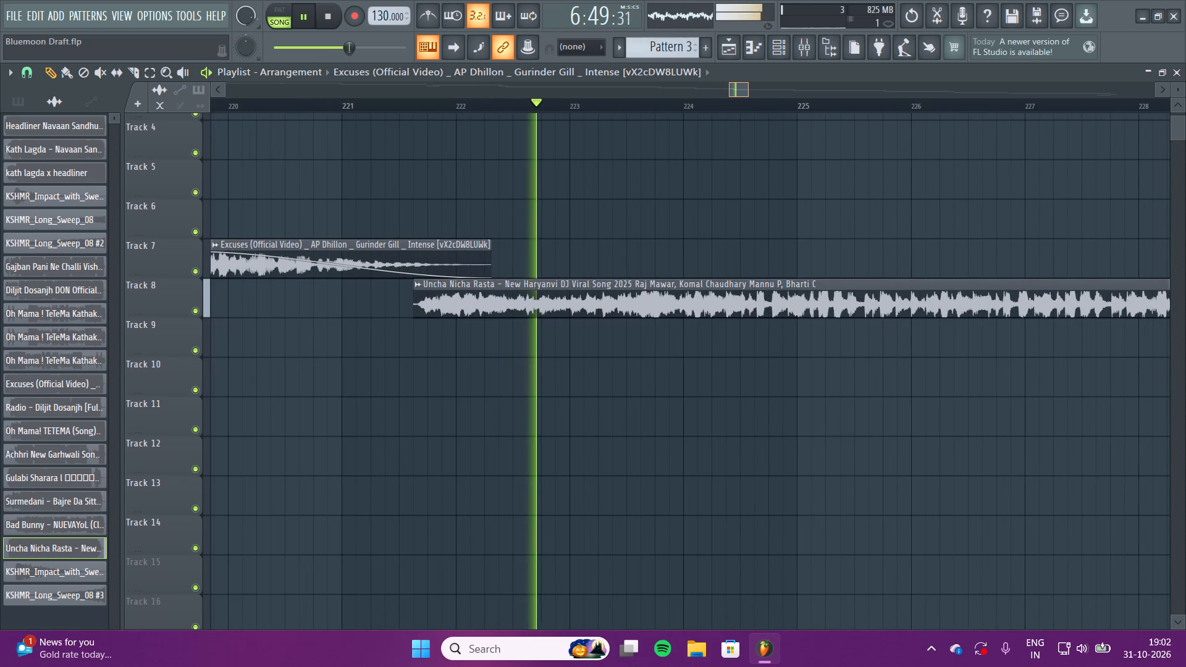
{"action": "right_click_drag", "start_coordinate": [654, 103], "coordinate": [656, 127]}
{"action": "key", "text": "space"}
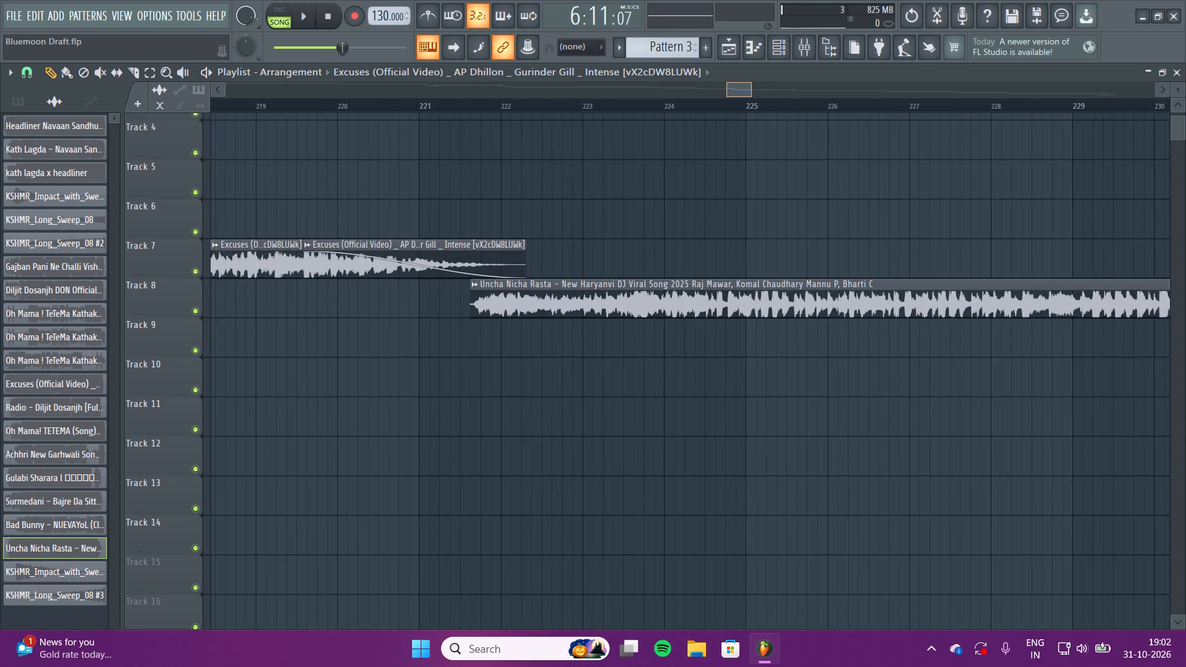
Select all clips on Tracks 8 to 14 and move them later together so Uncha Nicha Rasta starts at bar 222.
{"action": "right_click_drag", "start_coordinate": [656, 127], "coordinate": [738, 351]}
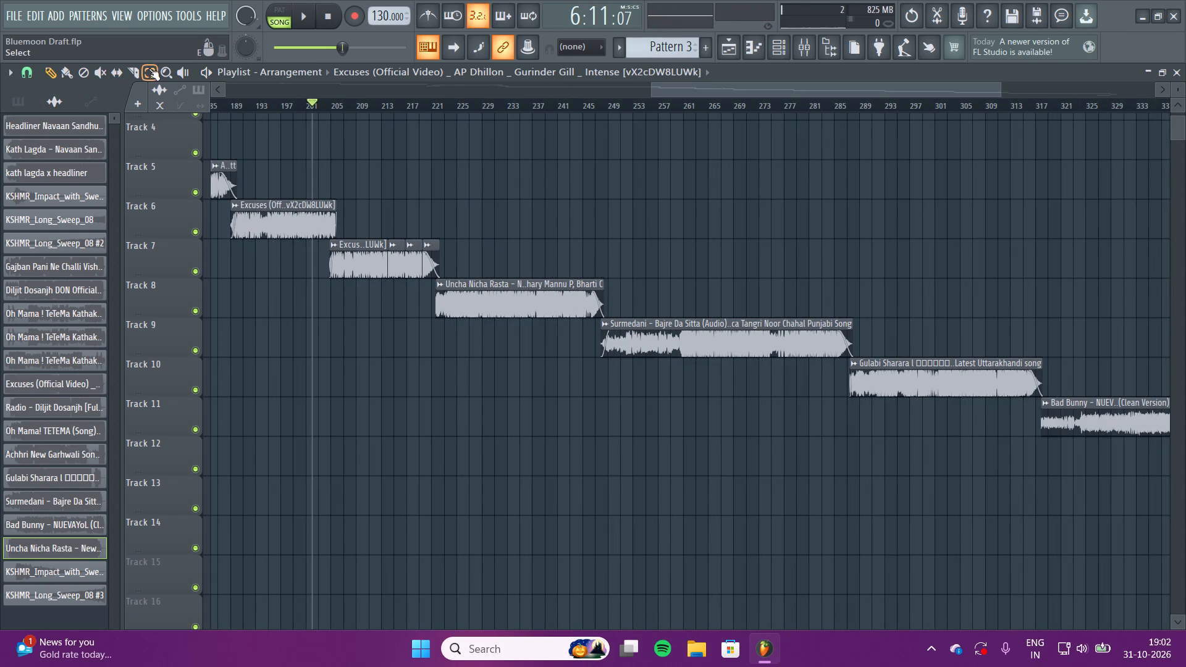
{"action": "left_click", "coordinate": [149, 69]}
{"action": "left_click_drag", "start_coordinate": [447, 288], "coordinate": [1185, 441]}
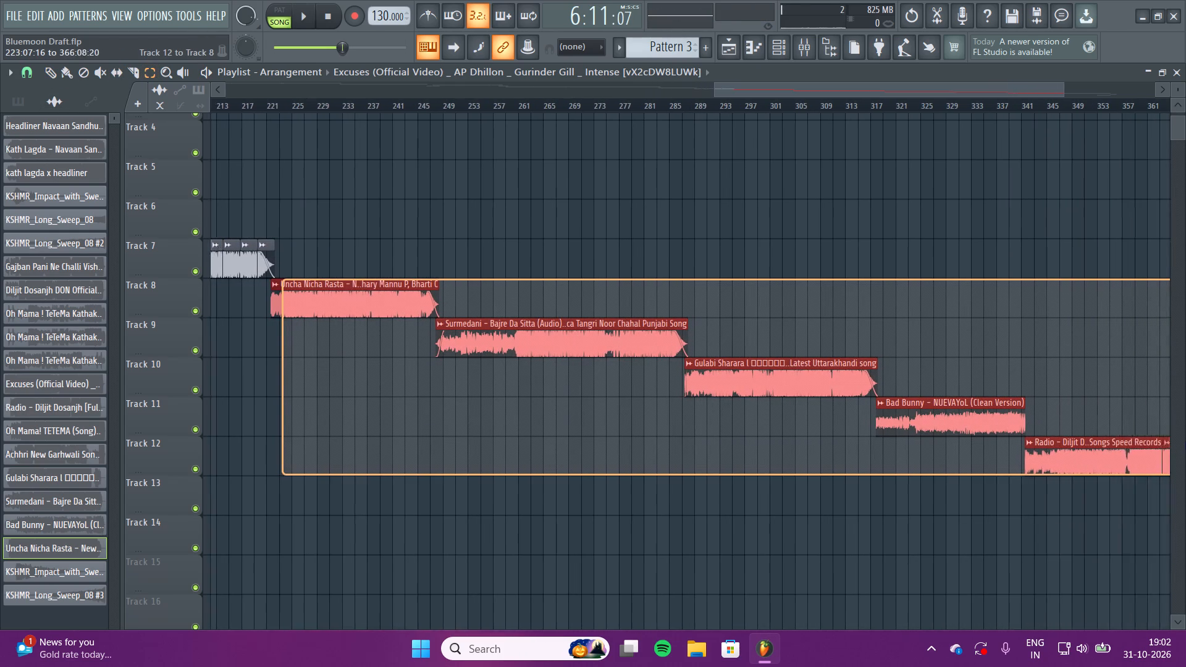
{"action": "left_click_drag", "start_coordinate": [1185, 441], "coordinate": [1180, 552]}
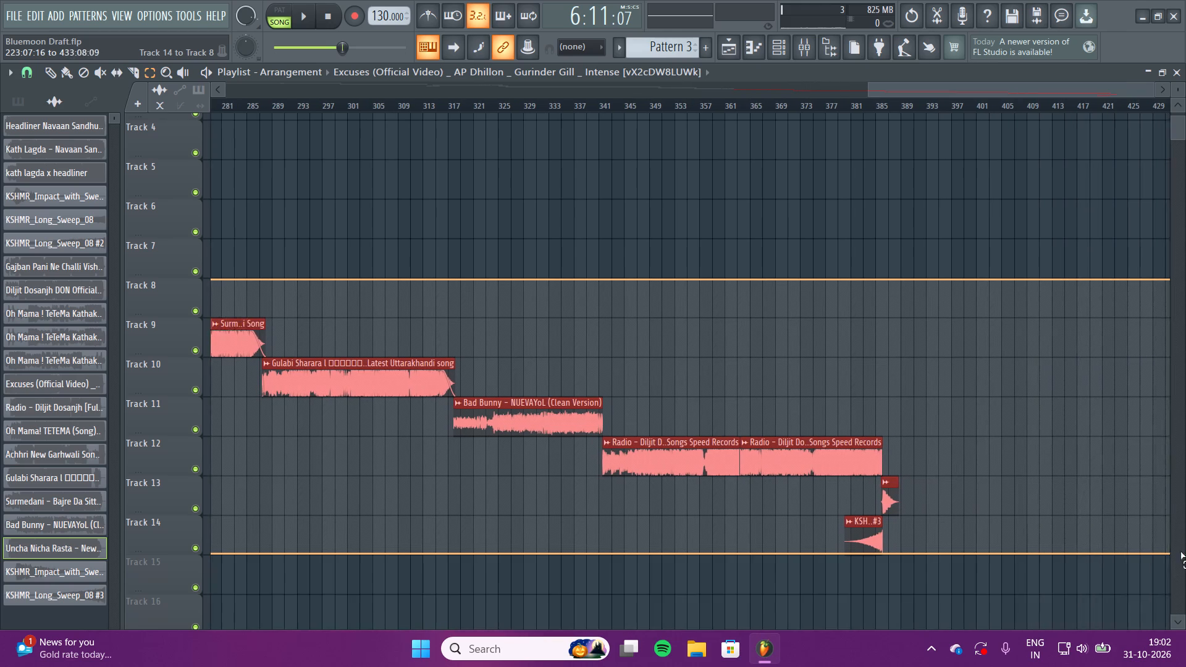
{"action": "left_click_drag", "start_coordinate": [1180, 552], "coordinate": [1172, 556]}
{"action": "right_click_drag", "start_coordinate": [892, 94], "coordinate": [632, 552]}
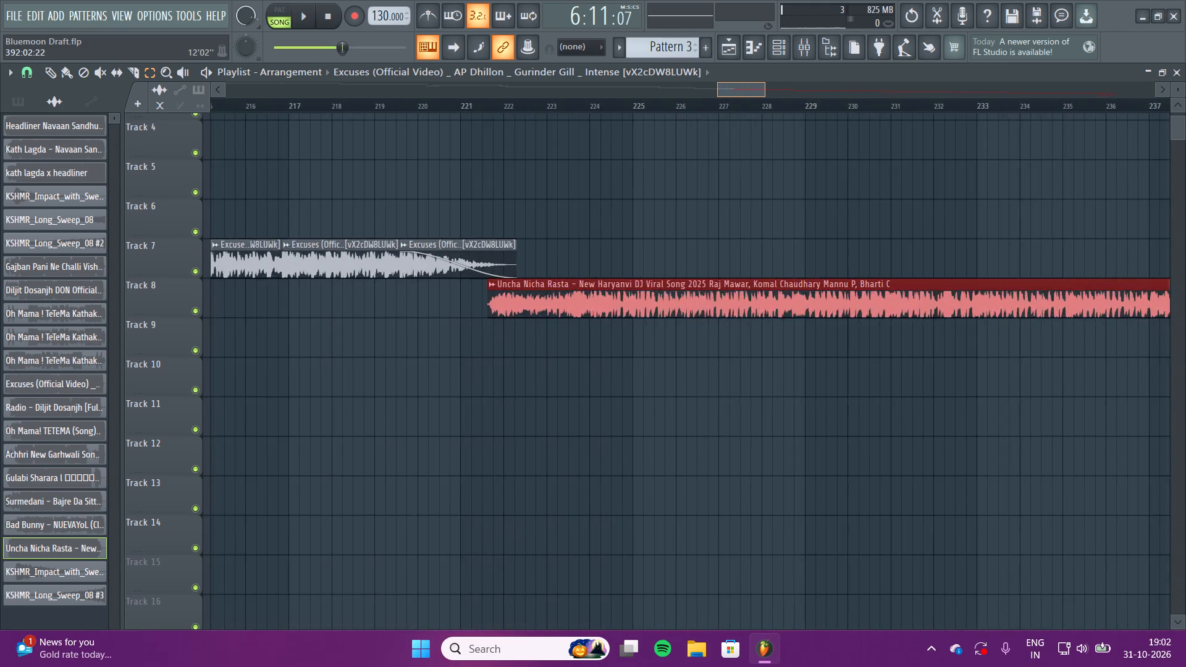
{"action": "right_click_drag", "start_coordinate": [632, 552], "coordinate": [667, 380]}
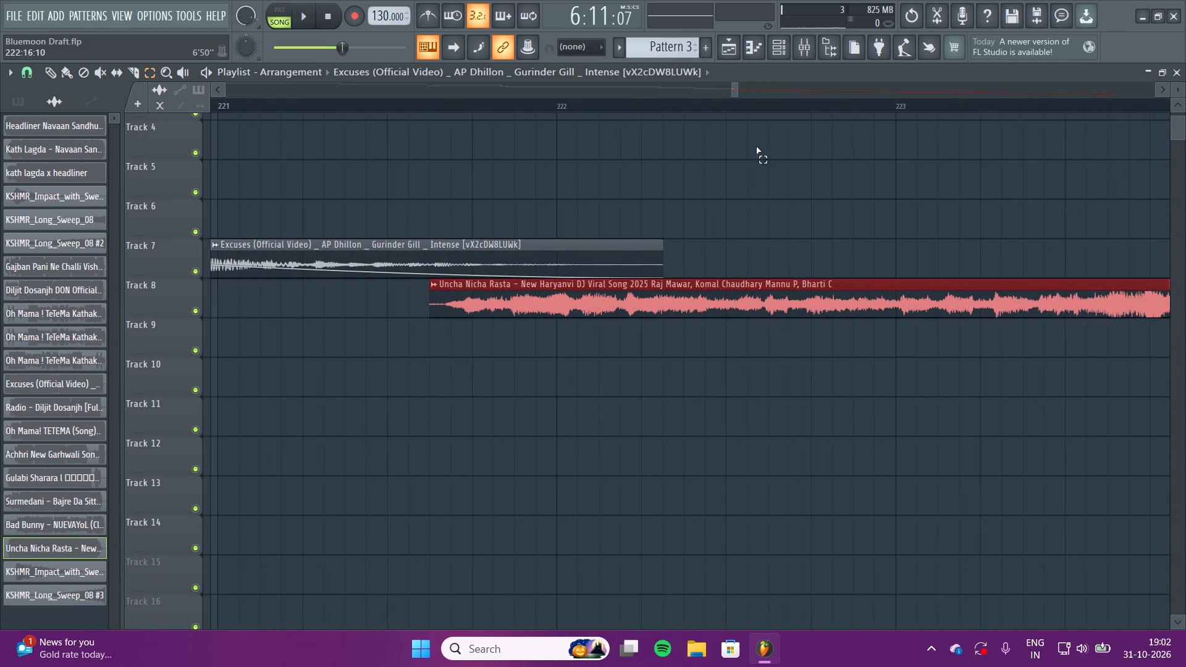
{"action": "left_click", "coordinate": [48, 74]}
{"action": "left_click_drag", "start_coordinate": [492, 307], "coordinate": [608, 319]}
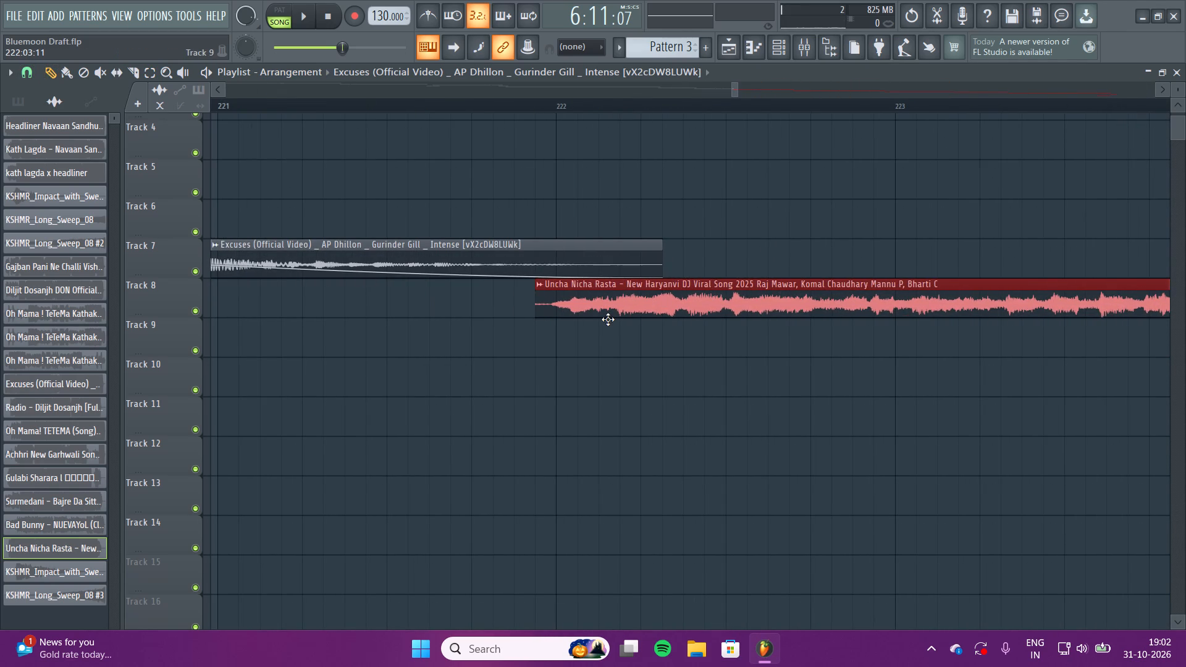
{"action": "left_click_drag", "start_coordinate": [608, 319], "coordinate": [619, 320]}
{"action": "right_click", "coordinate": [608, 351]}
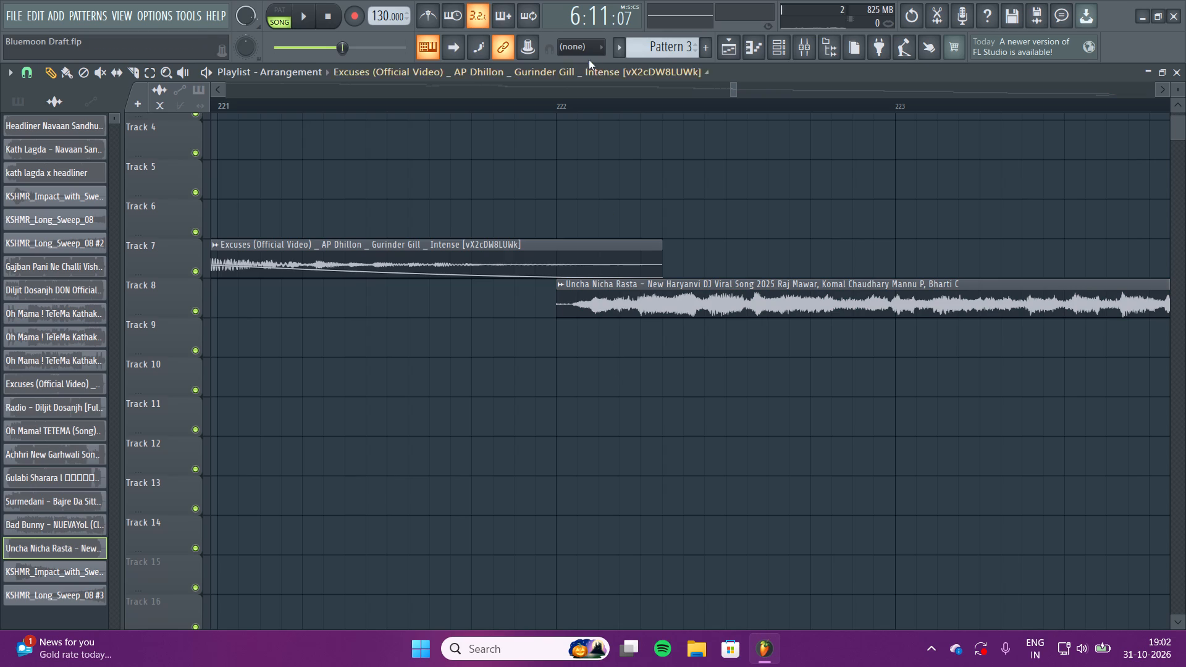
Bend the fade-out curve of the last Excuses clip on Track 7 upward so its volume holds longer before dropping.
{"action": "right_click_drag", "start_coordinate": [592, 82], "coordinate": [589, 161]}
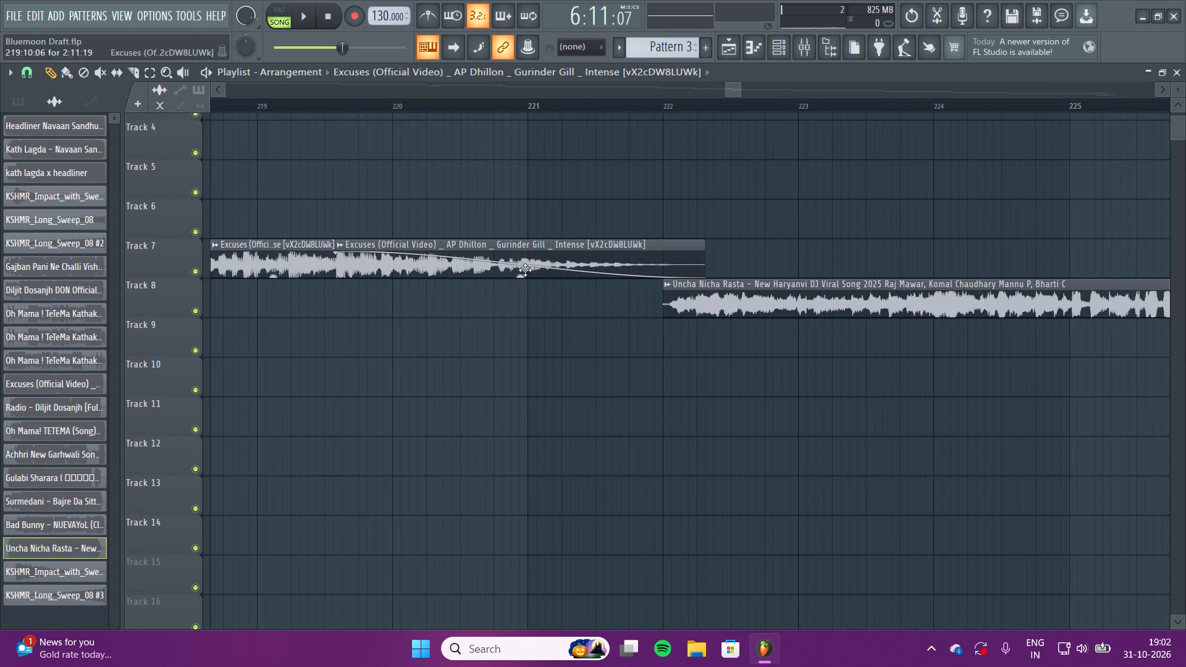
{"action": "left_click_drag", "start_coordinate": [524, 268], "coordinate": [511, 244]}
{"action": "right_click", "coordinate": [525, 328]}
Listen from about bar 215 through the transition from Excuses into Uncha Nicha Rasta, and stop playback.
{"action": "left_click_drag", "start_coordinate": [280, 109], "coordinate": [246, 117]}
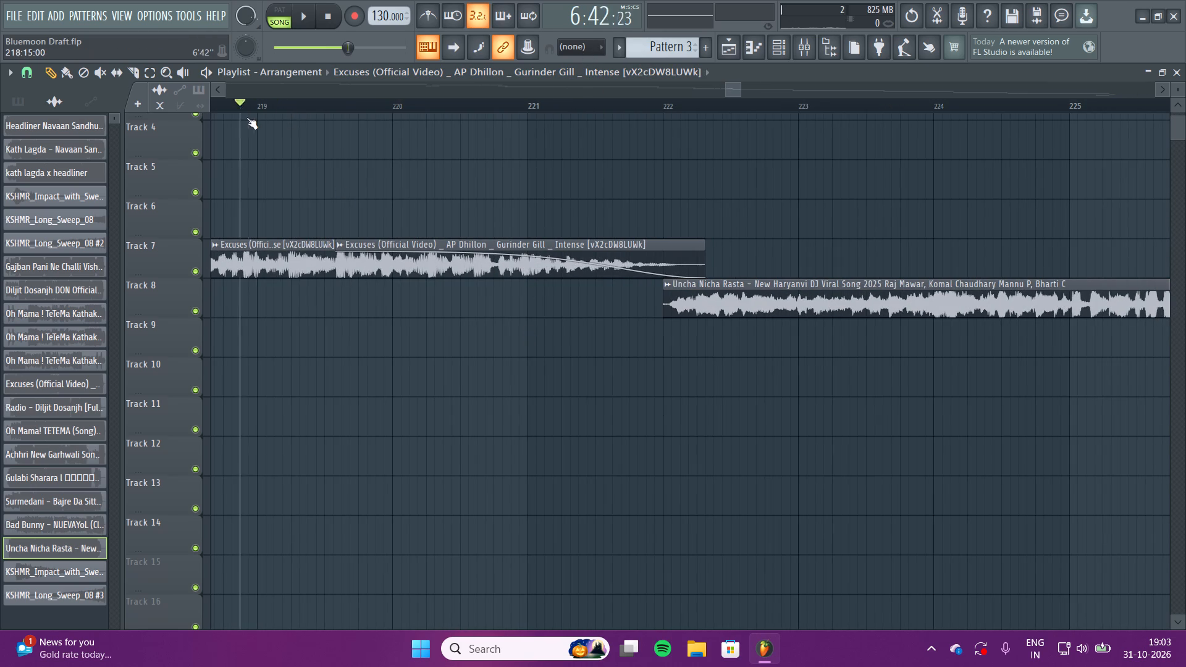
{"action": "left_click_drag", "start_coordinate": [246, 117], "coordinate": [96, 148]}
{"action": "key", "text": "space"}
{"action": "right_click_drag", "start_coordinate": [754, 93], "coordinate": [767, 135]}
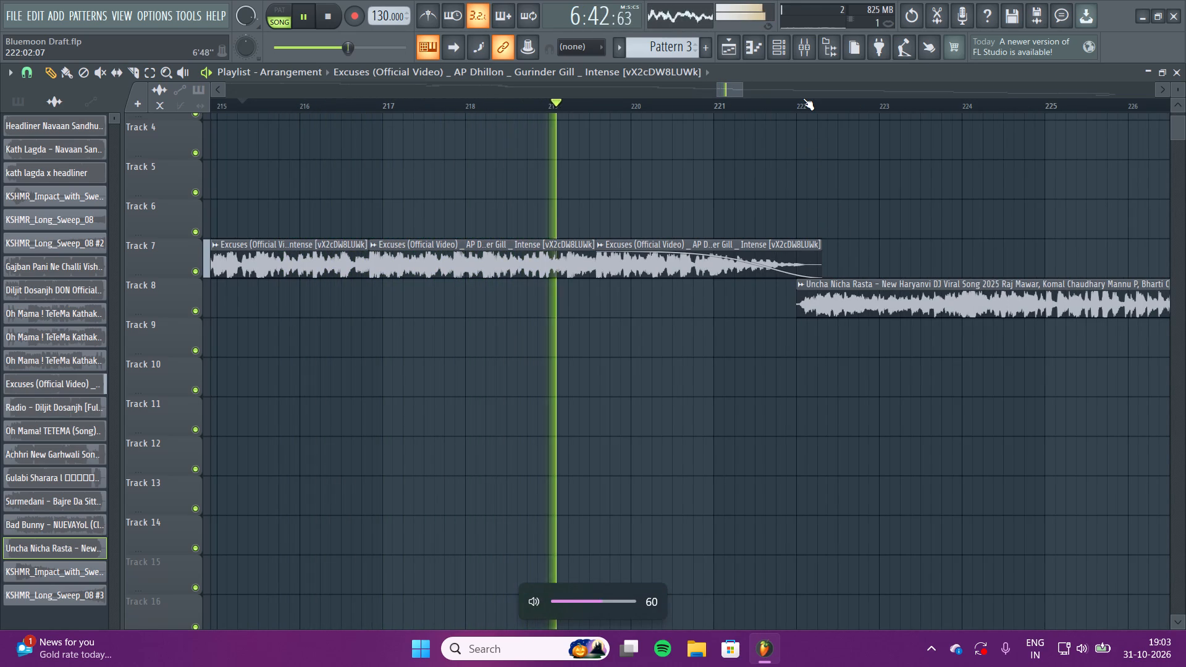
{"action": "right_click_drag", "start_coordinate": [815, 112], "coordinate": [814, 120]}
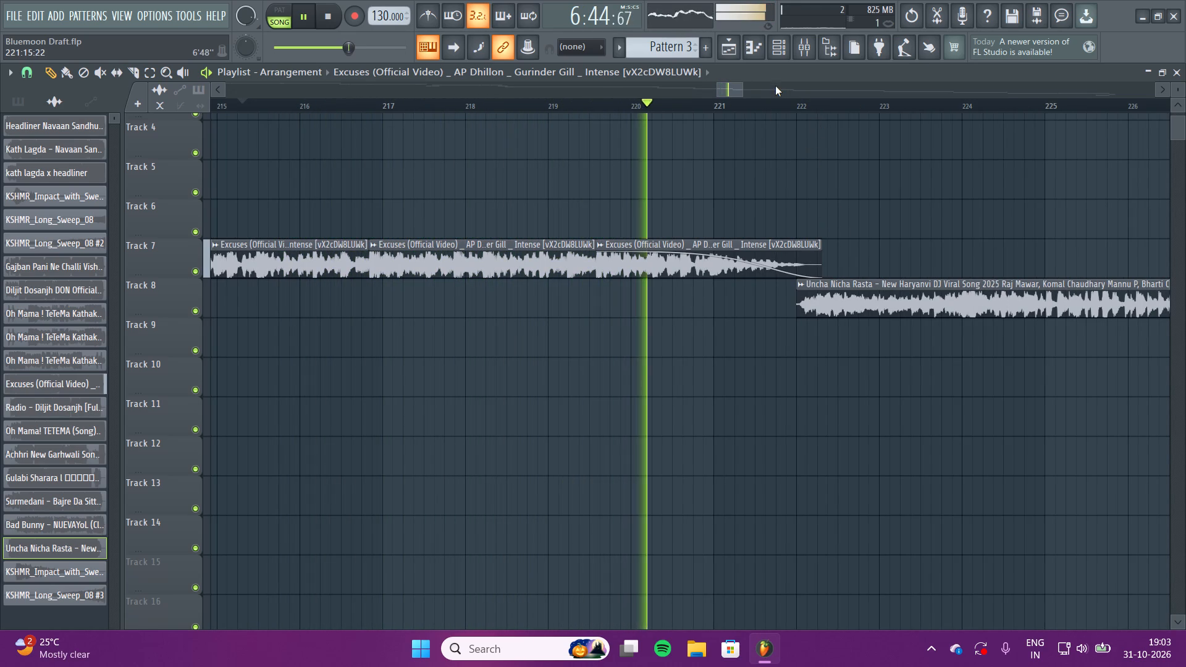
{"action": "right_click_drag", "start_coordinate": [777, 88], "coordinate": [798, 631]}
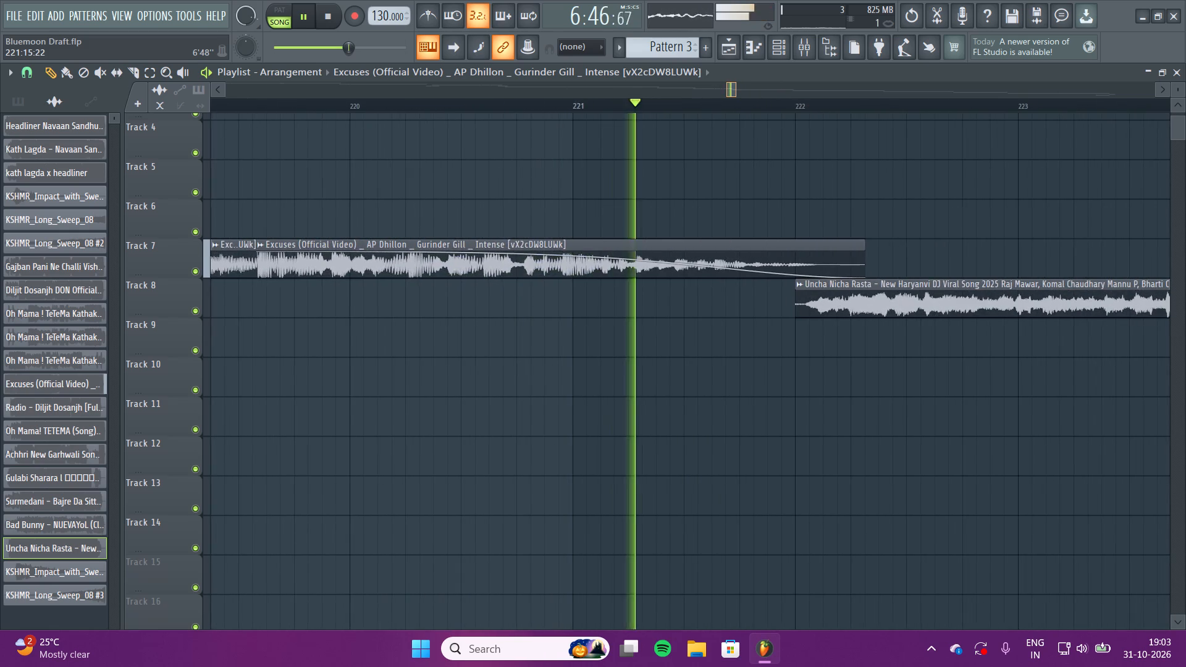
{"action": "right_click_drag", "start_coordinate": [798, 631], "coordinate": [862, 529]}
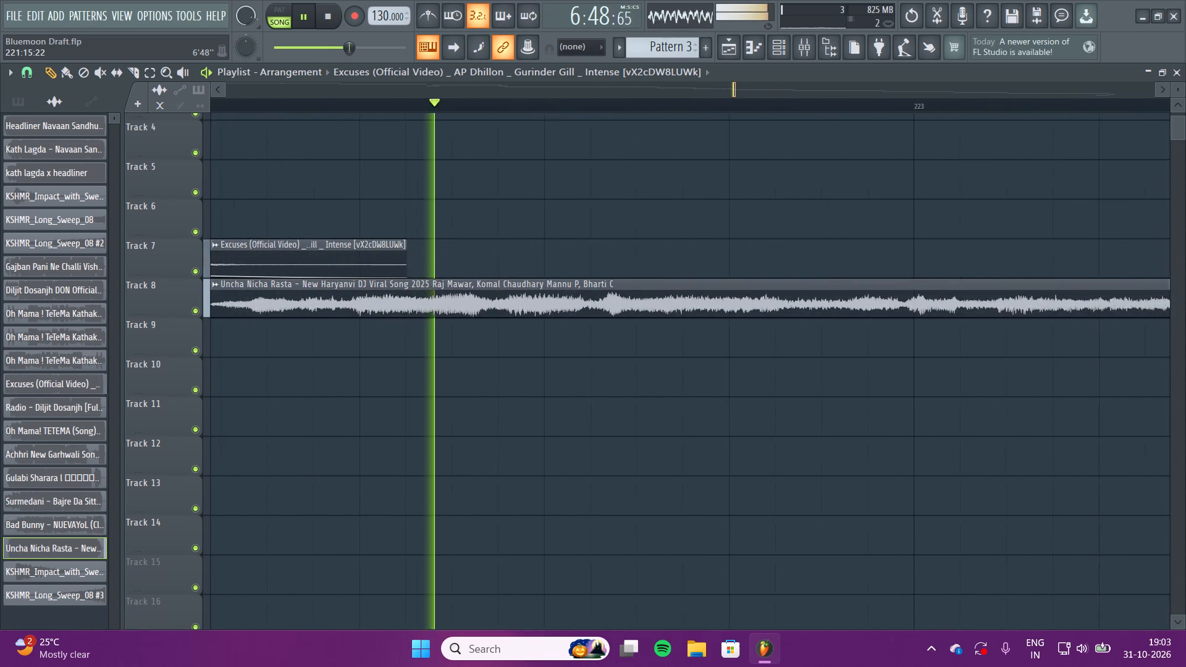
{"action": "right_click_drag", "start_coordinate": [862, 529], "coordinate": [1025, 261]}
{"action": "key", "text": "space"}
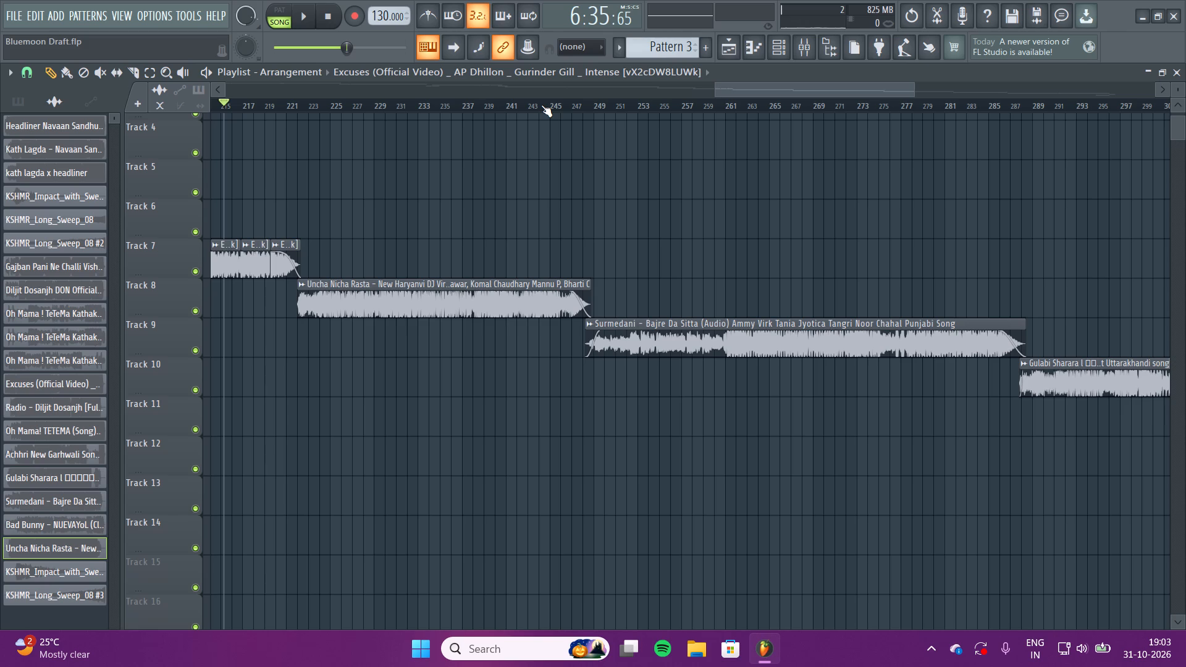
Listen from about bar 244 through the transition from Uncha Nicha Rasta on Track 8 into Surmedani on Track 9, and stop playback.
{"action": "left_click", "coordinate": [541, 105]}
{"action": "key", "text": "space"}
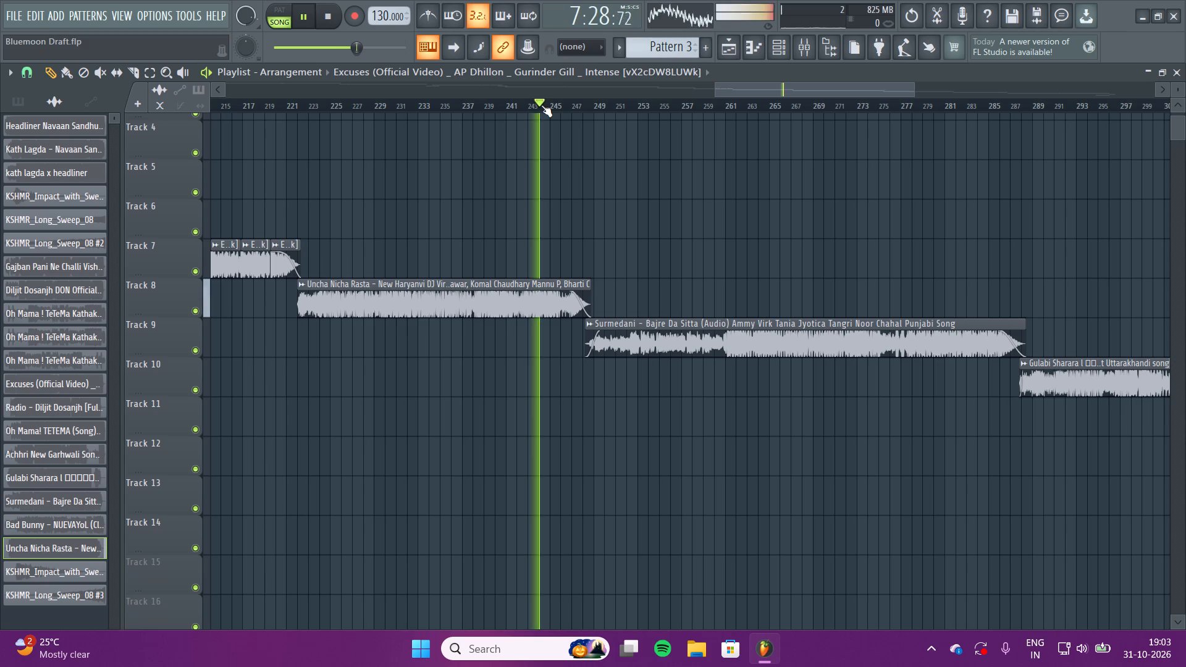
{"action": "right_click_drag", "start_coordinate": [563, 99], "coordinate": [561, 84]}
{"action": "right_click_drag", "start_coordinate": [567, 83], "coordinate": [558, 46]}
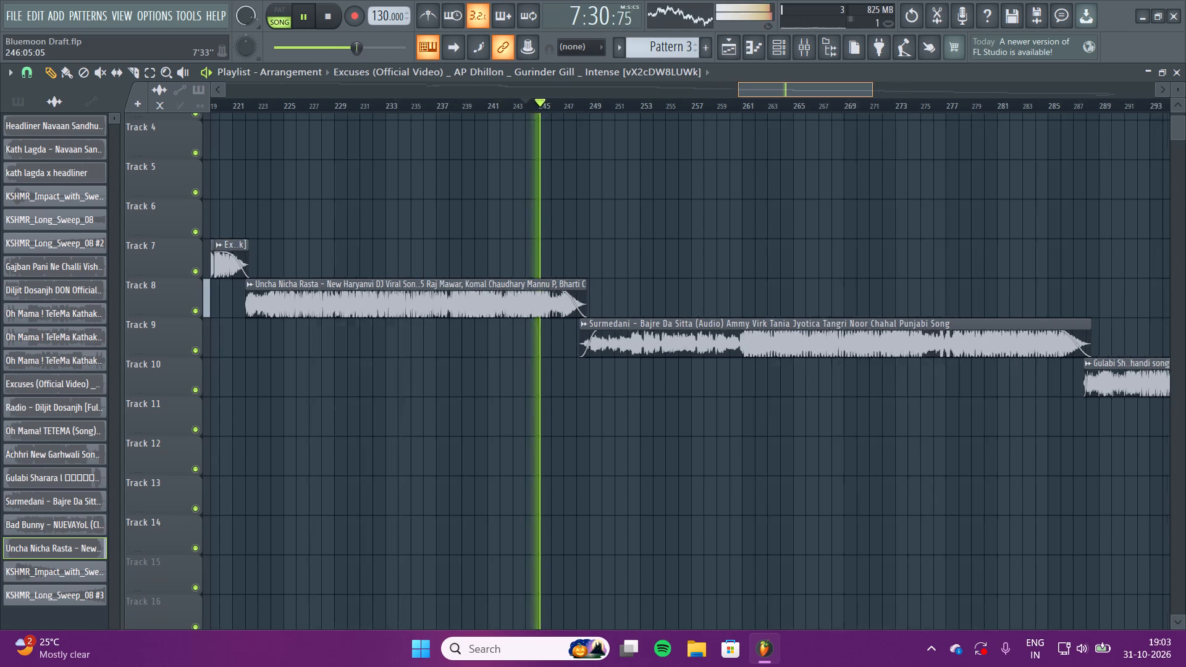
{"action": "right_click_drag", "start_coordinate": [558, 46], "coordinate": [600, 109]}
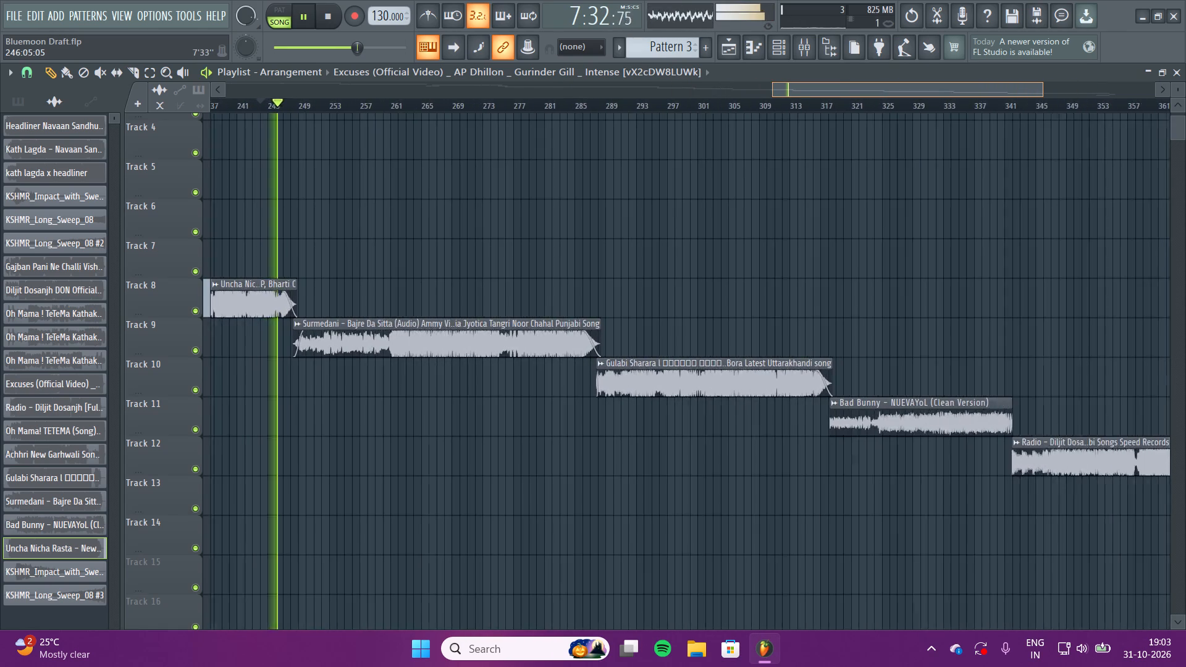
{"action": "right_click_drag", "start_coordinate": [600, 109], "coordinate": [521, 594]}
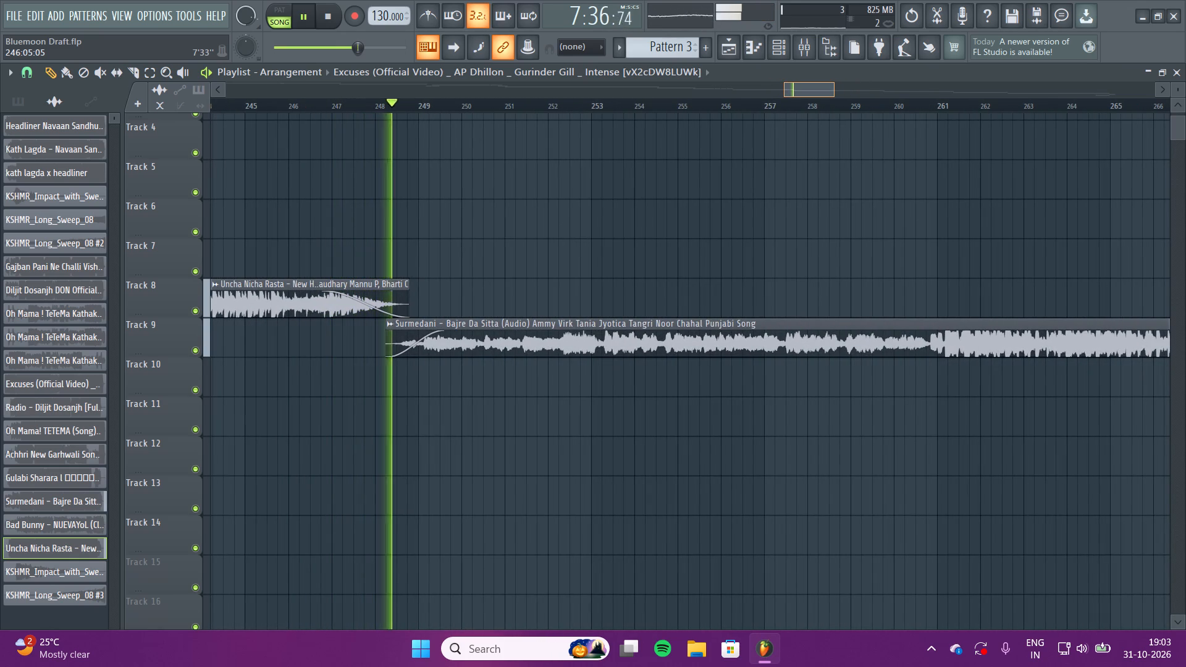
{"action": "right_click_drag", "start_coordinate": [521, 594], "coordinate": [521, 629]}
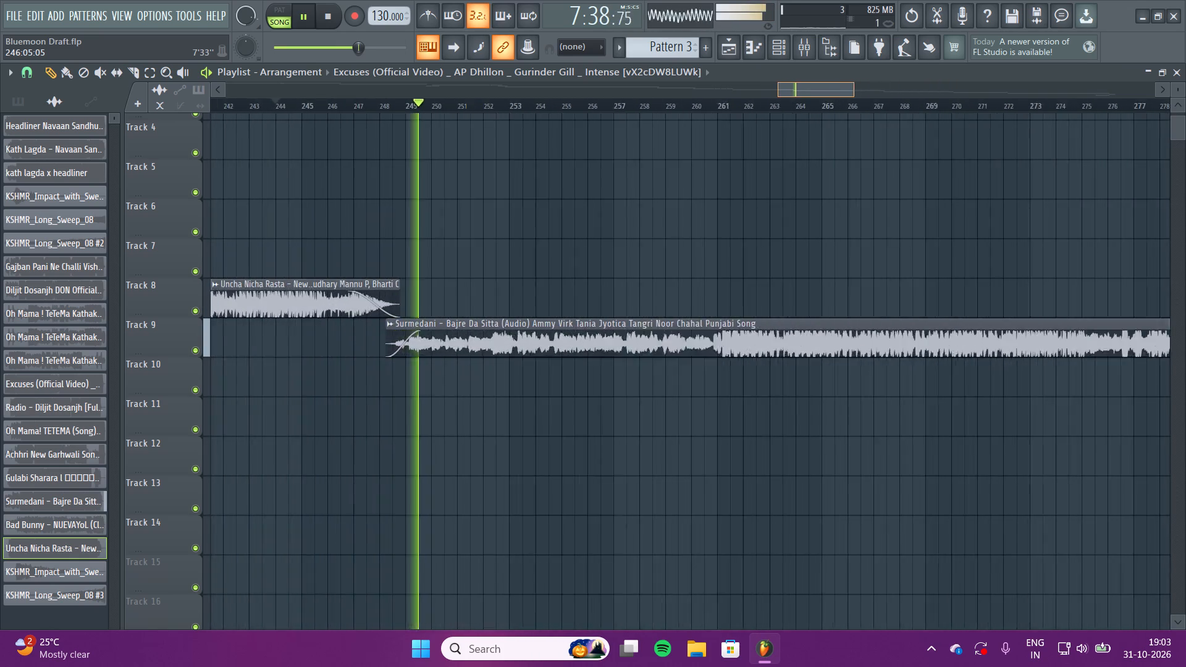
{"action": "right_click_drag", "start_coordinate": [521, 629], "coordinate": [497, 594]}
{"action": "key", "text": "space"}
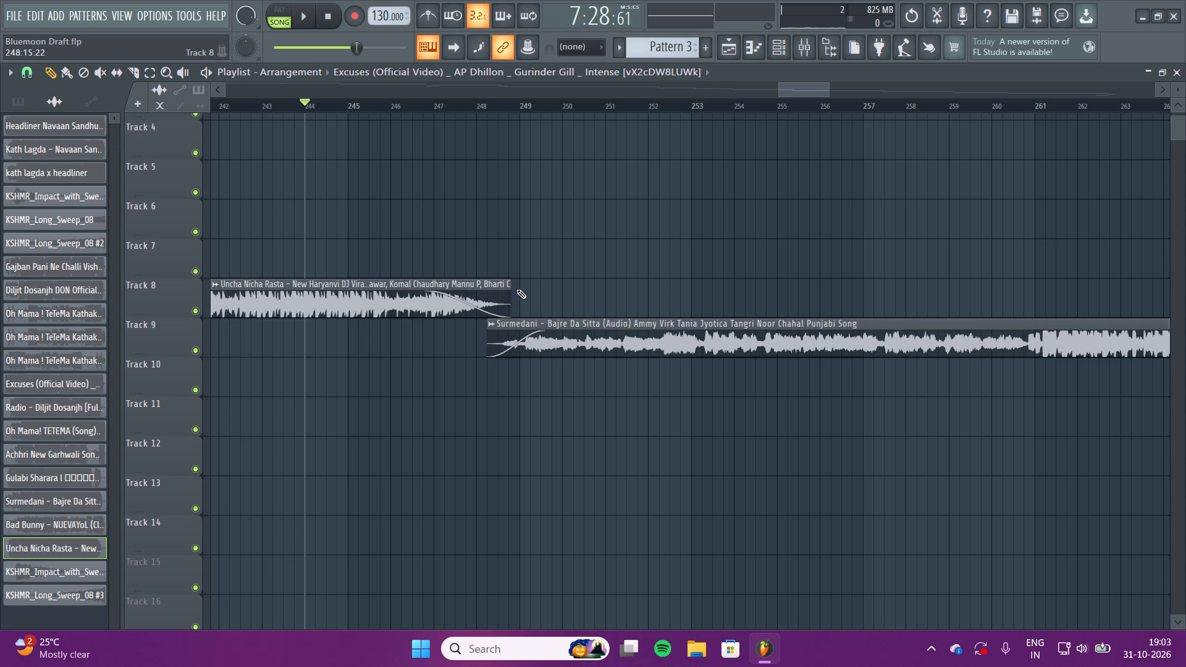
Extend the end of the Uncha Nicha Rasta clip on Track 8 by about half a bar, to just past bar 249.
{"action": "left_click_drag", "start_coordinate": [511, 283], "coordinate": [529, 283]}
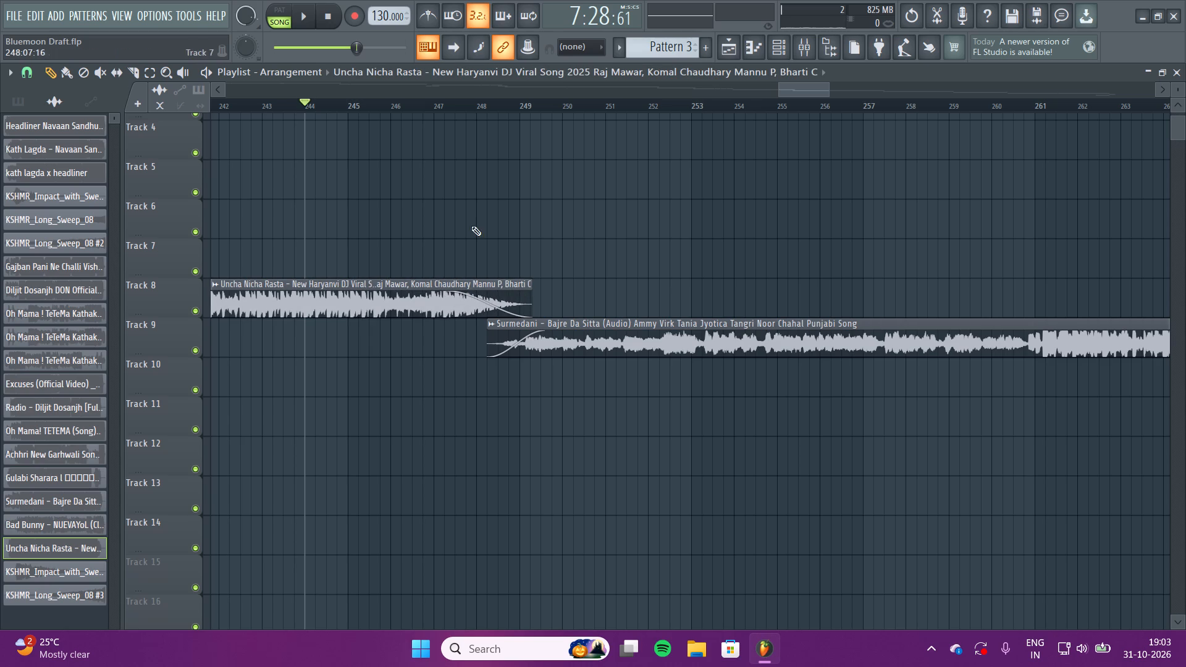
Listen from about bar 247 through the overlap of the extended Uncha Nicha Rasta clip with Surmedani, and stop playback.
{"action": "key", "text": "space"}
{"action": "left_click", "coordinate": [444, 103]}
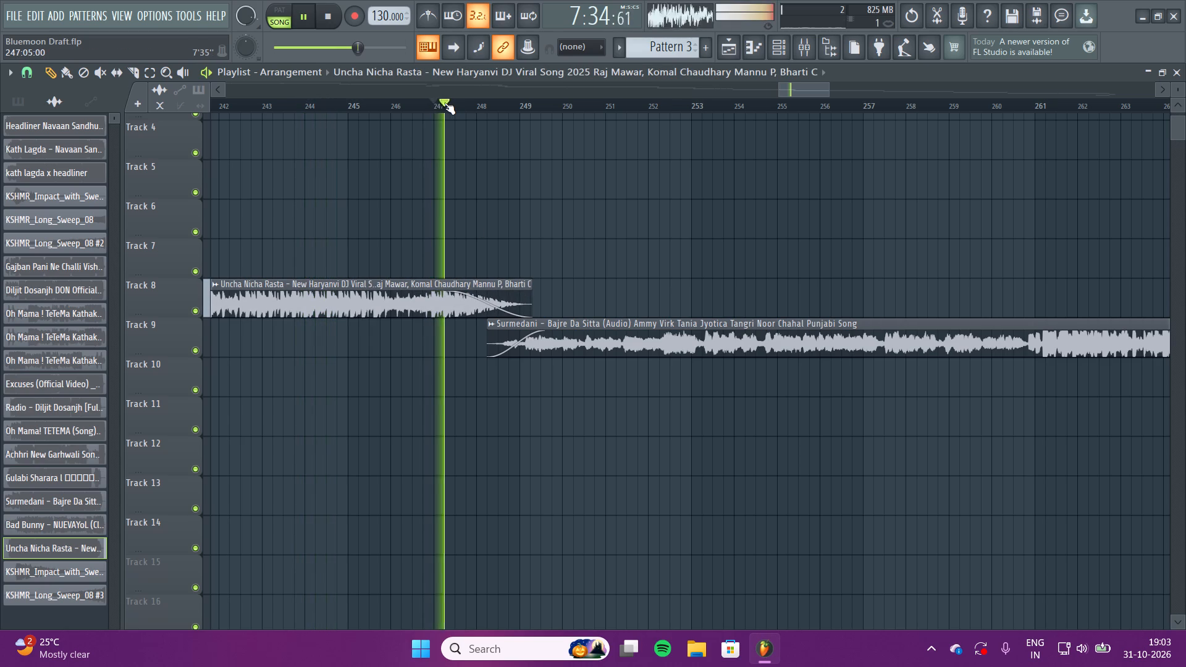
{"action": "key", "text": "space"}
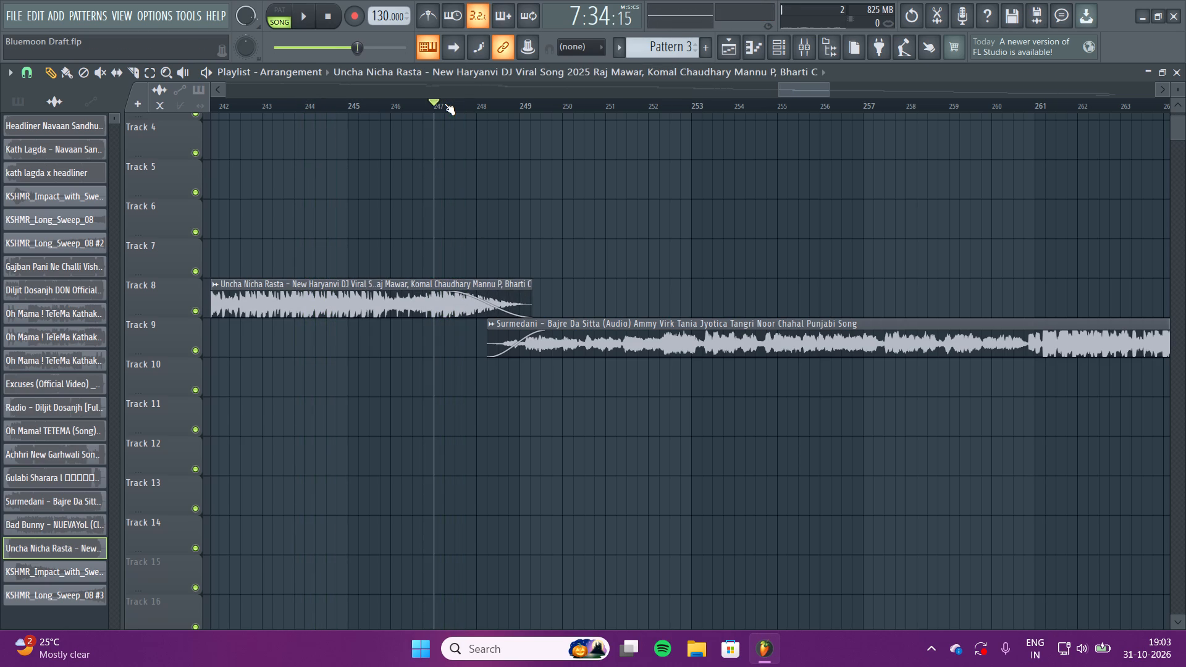
{"action": "key", "text": "space"}
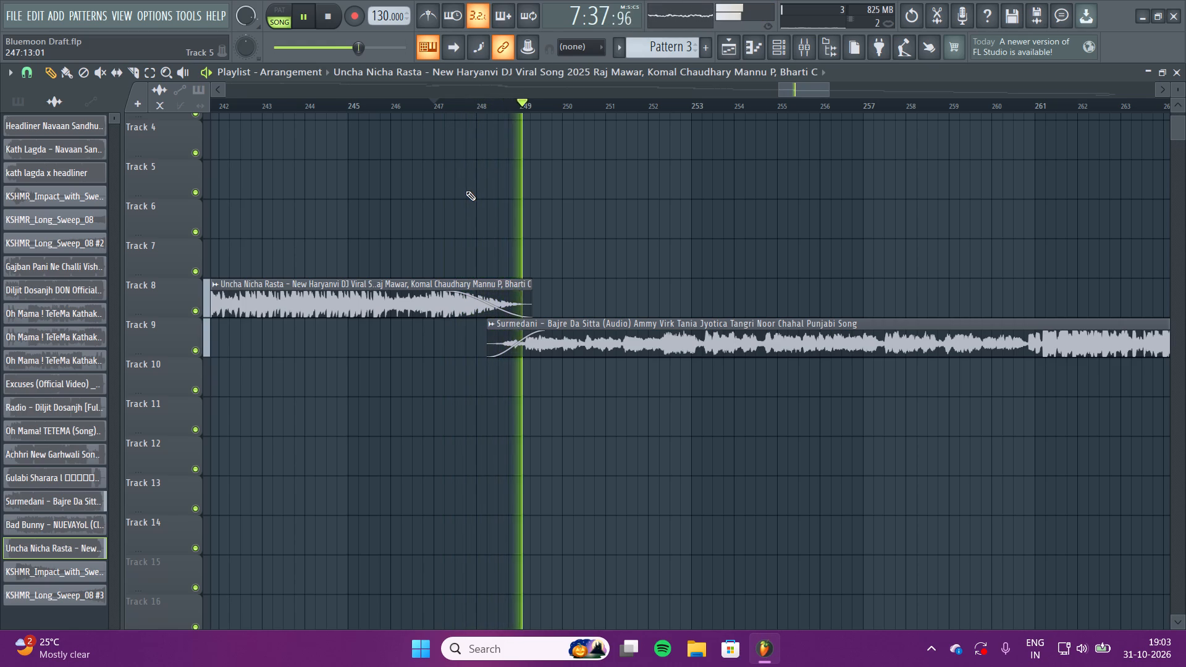
{"action": "right_click_drag", "start_coordinate": [386, 86], "coordinate": [459, 336]}
{"action": "key", "text": "space"}
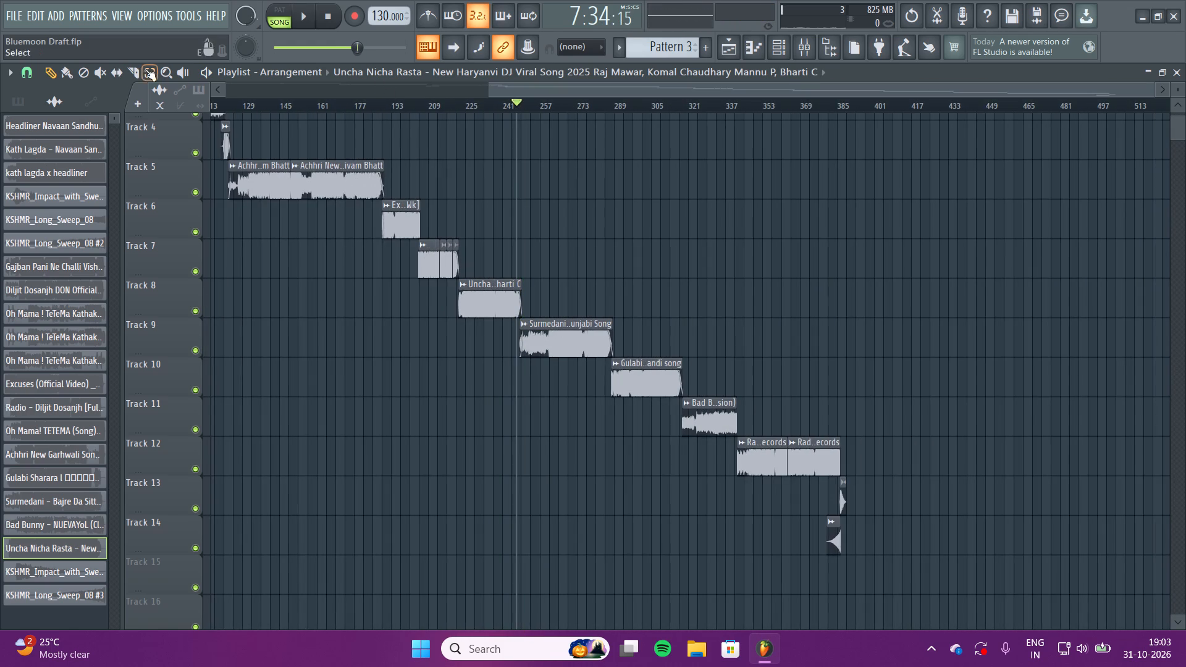
Select all clips on Tracks 9 to 14 and move them about a quarter bar later so Surmedani starts about halfway through bar 248.
{"action": "left_click", "coordinate": [143, 68]}
{"action": "left_click_drag", "start_coordinate": [532, 338], "coordinate": [932, 537]}
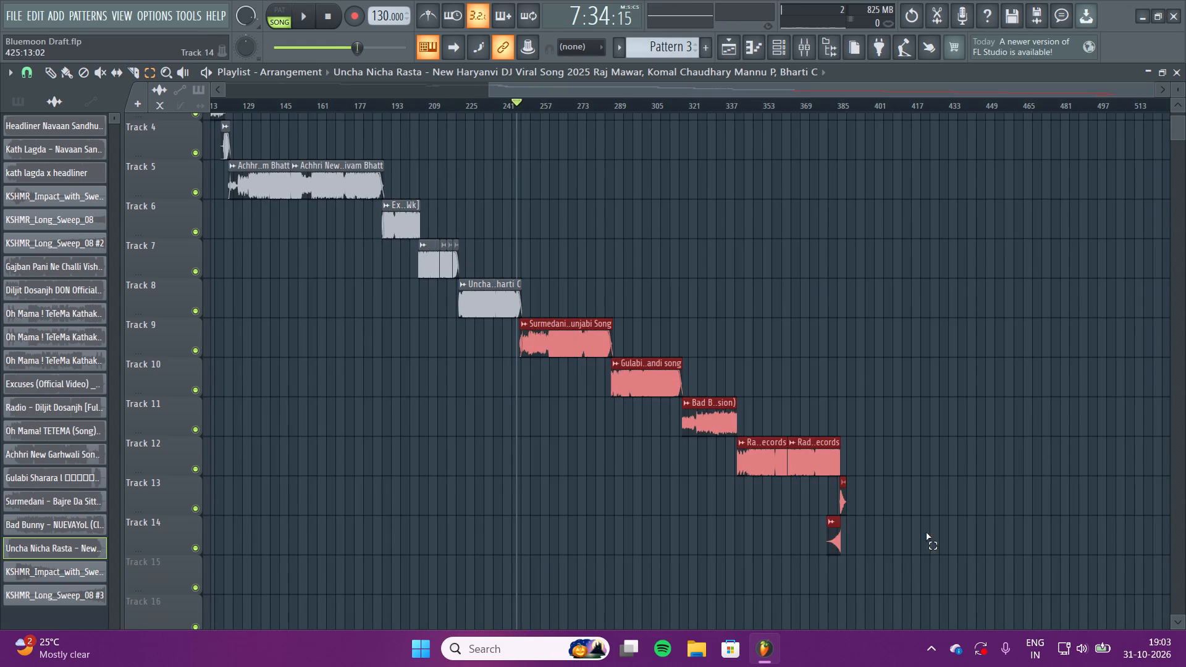
{"action": "right_click_drag", "start_coordinate": [521, 87], "coordinate": [397, 466]}
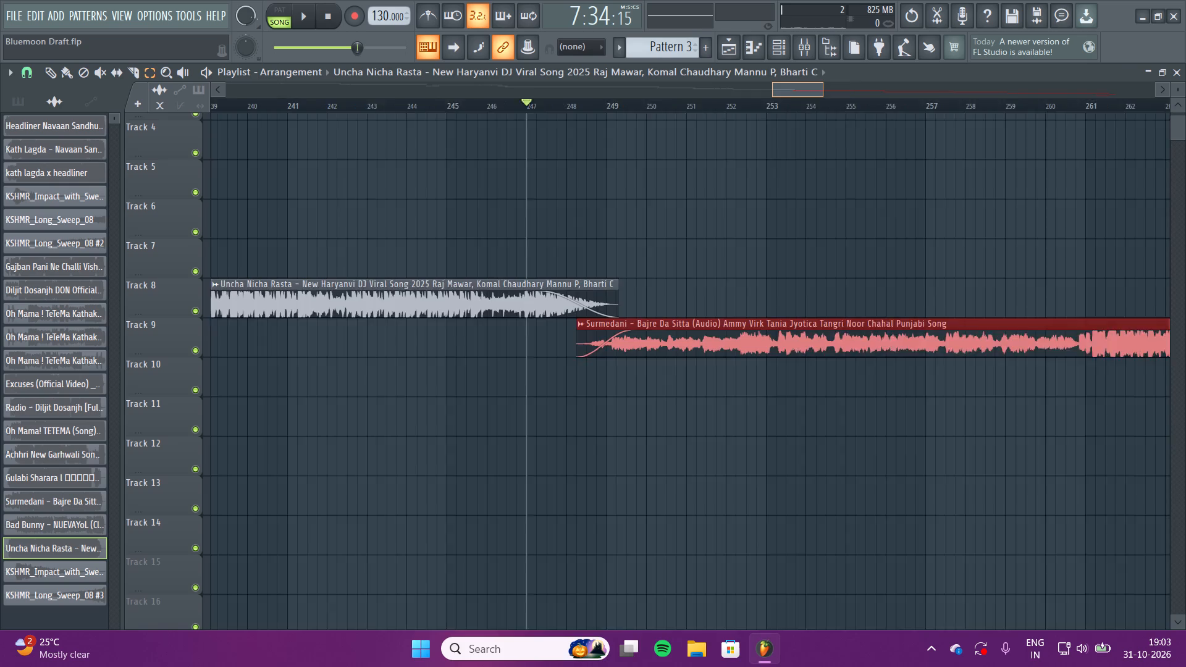
{"action": "right_click_drag", "start_coordinate": [397, 466], "coordinate": [390, 395]}
{"action": "left_click", "coordinate": [39, 73]}
{"action": "left_click", "coordinate": [51, 73]}
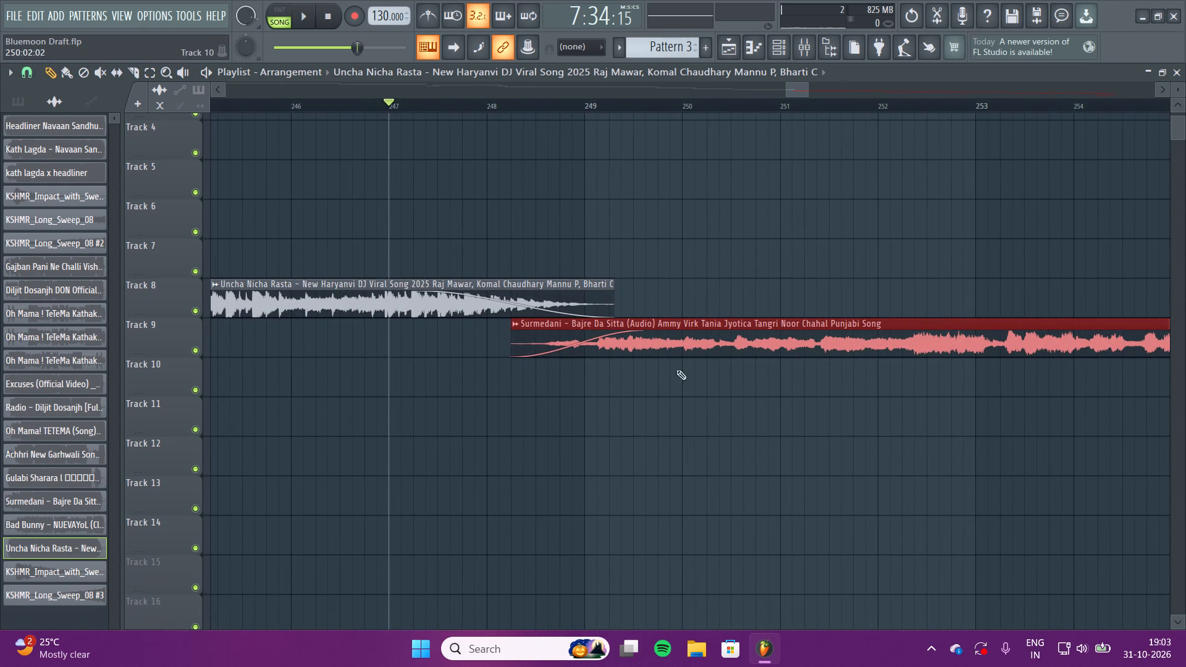
{"action": "left_click", "coordinate": [642, 342]}
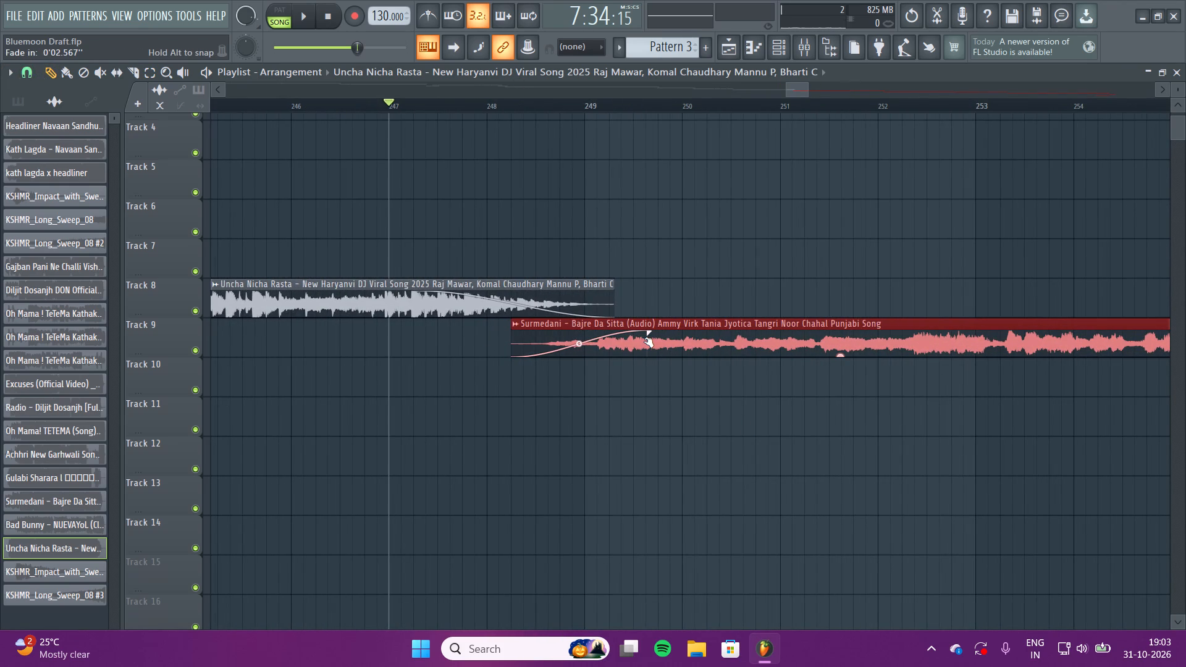
{"action": "key", "text": "ctrl+z"}
{"action": "left_click_drag", "start_coordinate": [689, 346], "coordinate": [713, 343]}
{"action": "right_click", "coordinate": [711, 386]}
Listen from bar 247, and again from about bar 245, through the overlap of Uncha Nicha Rasta on Track 8 and Surmedani on Track 9.
{"action": "right_click_drag", "start_coordinate": [679, 96], "coordinate": [754, 303]}
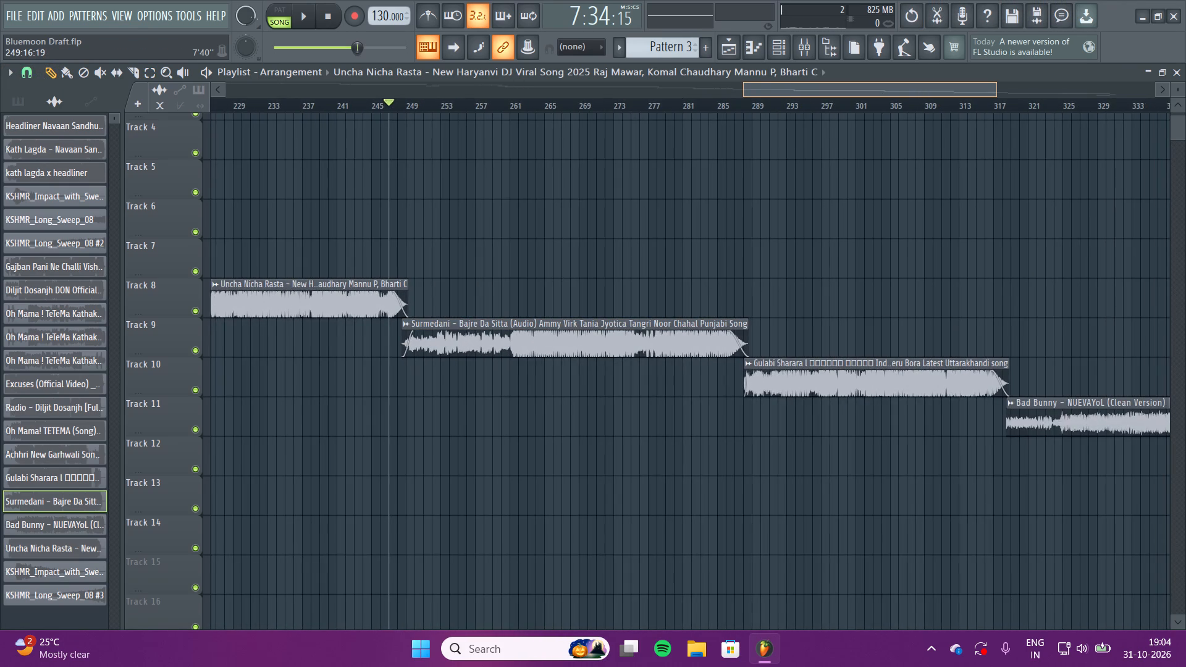
{"action": "right_click_drag", "start_coordinate": [754, 303], "coordinate": [833, 238]}
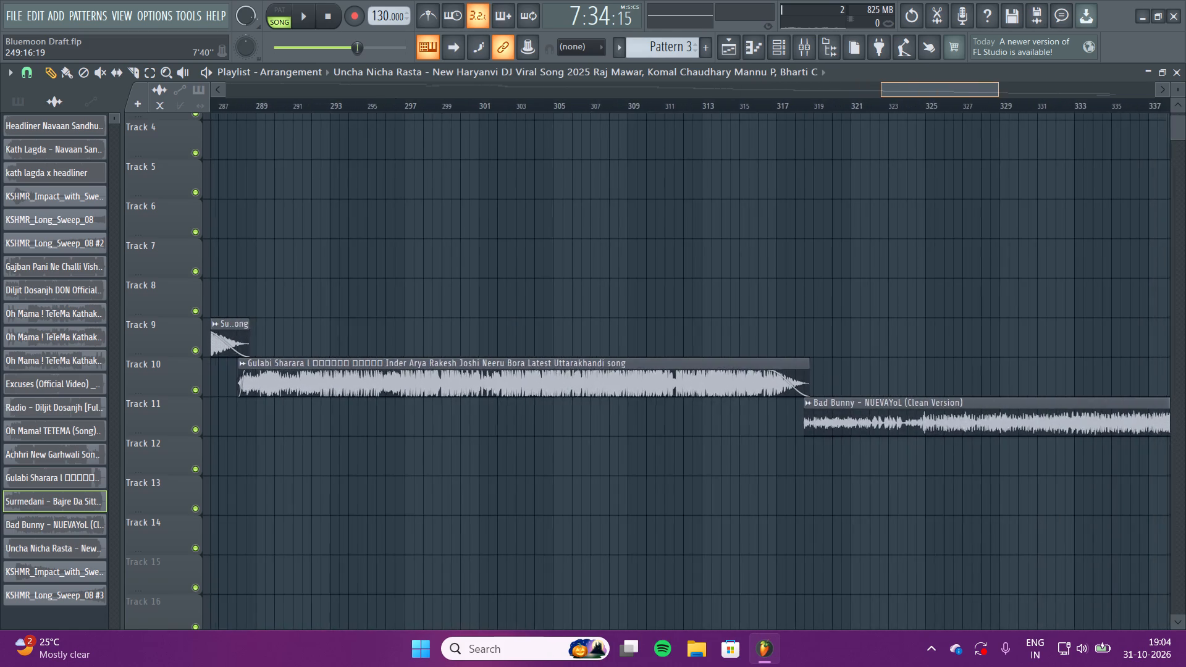
{"action": "right_click_drag", "start_coordinate": [833, 238], "coordinate": [611, 149]}
{"action": "key", "text": "space"}
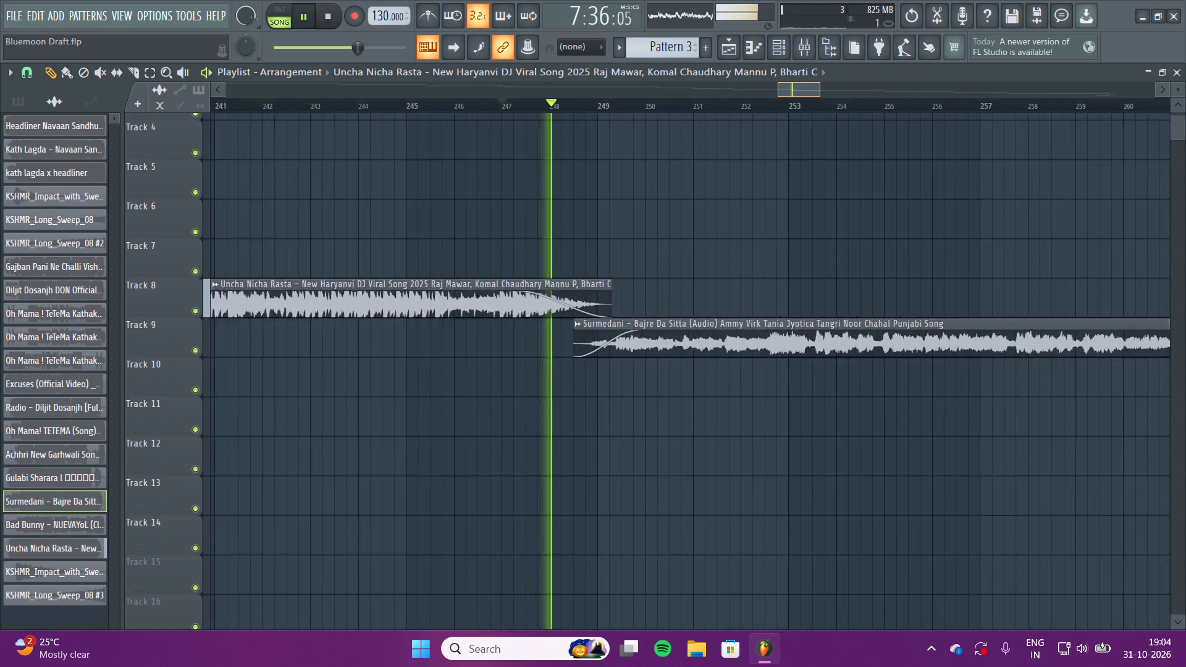
{"action": "right_click_drag", "start_coordinate": [611, 149], "coordinate": [590, 625]}
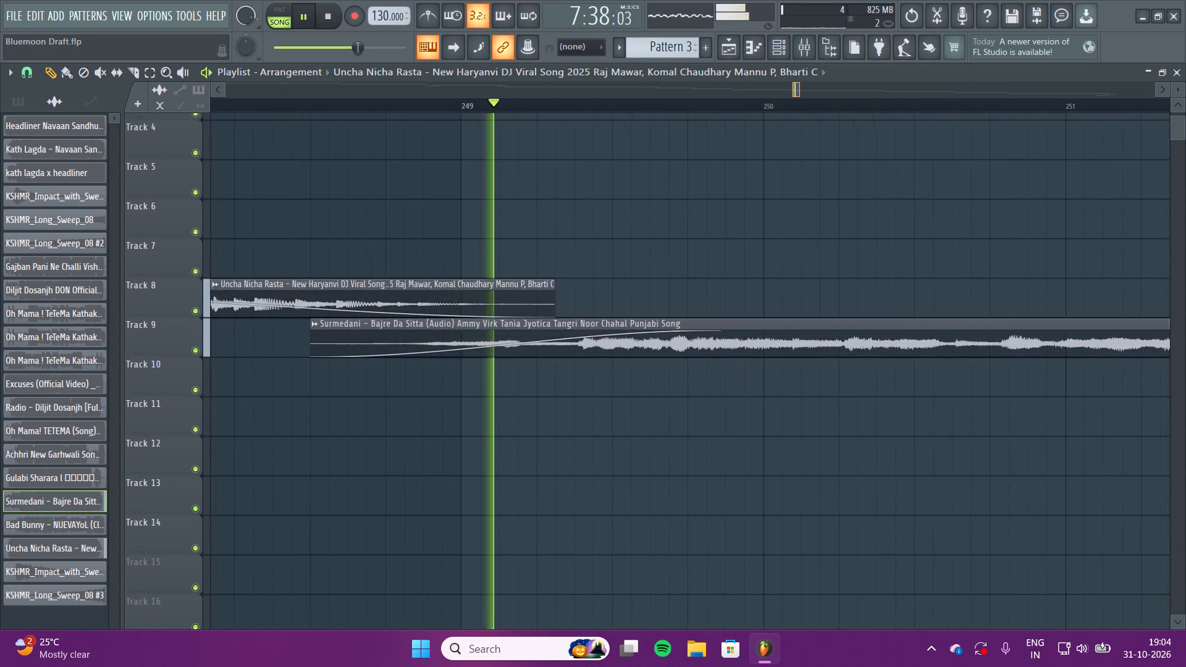
{"action": "right_click_drag", "start_coordinate": [590, 625], "coordinate": [612, 148]}
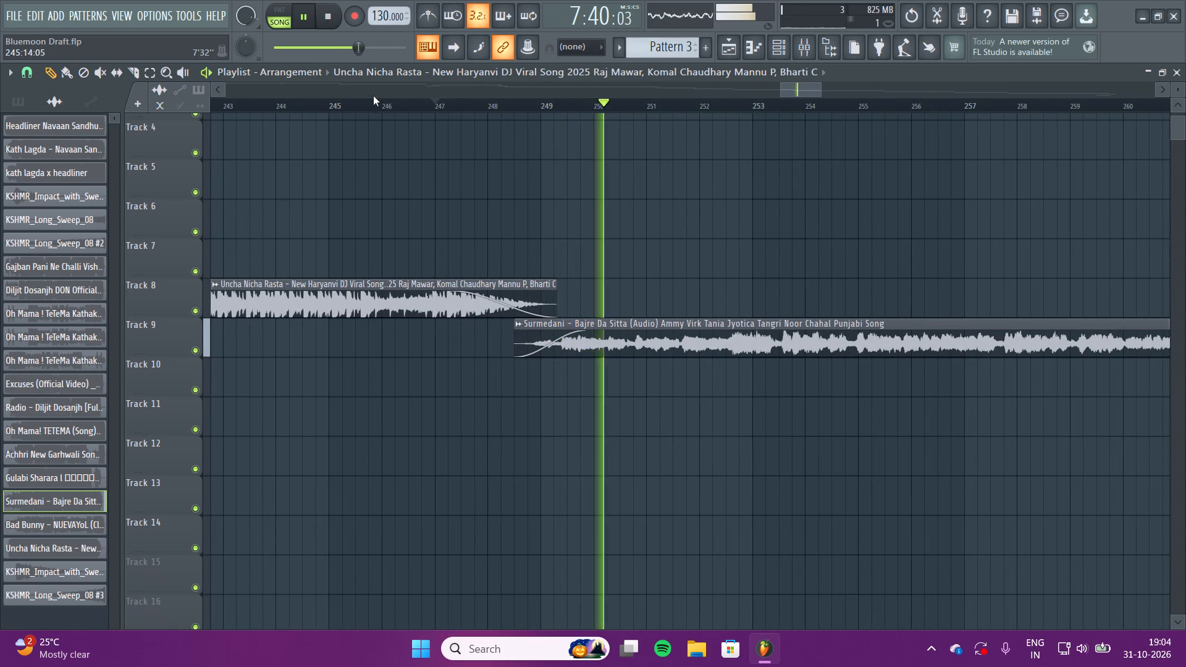
{"action": "left_click", "coordinate": [364, 102]}
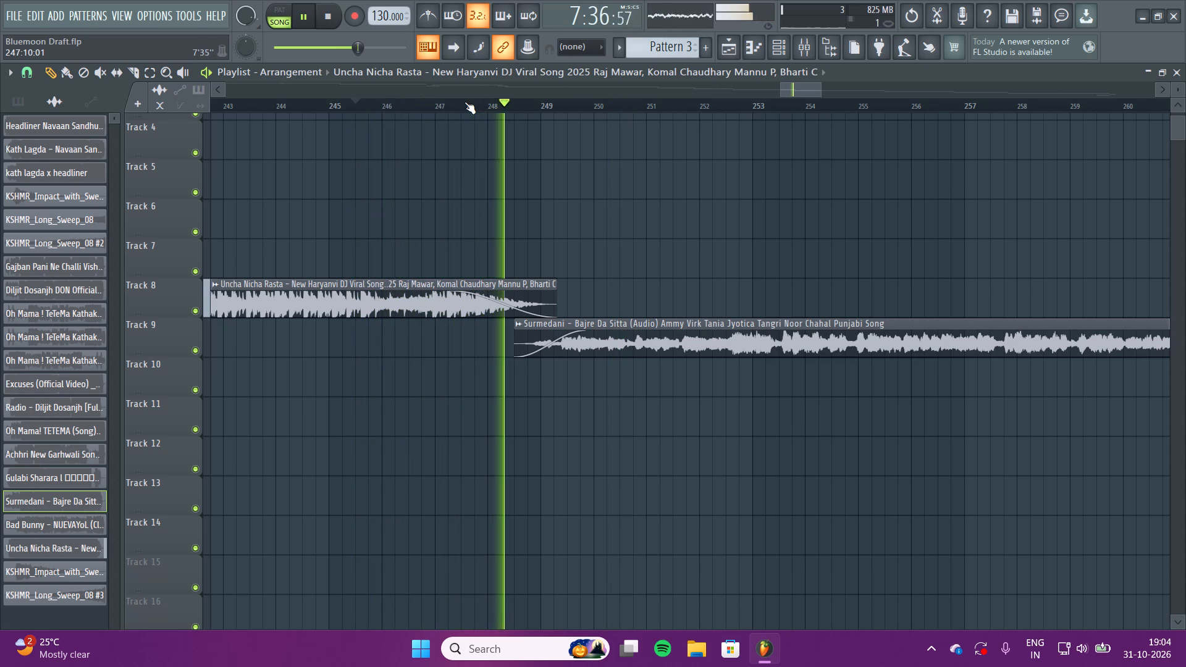
{"action": "right_click_drag", "start_coordinate": [647, 90], "coordinate": [680, 121]}
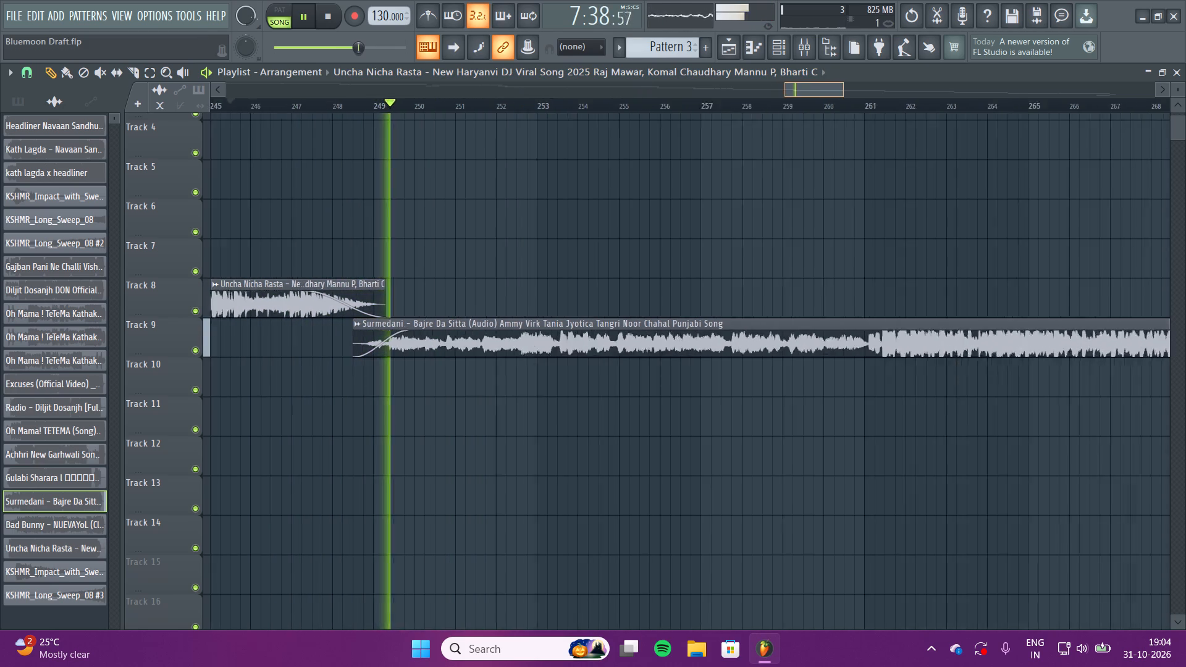
{"action": "right_click_drag", "start_coordinate": [680, 121], "coordinate": [736, 144]}
Listen from about bar 283 through the transition from Surmedani on Track 9 into Gulabi Sharara on Track 10.
{"action": "right_click_drag", "start_coordinate": [654, 88], "coordinate": [692, 96]}
{"action": "left_click", "coordinate": [641, 100]}
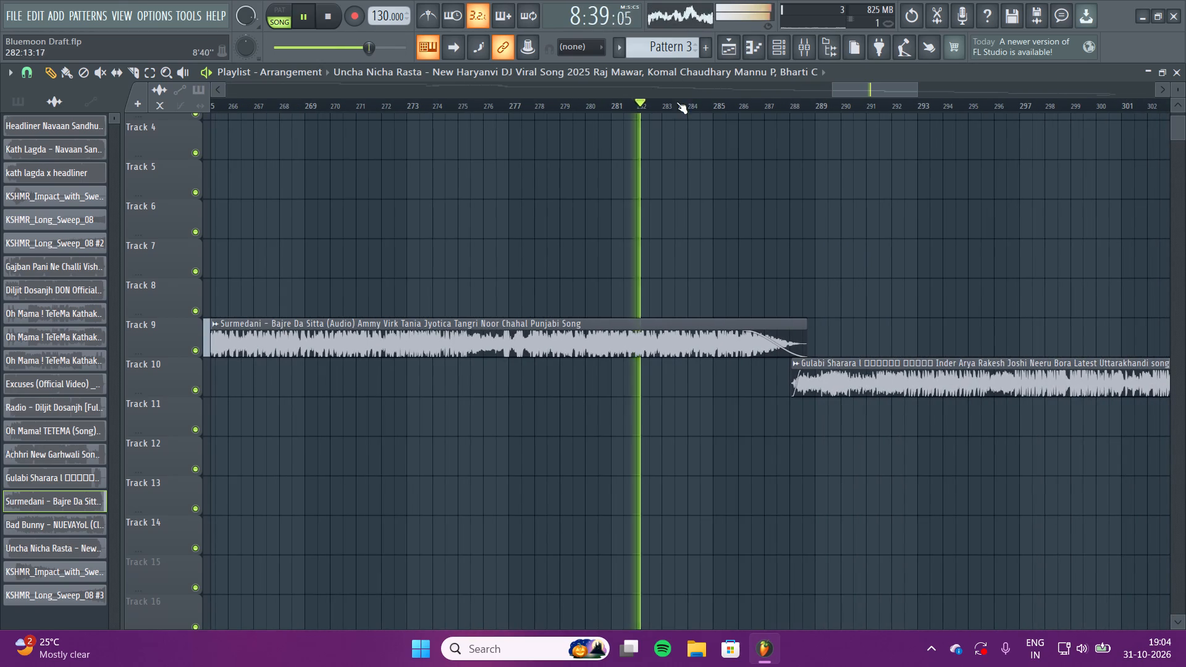
{"action": "right_click_drag", "start_coordinate": [752, 90], "coordinate": [759, 61]}
{"action": "key", "text": "space"}
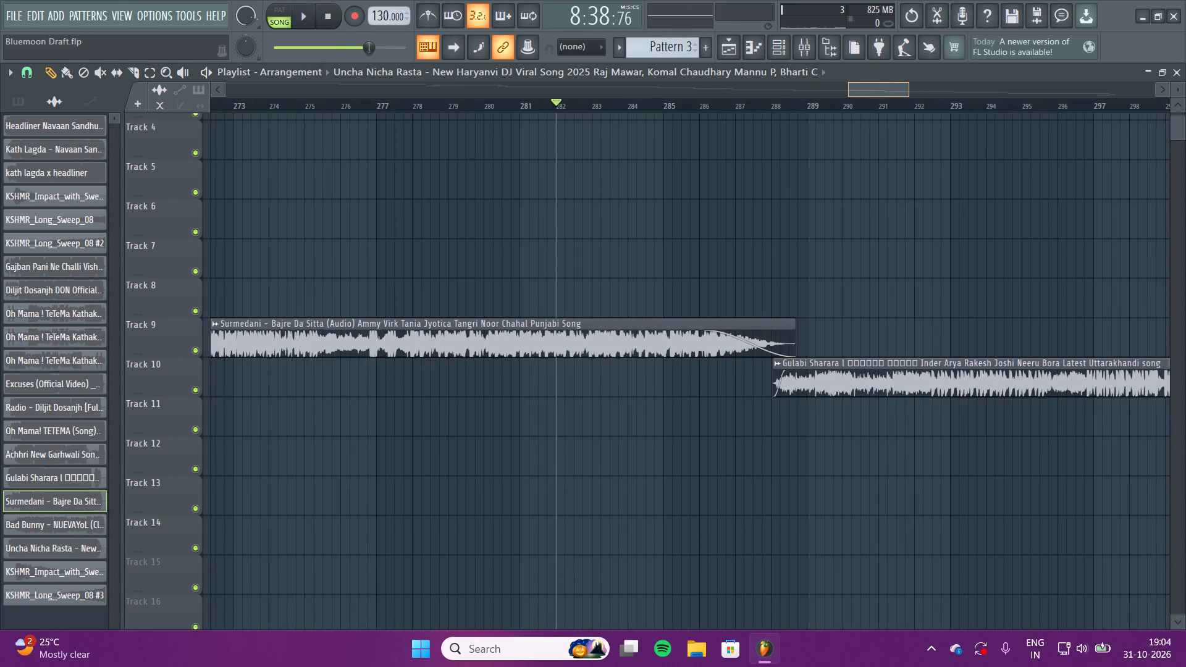
{"action": "right_click_drag", "start_coordinate": [759, 61], "coordinate": [759, 77]}
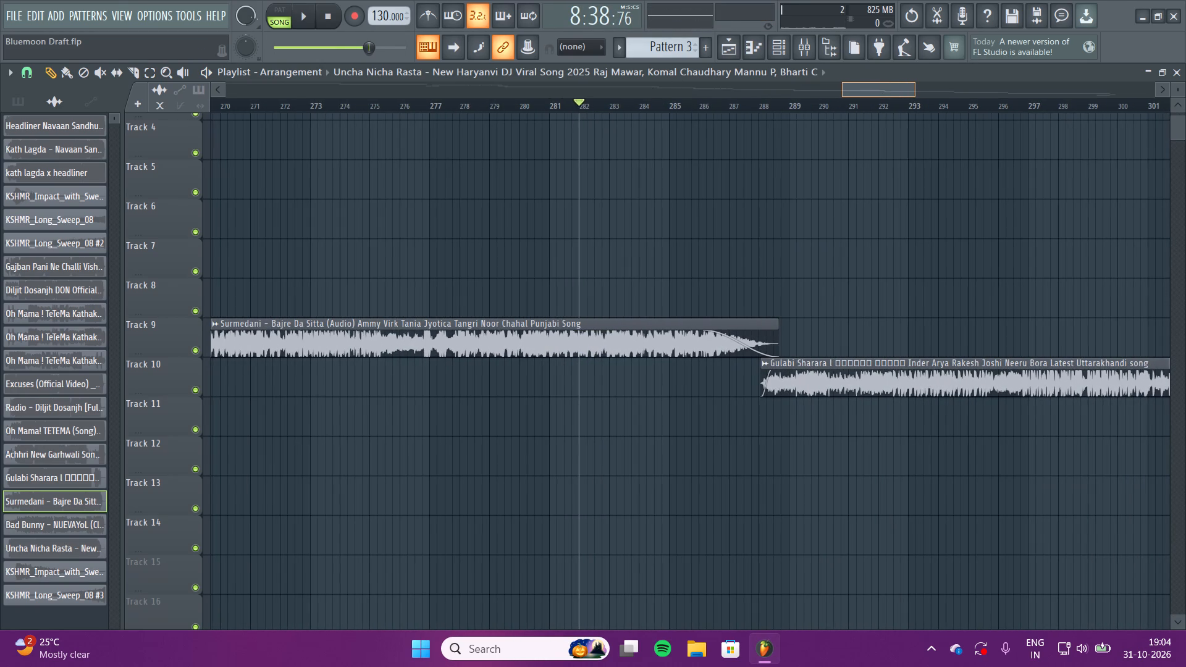
{"action": "right_click_drag", "start_coordinate": [759, 77], "coordinate": [763, 67]}
{"action": "left_click", "coordinate": [554, 104]}
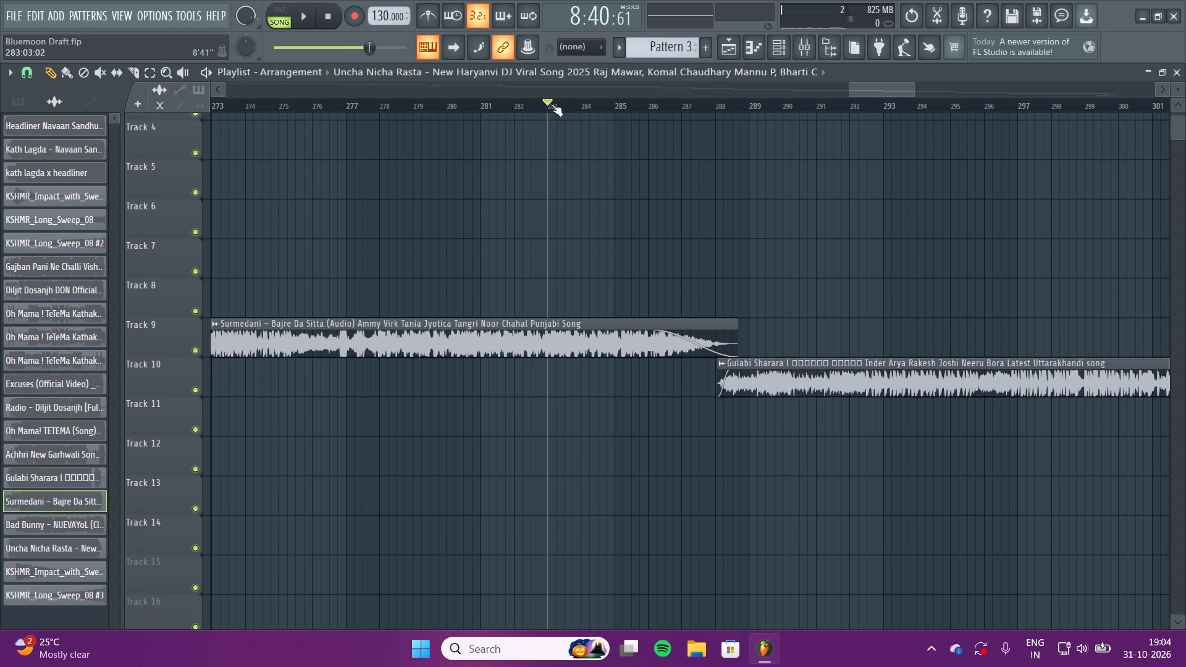
{"action": "key", "text": "space"}
{"action": "right_click_drag", "start_coordinate": [566, 94], "coordinate": [579, 157]}
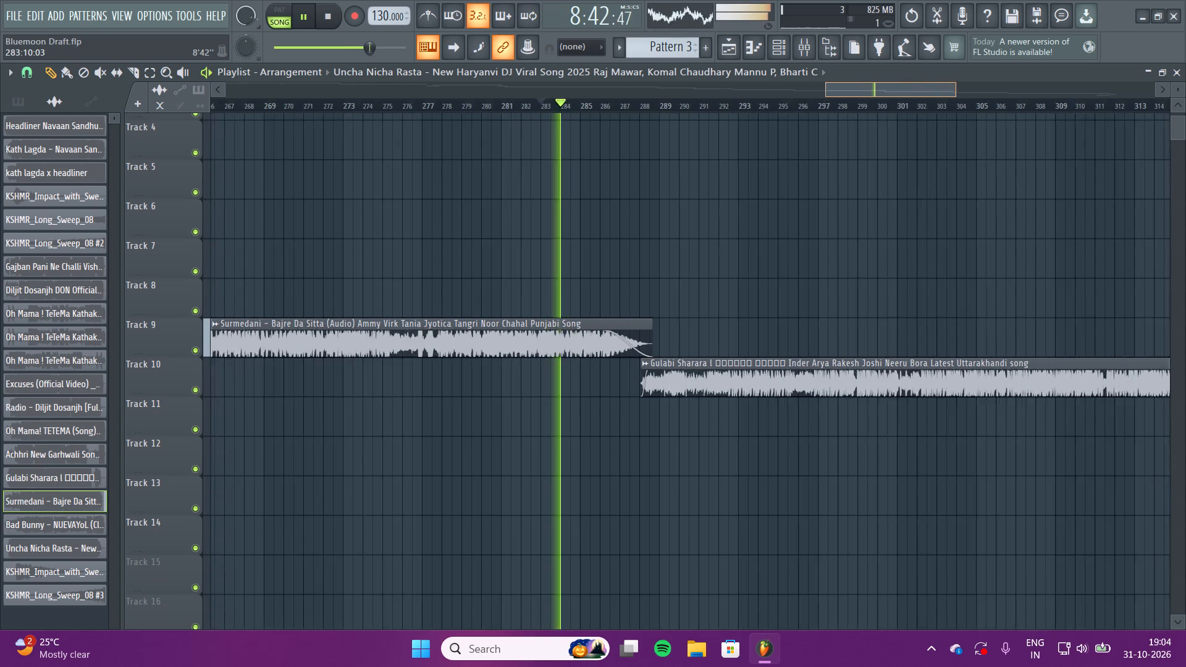
{"action": "right_click_drag", "start_coordinate": [579, 157], "coordinate": [595, 97]}
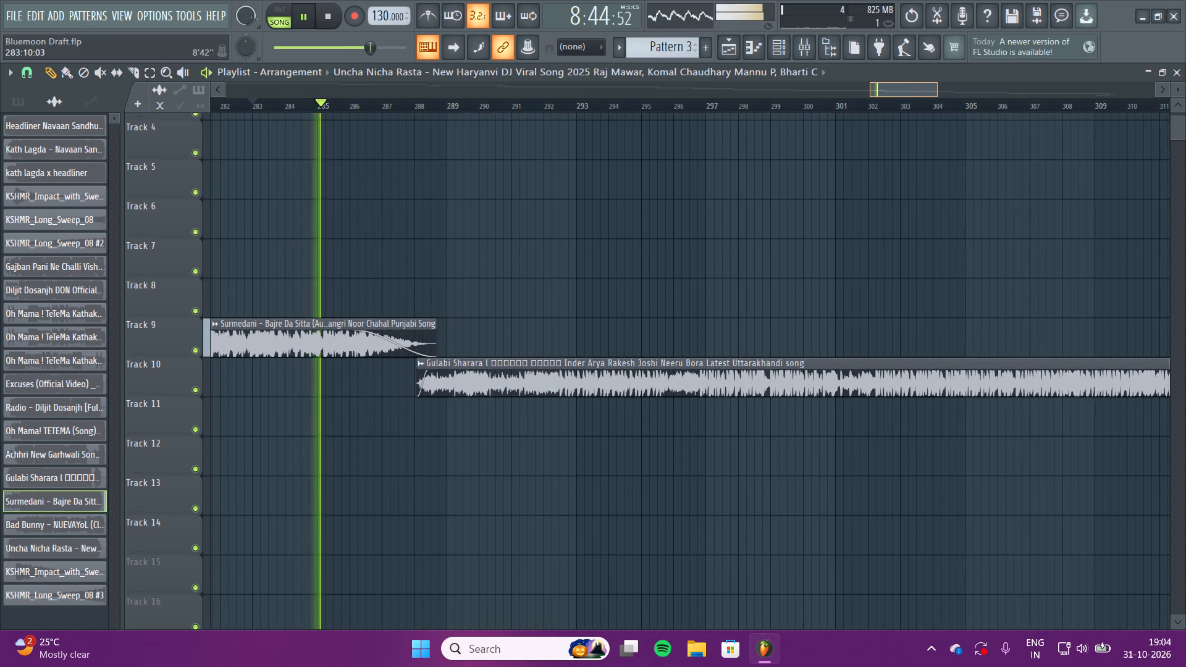
{"action": "right_click_drag", "start_coordinate": [595, 97], "coordinate": [564, 25]}
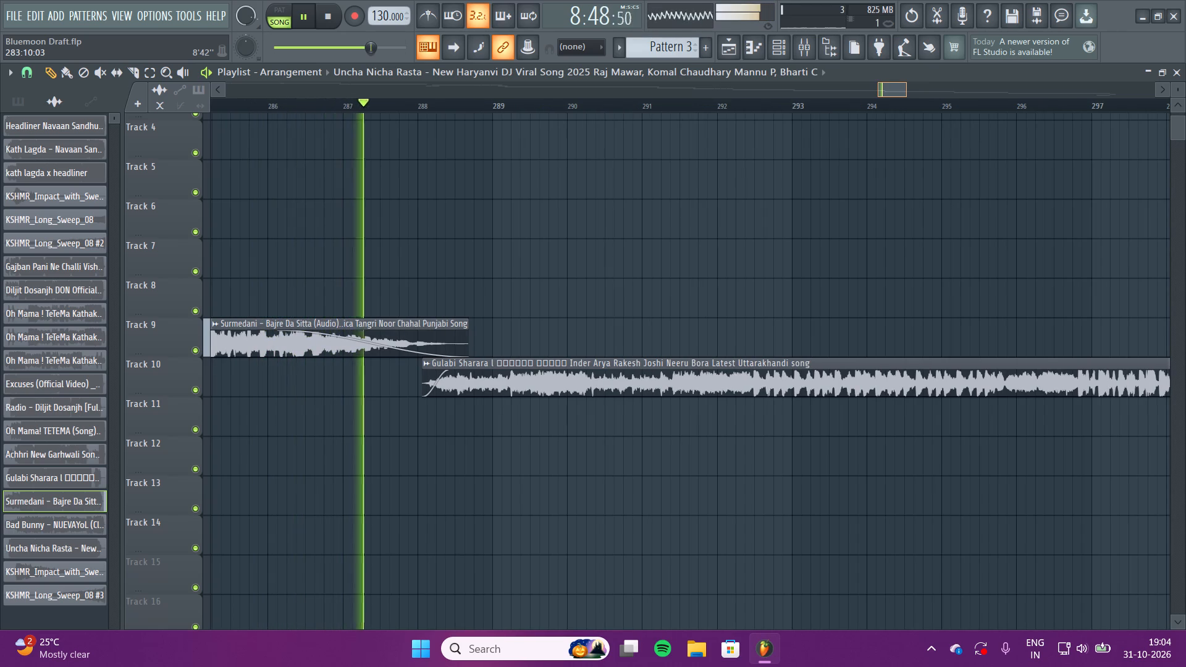
{"action": "right_click_drag", "start_coordinate": [564, 25], "coordinate": [587, 82]}
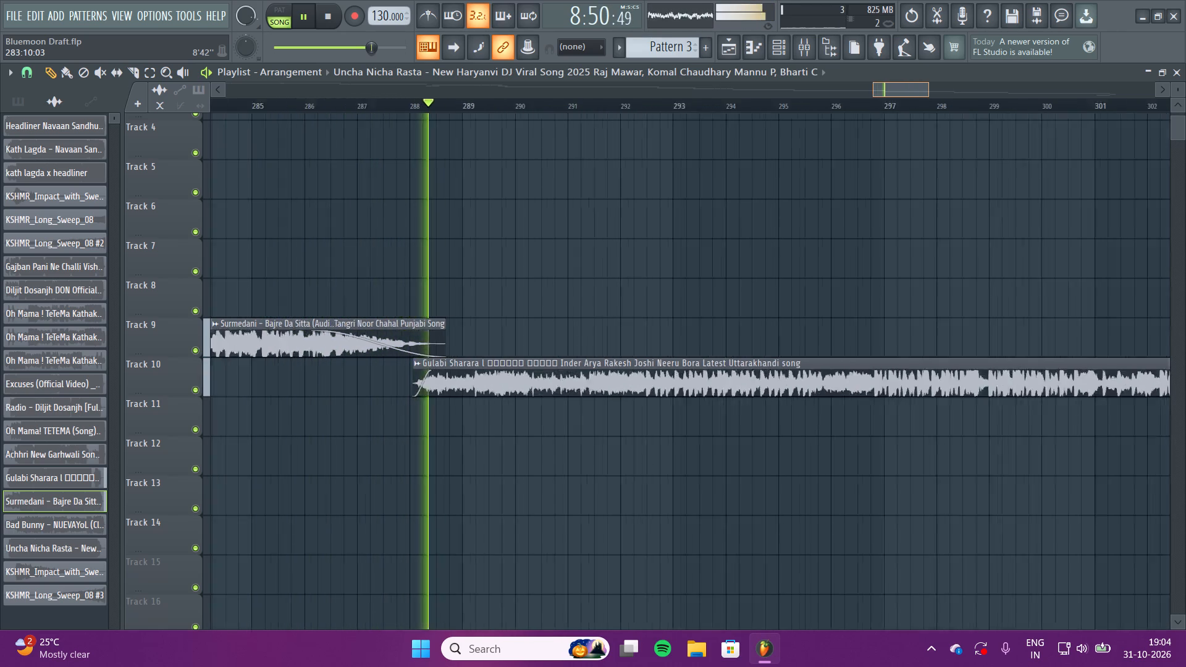
Listen from about halfway through bar 314 through the transition from Gulabi Sharara on Track 10 into Bad Bunny's NUEVAYoL on Track 11.
{"action": "right_click_drag", "start_coordinate": [587, 82], "coordinate": [643, 155]}
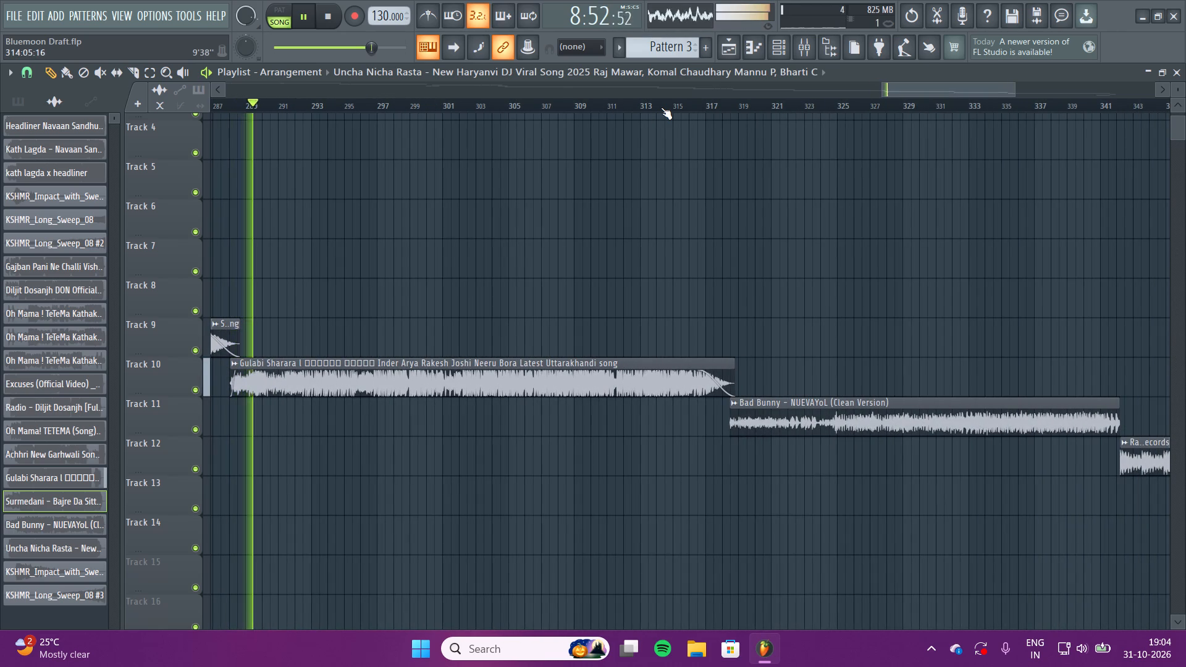
{"action": "left_click", "coordinate": [671, 108]}
{"action": "right_click_drag", "start_coordinate": [696, 95], "coordinate": [742, 613]}
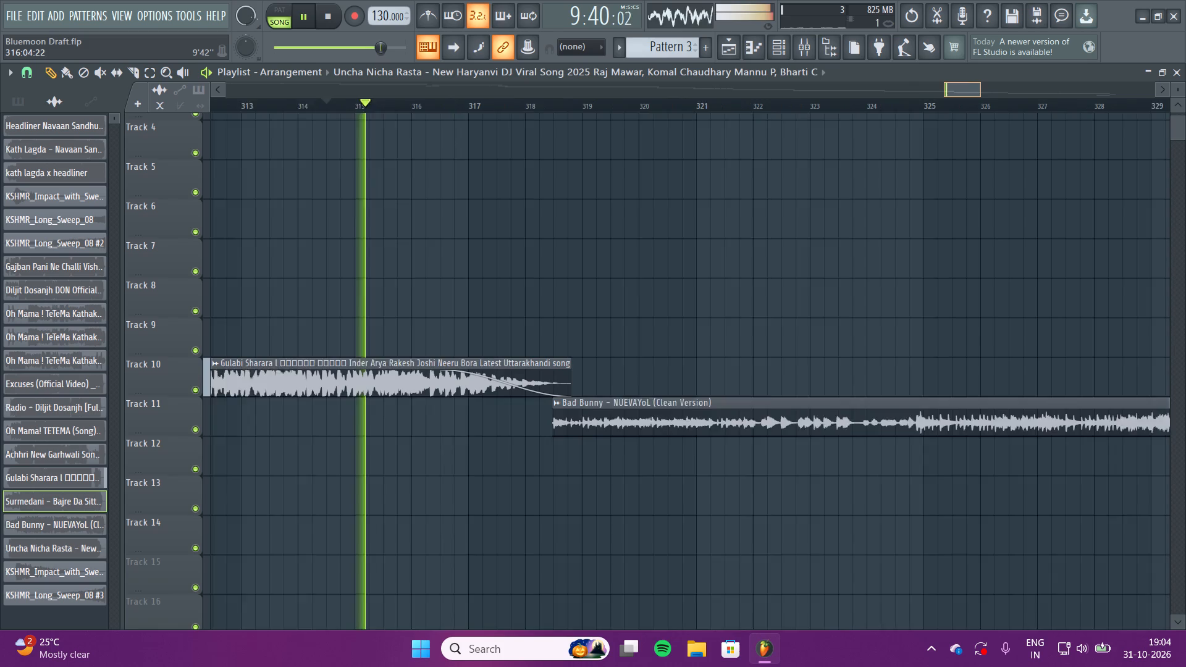
{"action": "right_click_drag", "start_coordinate": [742, 613], "coordinate": [743, 609]}
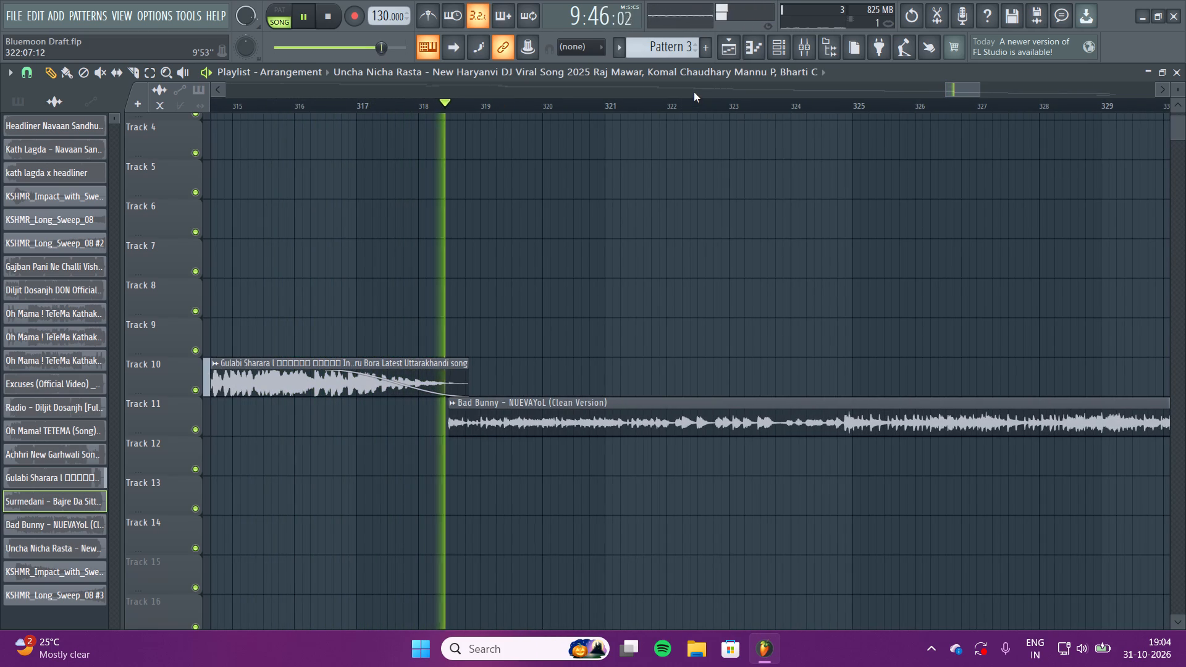
{"action": "right_click_drag", "start_coordinate": [697, 88], "coordinate": [705, 77]}
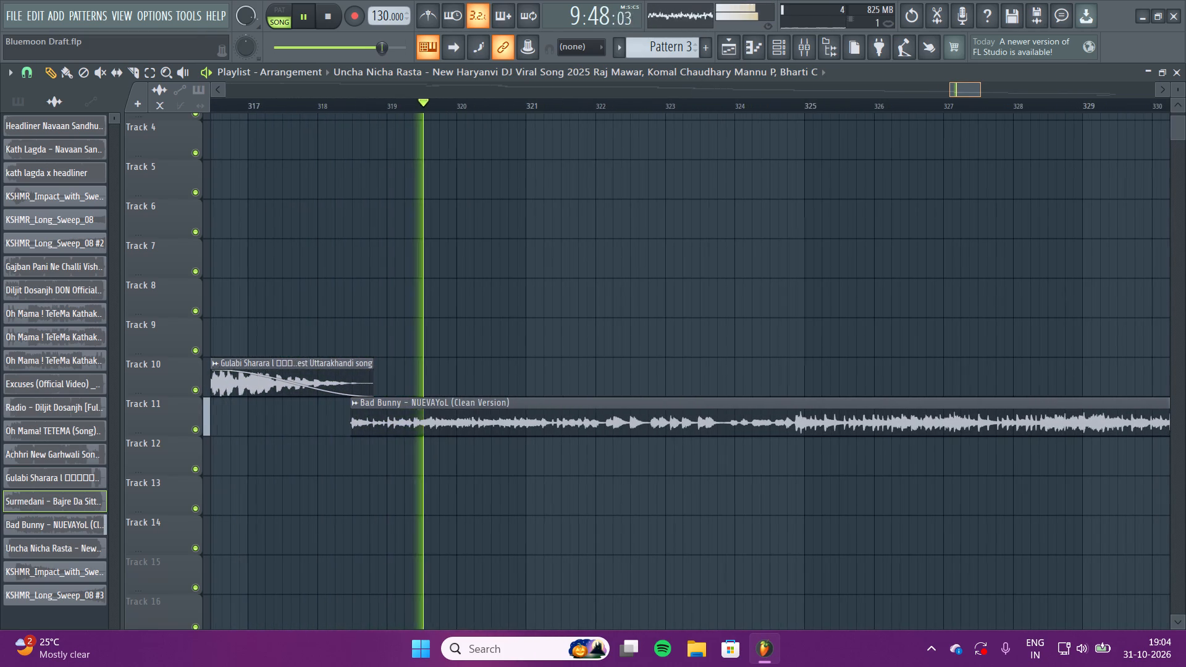
{"action": "right_click_drag", "start_coordinate": [705, 77], "coordinate": [710, 66]}
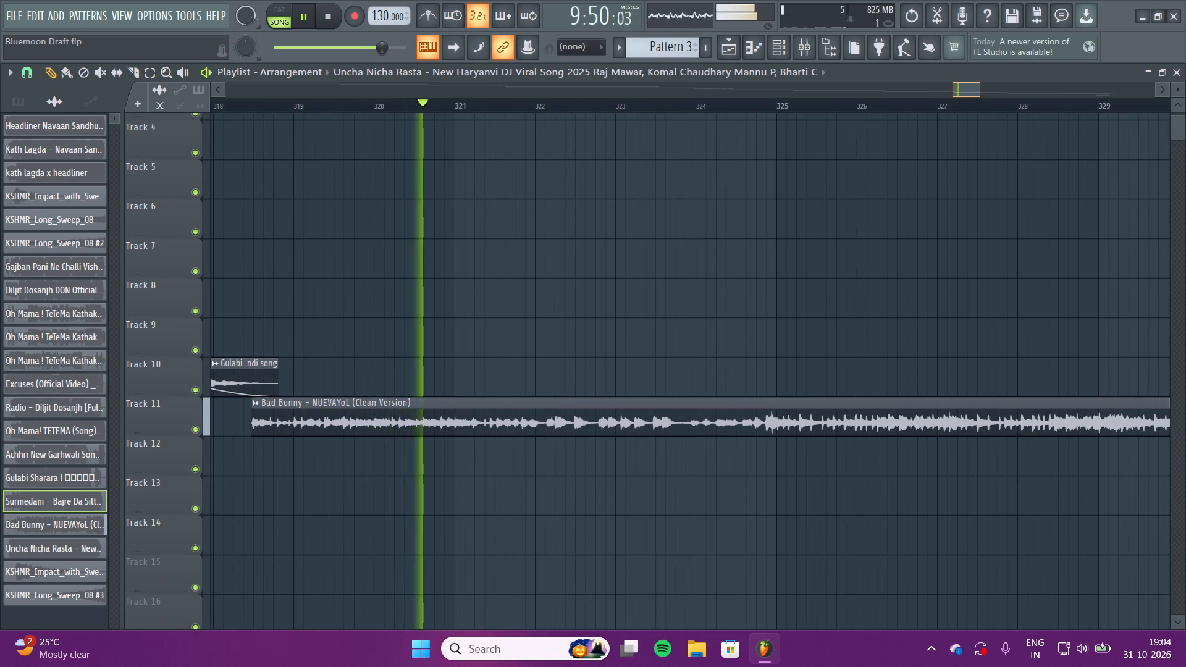
Keep listening through NUEVAYoL and its transition into Radio on Track 12 until about bar 344, and stop playback.
{"action": "right_click_drag", "start_coordinate": [710, 66], "coordinate": [749, 170]}
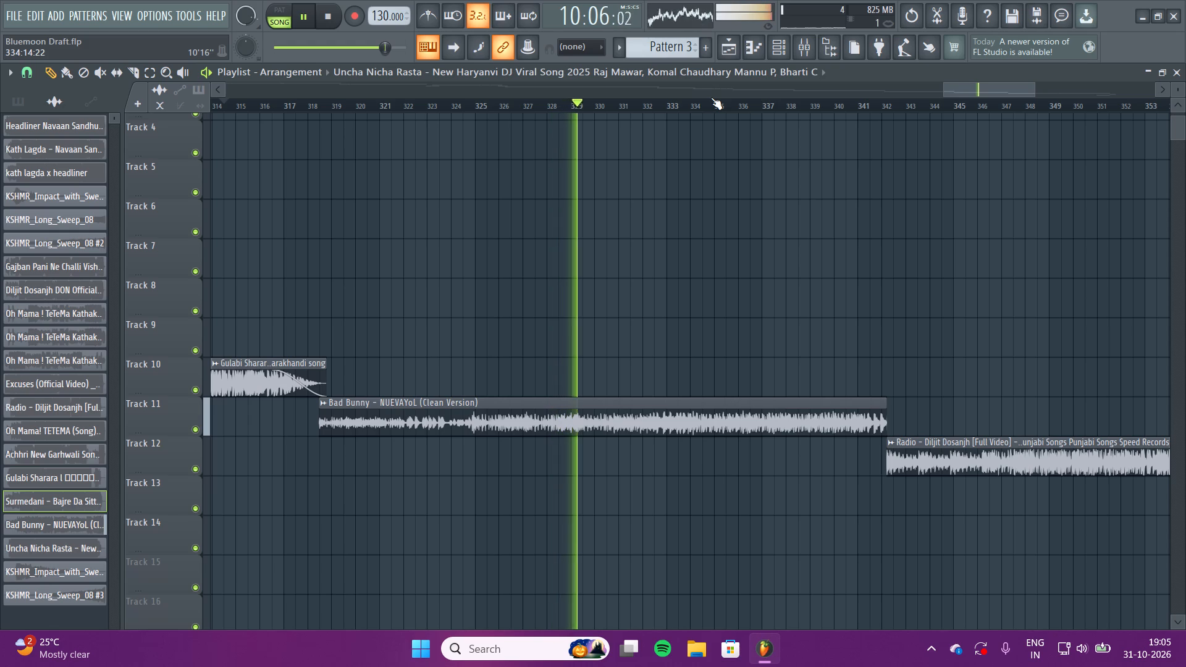
{"action": "scroll", "coordinate": [939, 316], "scroll_direction": "up", "scroll_amount": 5, "text": "ctrl"}
{"action": "scroll", "coordinate": [939, 316], "scroll_direction": "left", "scroll_amount": 1}
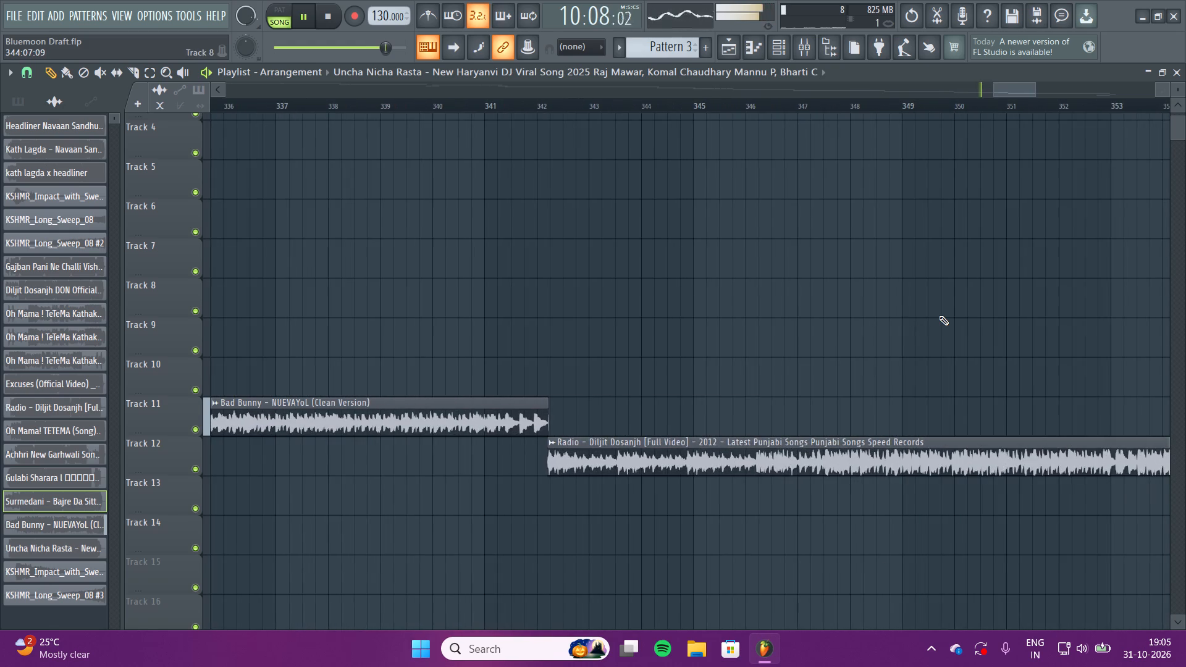
{"action": "scroll", "coordinate": [939, 316], "scroll_direction": "down", "scroll_amount": 4, "text": "ctrl"}
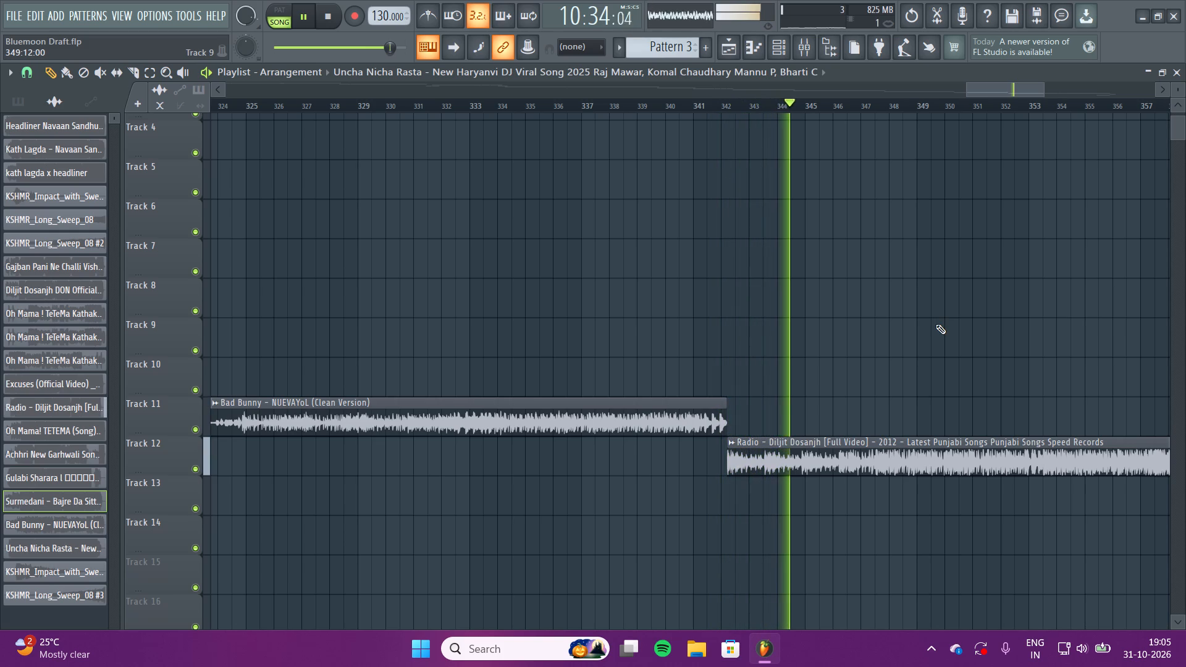
{"action": "key", "text": "space"}
Select all clips on Tracks 12 to 14 and move them about two and a half bars later so Radio starts shortly before bar 345.
{"action": "right_click_drag", "start_coordinate": [763, 93], "coordinate": [790, 182]}
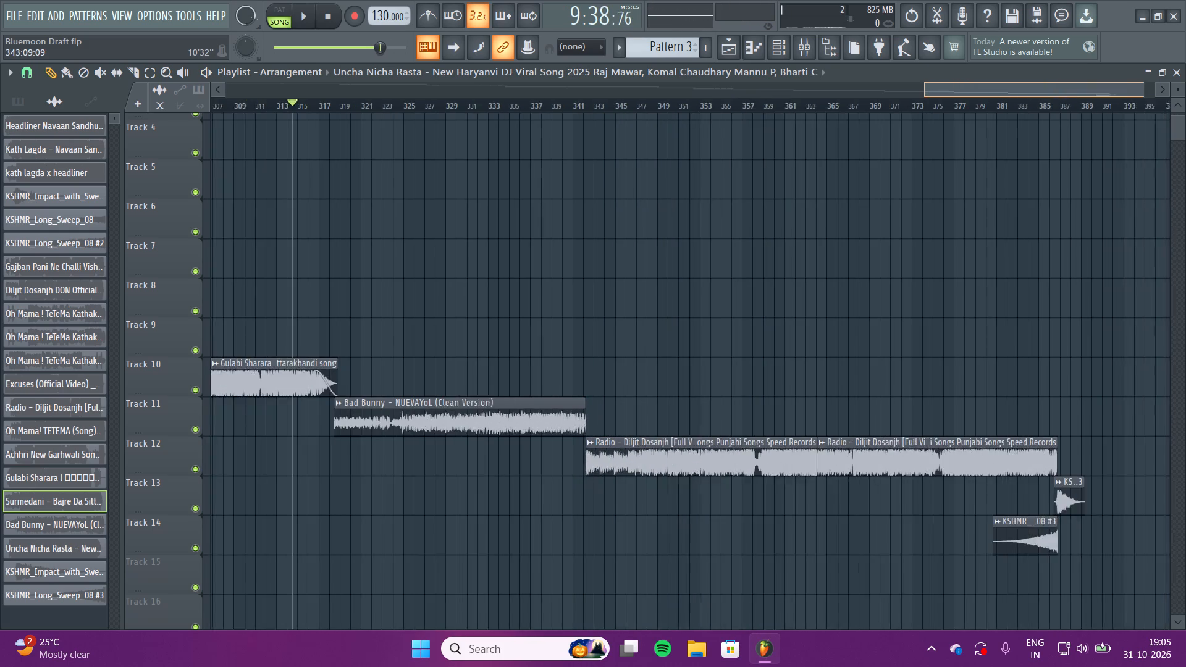
{"action": "right_click_drag", "start_coordinate": [790, 182], "coordinate": [797, 187]}
{"action": "left_click", "coordinate": [148, 75]}
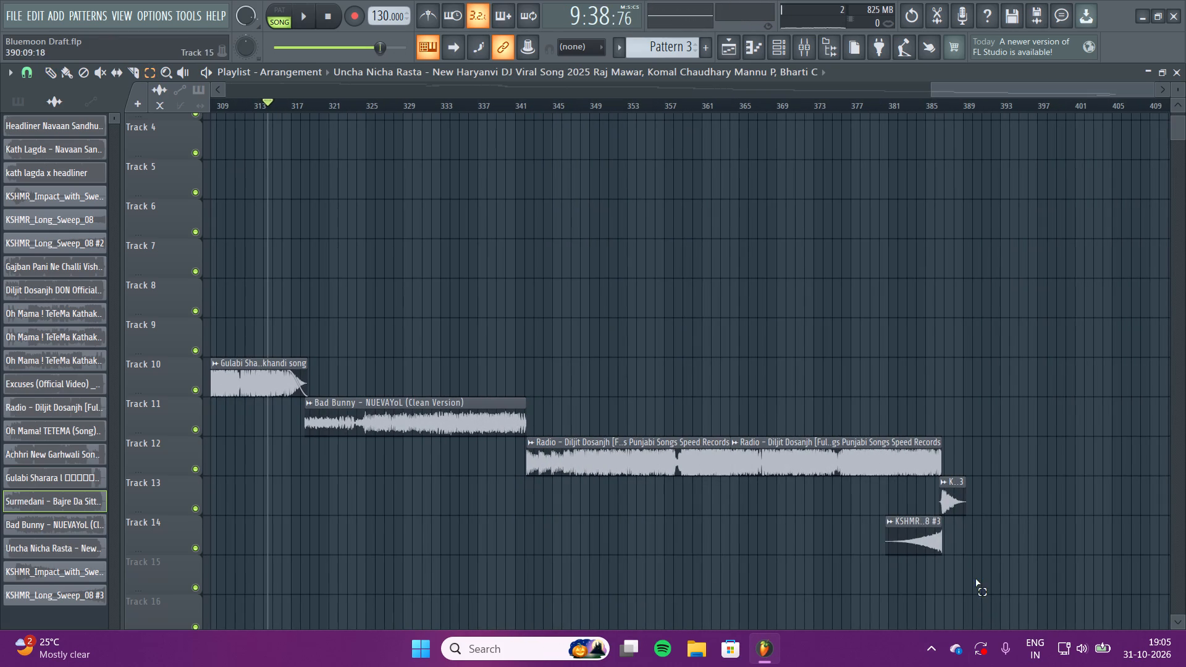
{"action": "left_click_drag", "start_coordinate": [975, 565], "coordinate": [576, 451]}
{"action": "left_click", "coordinate": [46, 63]}
{"action": "left_click", "coordinate": [52, 74]}
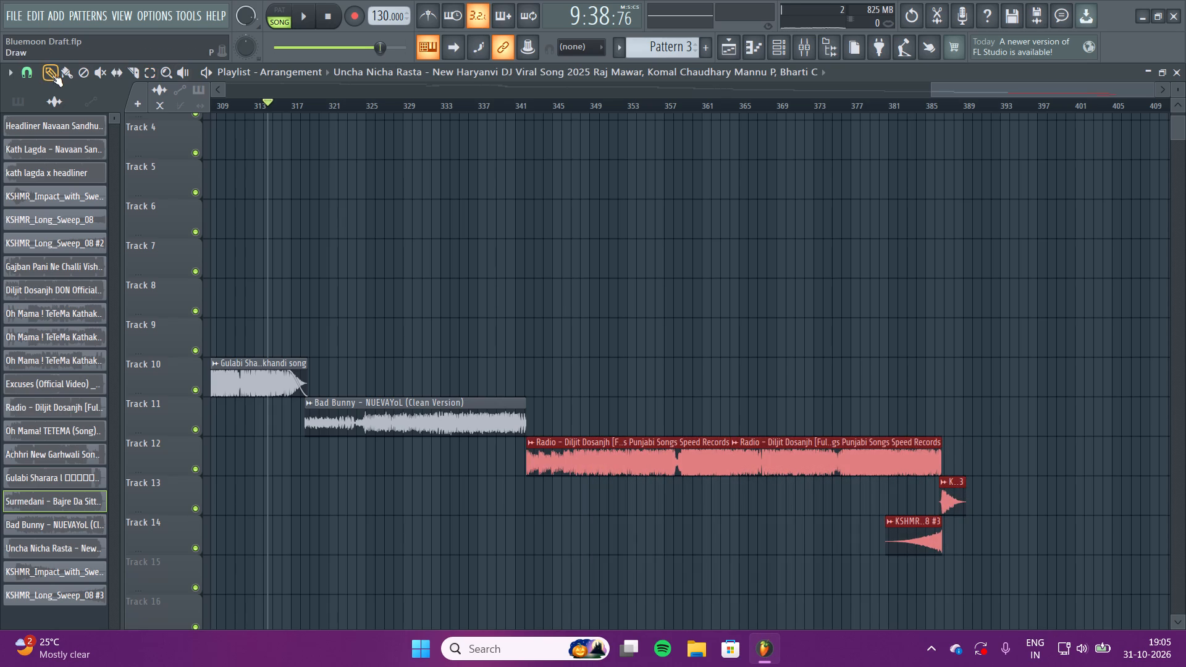
{"action": "right_click_drag", "start_coordinate": [493, 90], "coordinate": [435, 497]}
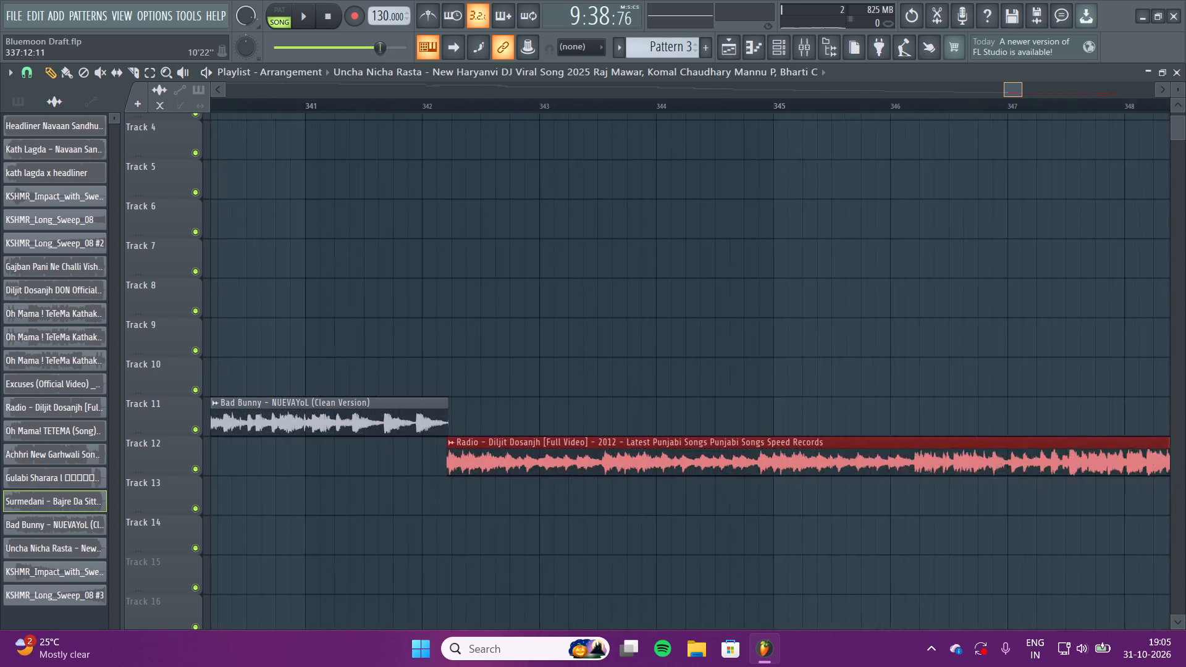
{"action": "right_click_drag", "start_coordinate": [435, 497], "coordinate": [416, 487]}
{"action": "left_click_drag", "start_coordinate": [579, 456], "coordinate": [886, 478]}
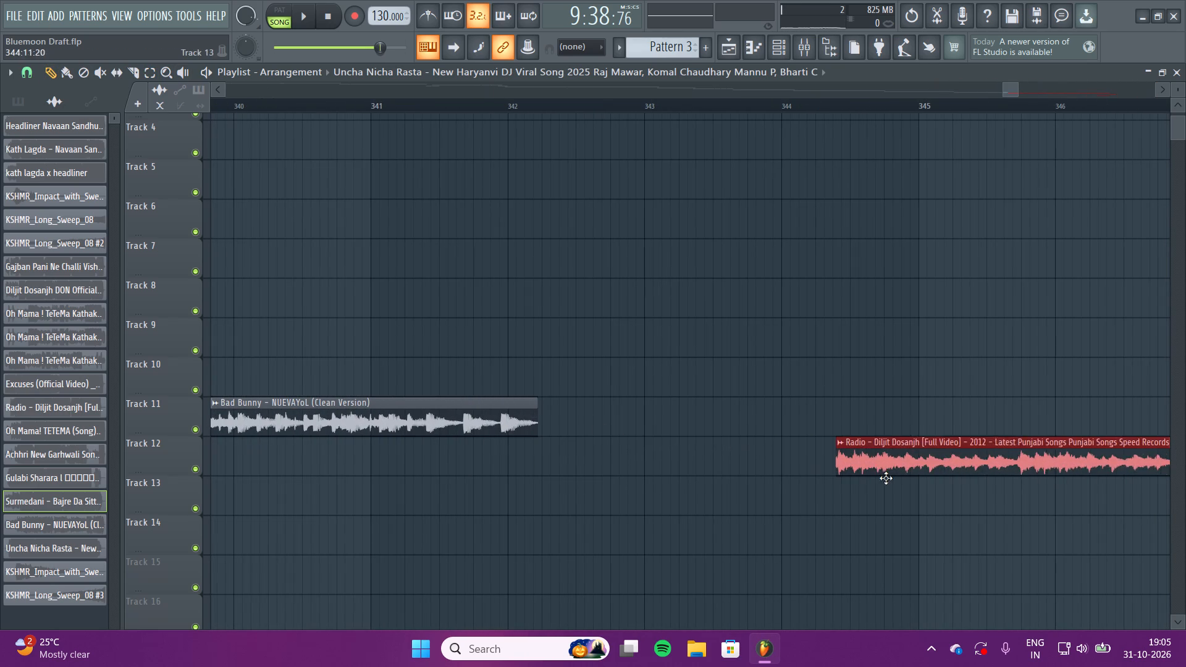
{"action": "left_click_drag", "start_coordinate": [886, 478], "coordinate": [929, 464]}
{"action": "right_click", "coordinate": [728, 485]}
Listen to NUEVAYoL on Track 11 from about halfway through bar 324, and stop playback.
{"action": "right_click_drag", "start_coordinate": [447, 94], "coordinate": [447, 104]}
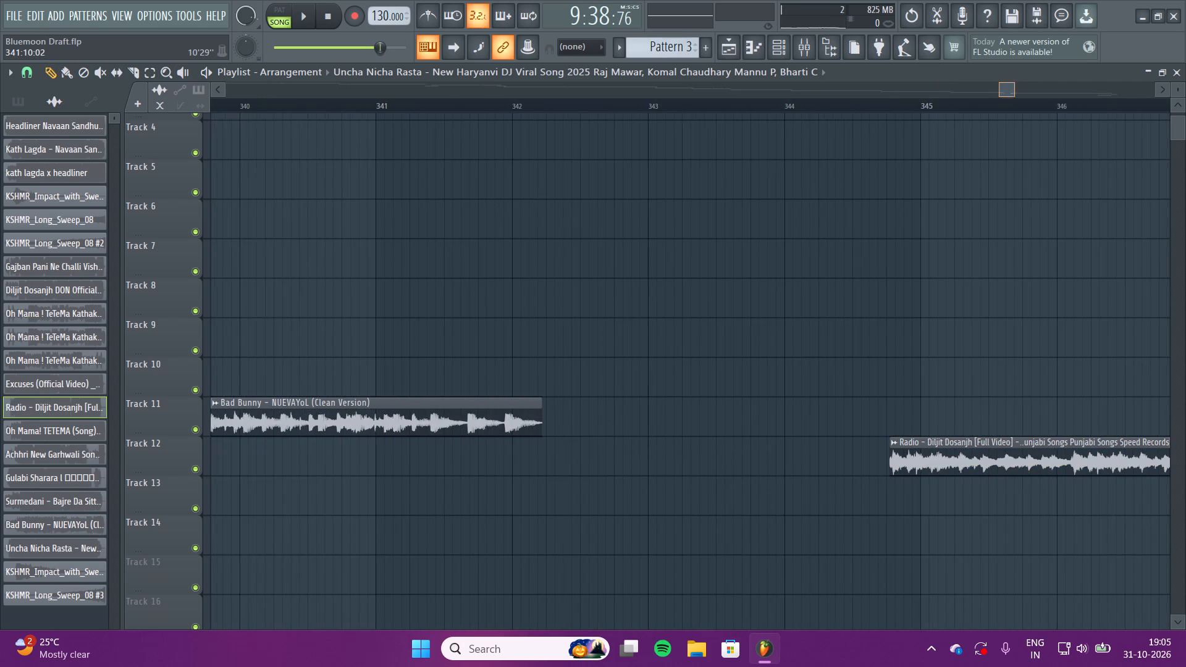
{"action": "right_click_drag", "start_coordinate": [447, 104], "coordinate": [403, 214]}
{"action": "key", "text": "space"}
{"action": "left_click", "coordinate": [456, 110]}
{"action": "left_click", "coordinate": [512, 109]}
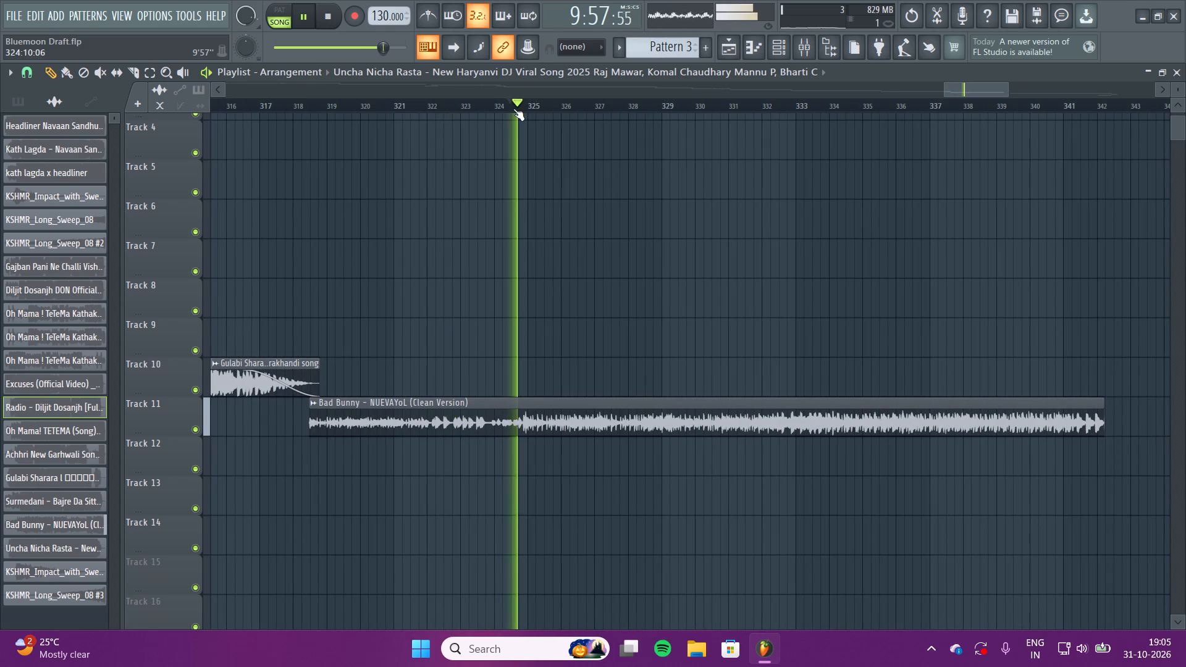
{"action": "scroll", "coordinate": [534, 107], "scroll_direction": "up", "scroll_amount": 15}
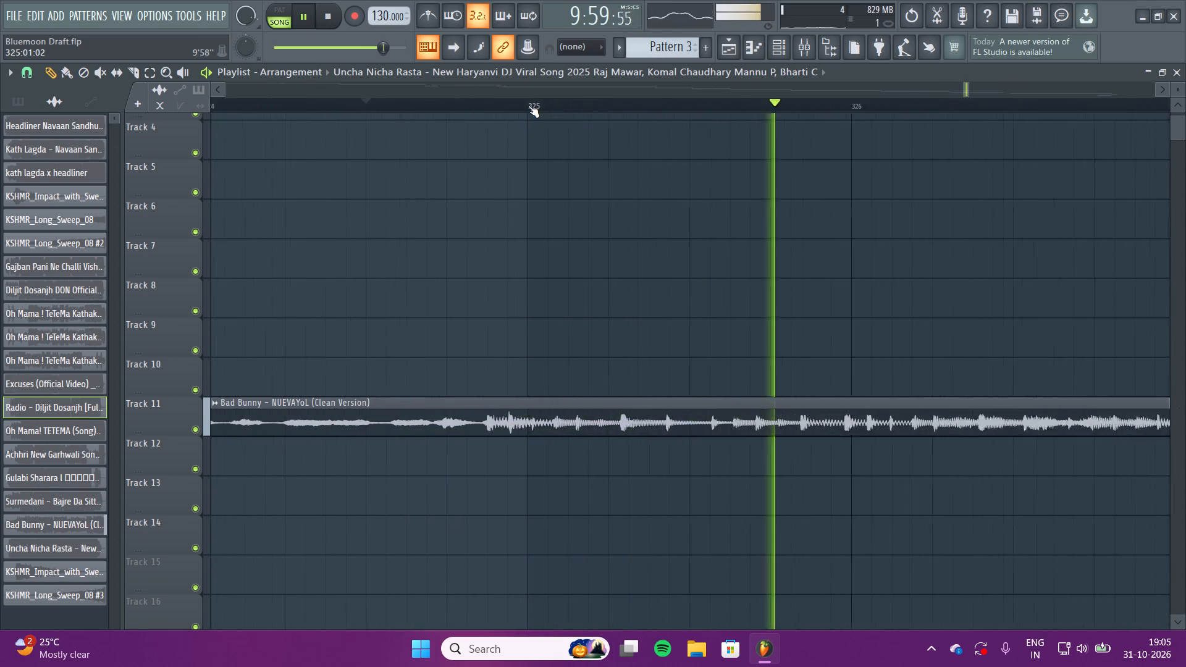
{"action": "scroll", "coordinate": [528, 106], "scroll_direction": "down", "scroll_amount": 7}
{"action": "key", "text": "space"}
Listen to NUEVAYoL on Track 11 from bar 325, then from bar 327 to about halfway through bar 333, and stop playback.
{"action": "left_click", "coordinate": [528, 106]}
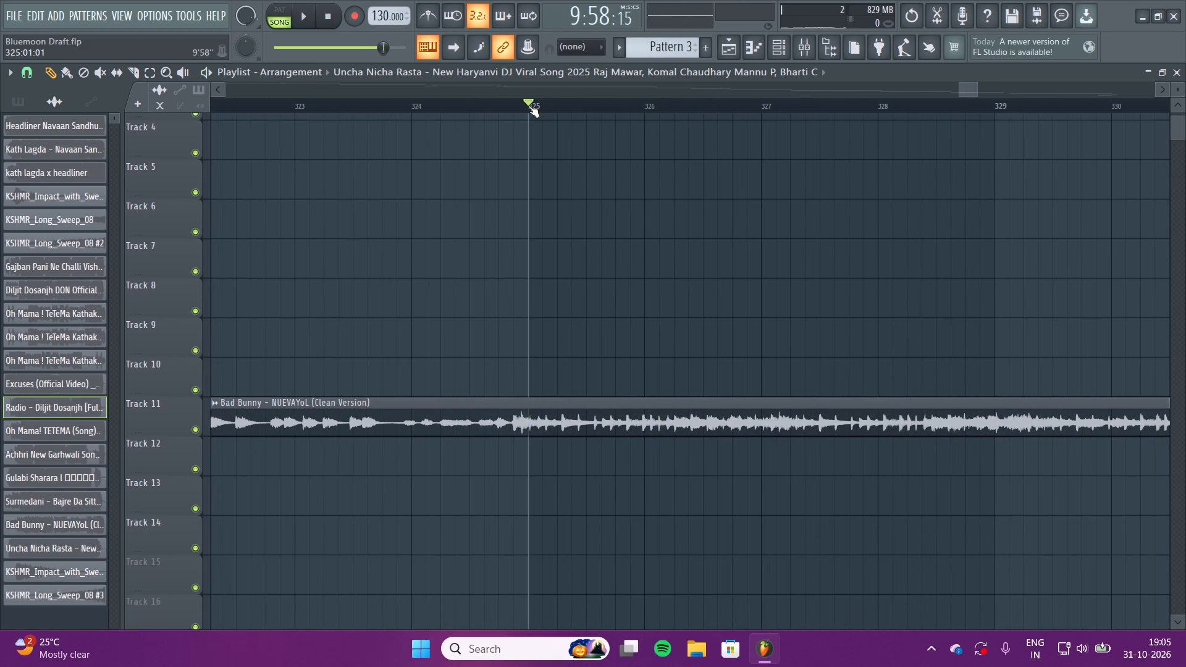
{"action": "key", "text": "space"}
{"action": "right_click_drag", "start_coordinate": [538, 92], "coordinate": [582, 75]}
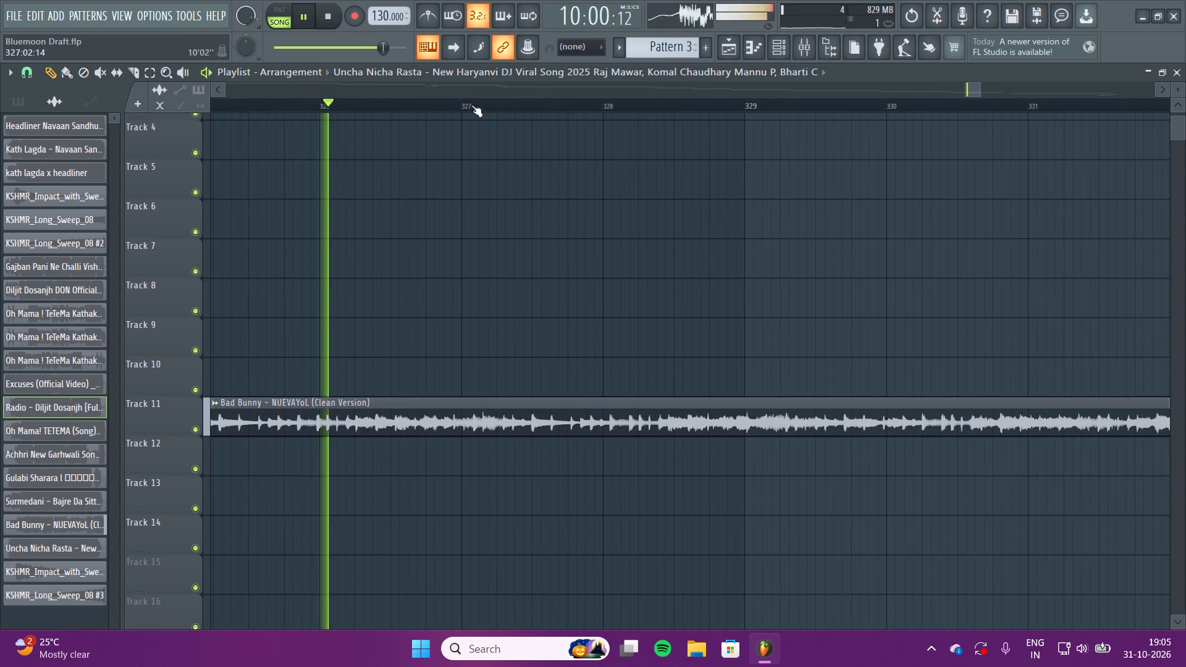
{"action": "left_click", "coordinate": [471, 105]}
{"action": "right_click_drag", "start_coordinate": [524, 93], "coordinate": [524, 109]}
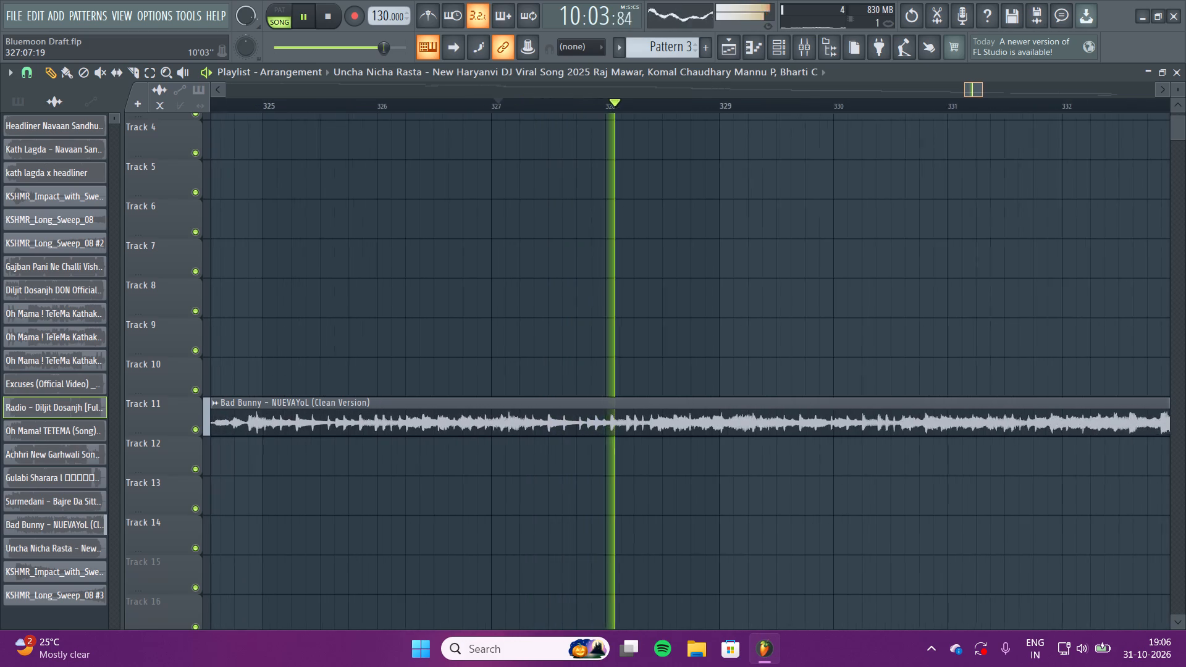
{"action": "right_click_drag", "start_coordinate": [524, 109], "coordinate": [549, 77]}
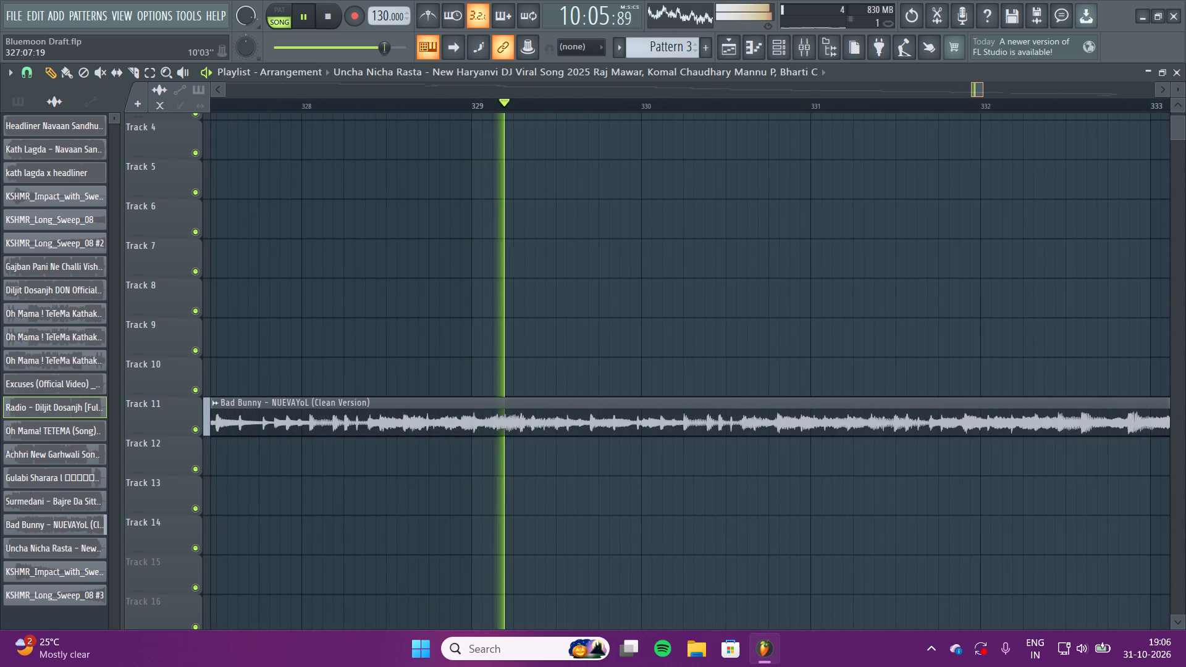
{"action": "right_click_drag", "start_coordinate": [549, 77], "coordinate": [549, 96]}
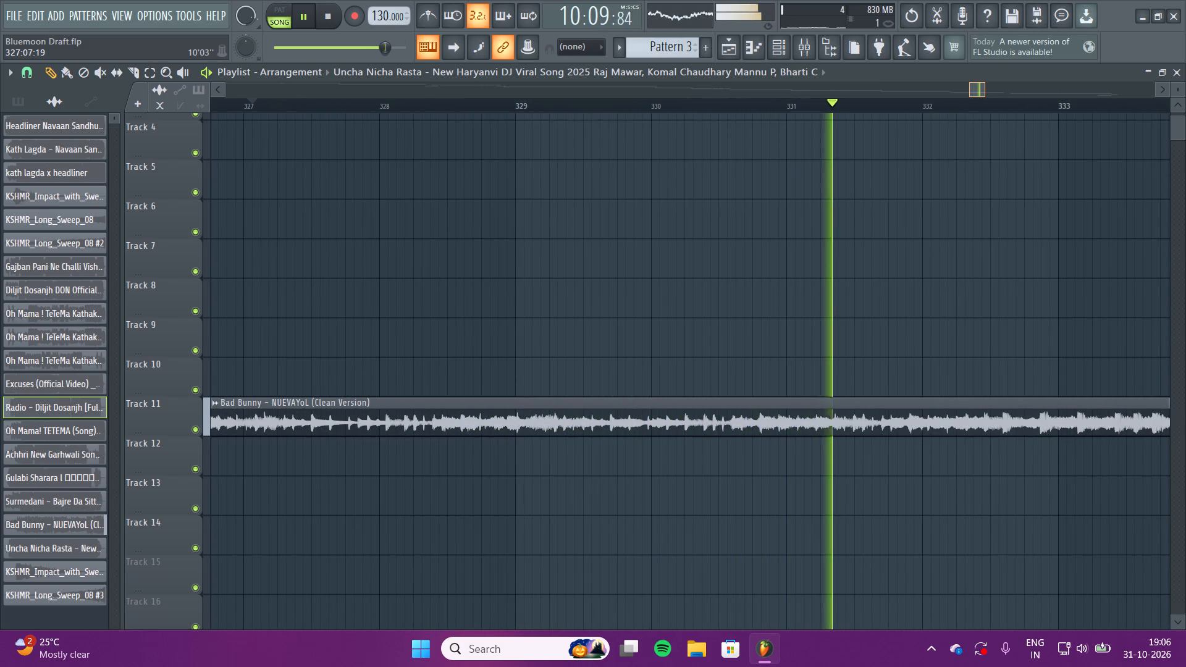
{"action": "right_click_drag", "start_coordinate": [549, 96], "coordinate": [592, 34]}
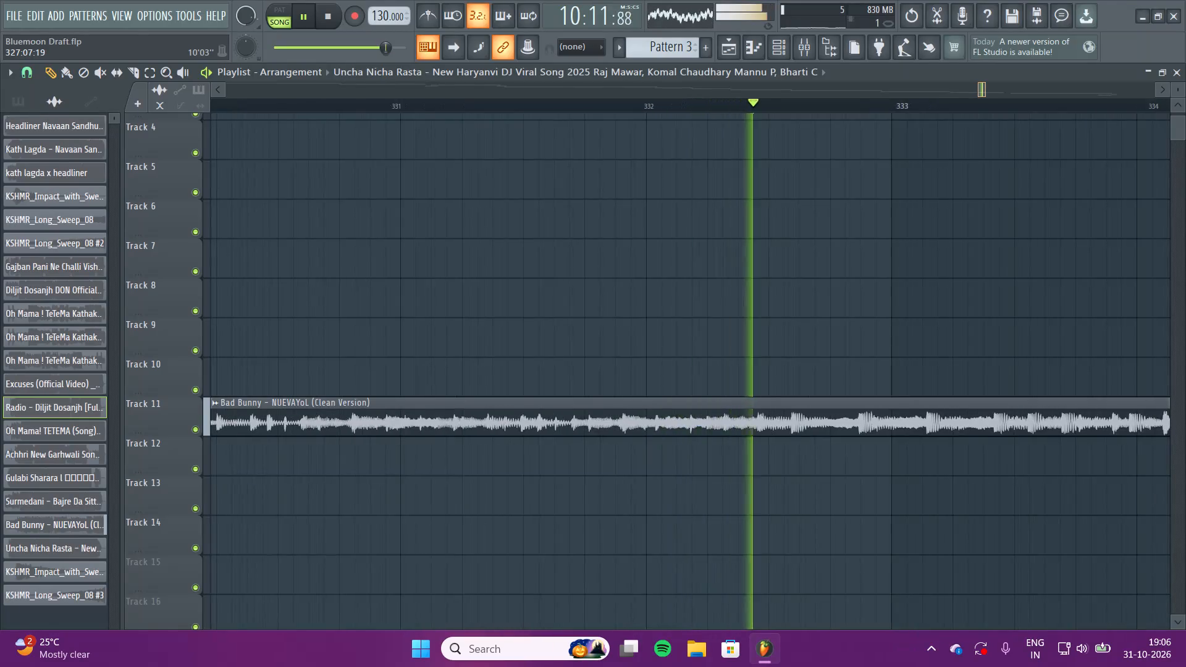
{"action": "right_click_drag", "start_coordinate": [592, 34], "coordinate": [702, 31]}
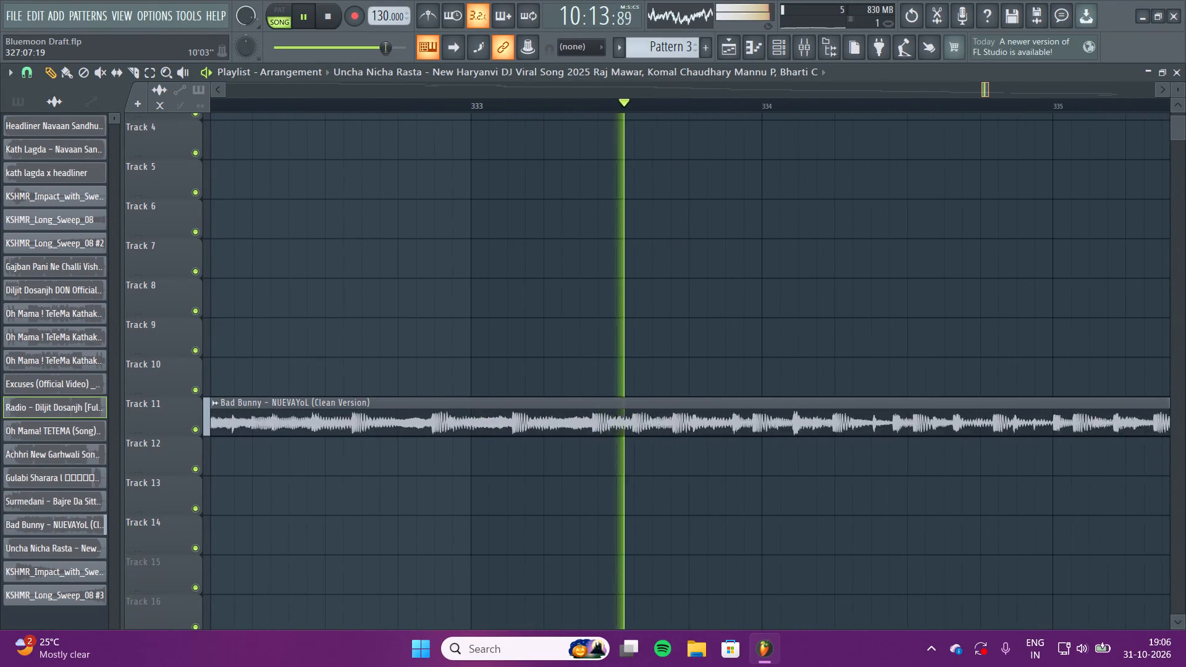
{"action": "right_click_drag", "start_coordinate": [702, 31], "coordinate": [709, 46]}
{"action": "key", "text": "space"}
Slice the NUEVAYoL clip on Track 11 shortly after bar 333 and again at about 335:09.
{"action": "left_click", "coordinate": [508, 104]}
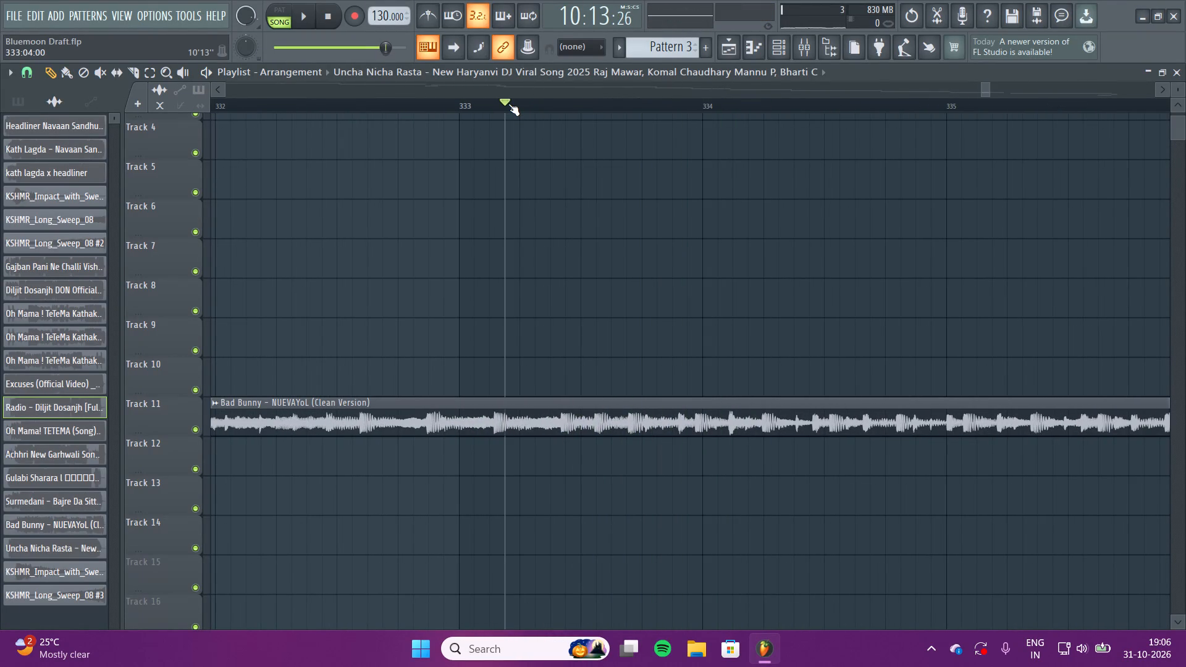
{"action": "left_click", "coordinate": [135, 65]}
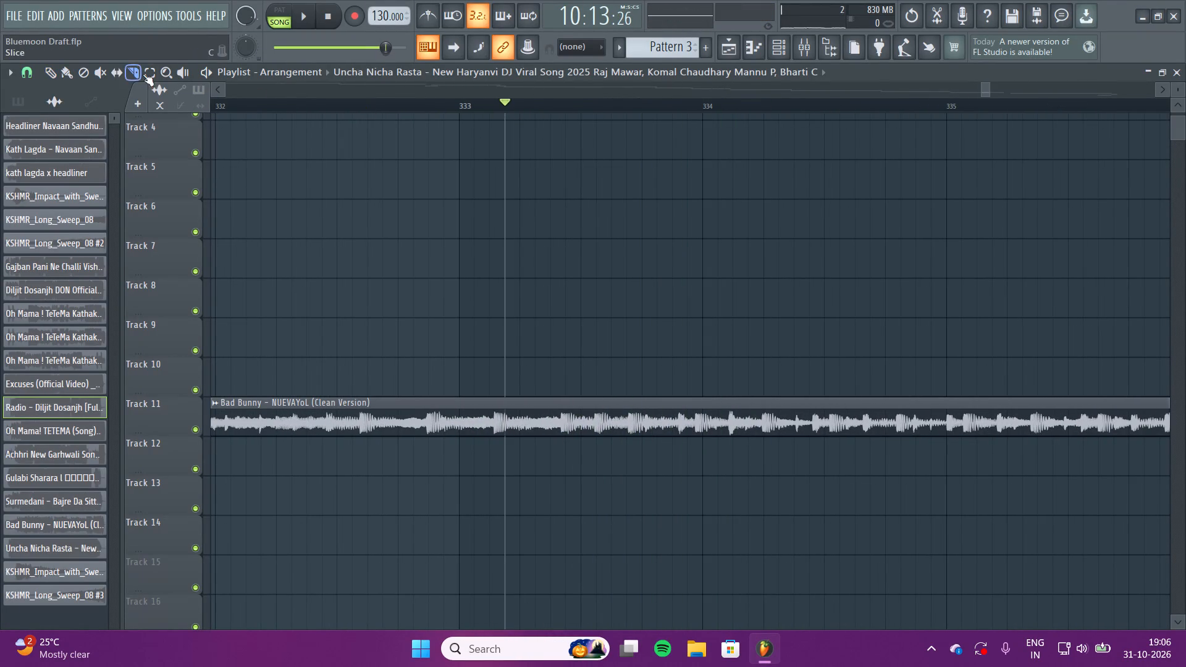
{"action": "left_click_drag", "start_coordinate": [484, 359], "coordinate": [488, 446]}
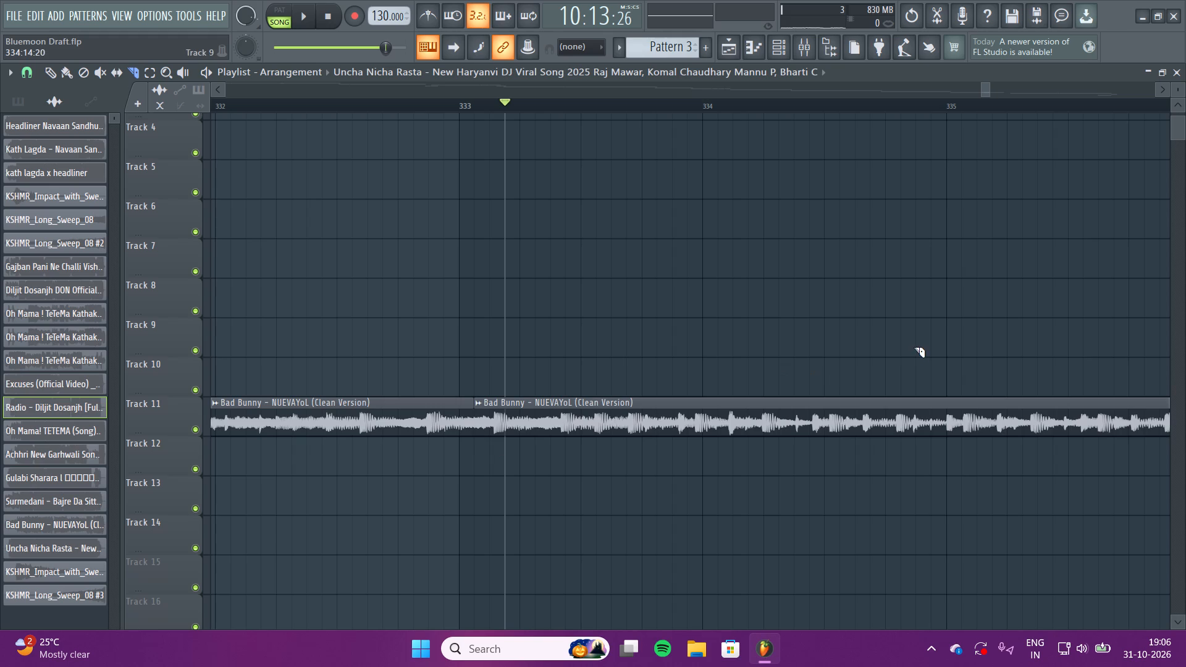
{"action": "left_click_drag", "start_coordinate": [914, 347], "coordinate": [917, 366]}
{"action": "left_click_drag", "start_coordinate": [950, 306], "coordinate": [952, 483]}
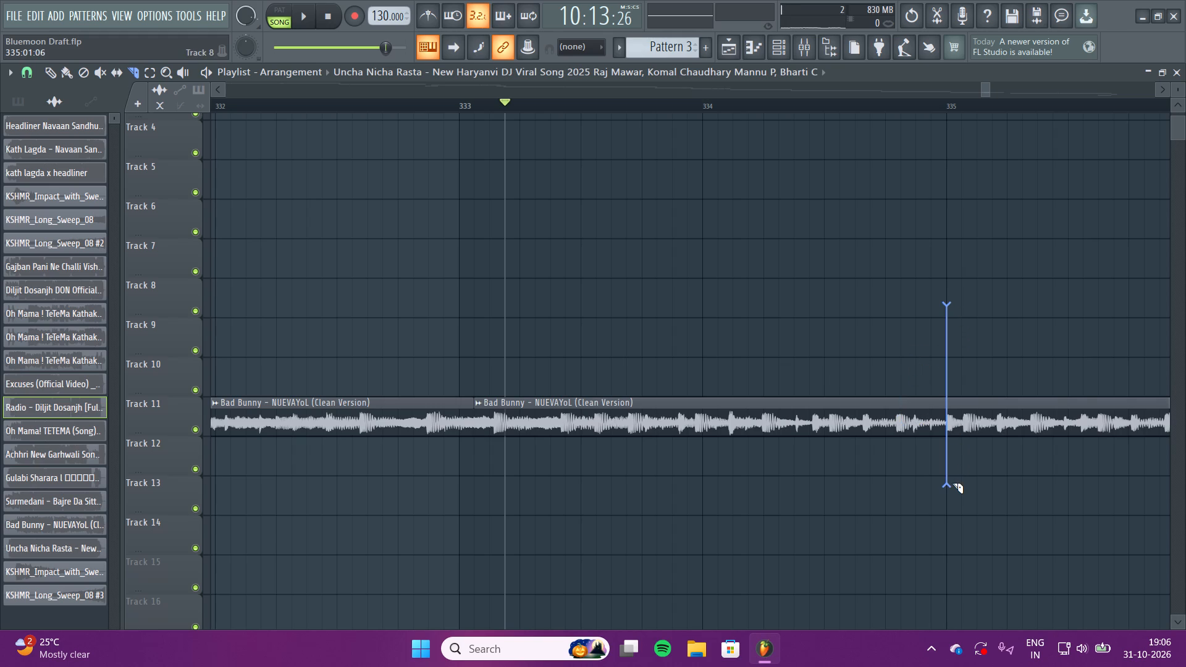
{"action": "left_click_drag", "start_coordinate": [952, 483], "coordinate": [970, 351]}
{"action": "left_click_drag", "start_coordinate": [1033, 285], "coordinate": [1037, 314]}
{"action": "left_click_drag", "start_coordinate": [1069, 268], "coordinate": [1069, 295]}
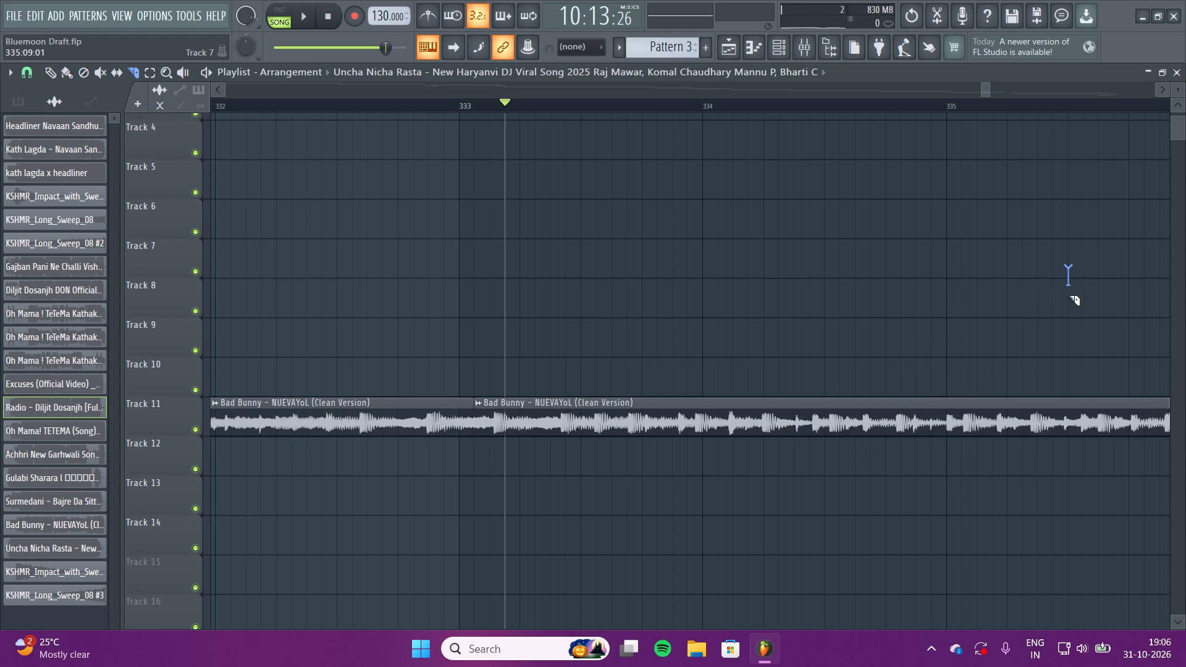
{"action": "left_click_drag", "start_coordinate": [1069, 295], "coordinate": [1070, 464]}
{"action": "left_click_drag", "start_coordinate": [1070, 464], "coordinate": [1071, 480]}
{"action": "left_click_drag", "start_coordinate": [1071, 480], "coordinate": [1069, 506]}
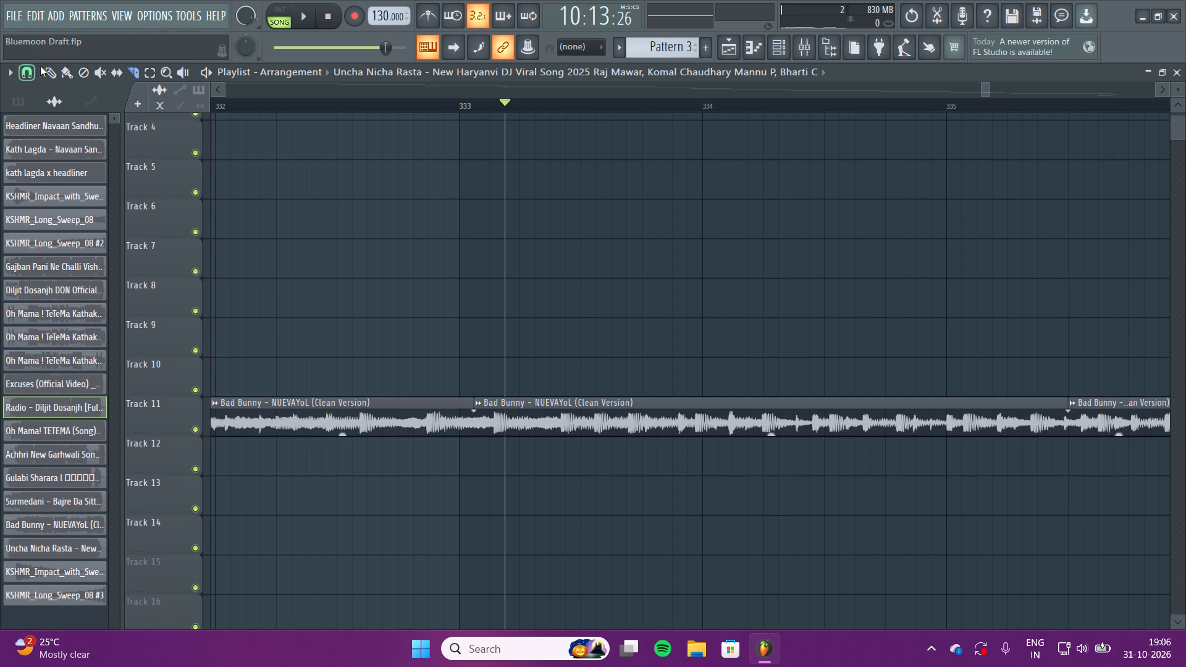
Place a copy of the sliced NUEVAYoL segment on Track 12 just after bar 341, overlapping the end of Track 11's clip.
{"action": "left_click", "coordinate": [45, 66]}
{"action": "left_click", "coordinate": [636, 409]}
{"action": "right_click_drag", "start_coordinate": [600, 91], "coordinate": [644, 156]}
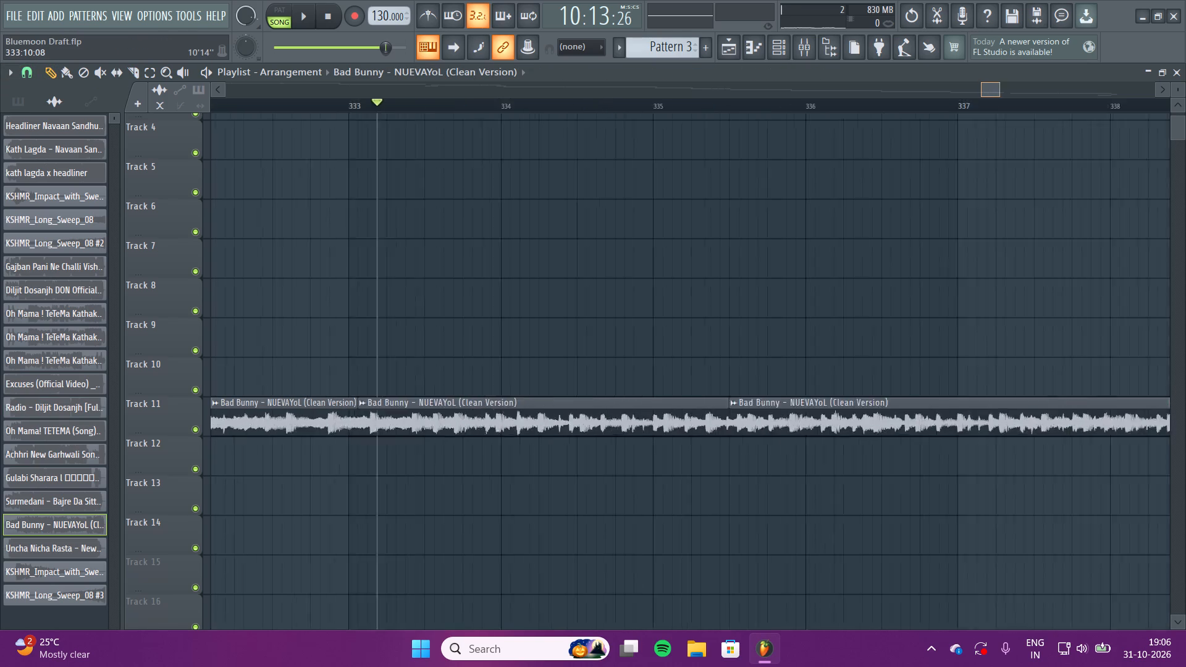
{"action": "right_click_drag", "start_coordinate": [644, 156], "coordinate": [700, 158]}
{"action": "left_click", "coordinate": [480, 447]}
{"action": "left_click_drag", "start_coordinate": [550, 457], "coordinate": [552, 457]}
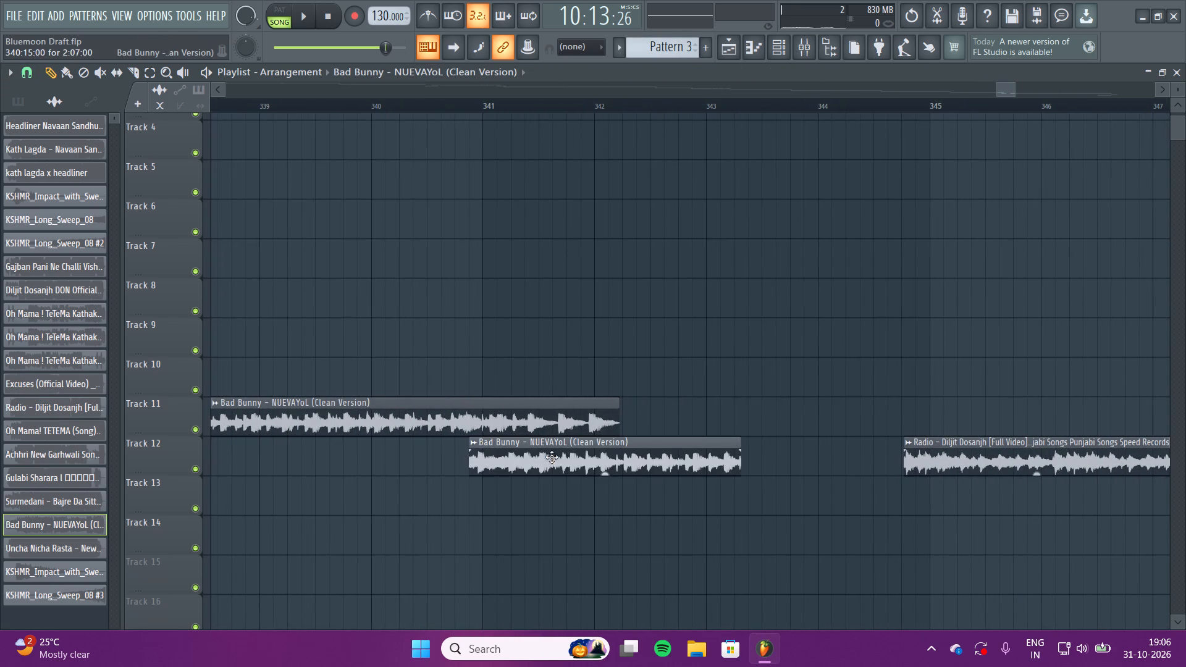
{"action": "left_click_drag", "start_coordinate": [552, 457], "coordinate": [579, 453]}
Solo Track 12, audition the NUEVAYoL copy from bar 341, and move it so it starts at 341:08.
{"action": "right_click", "coordinate": [195, 471]}
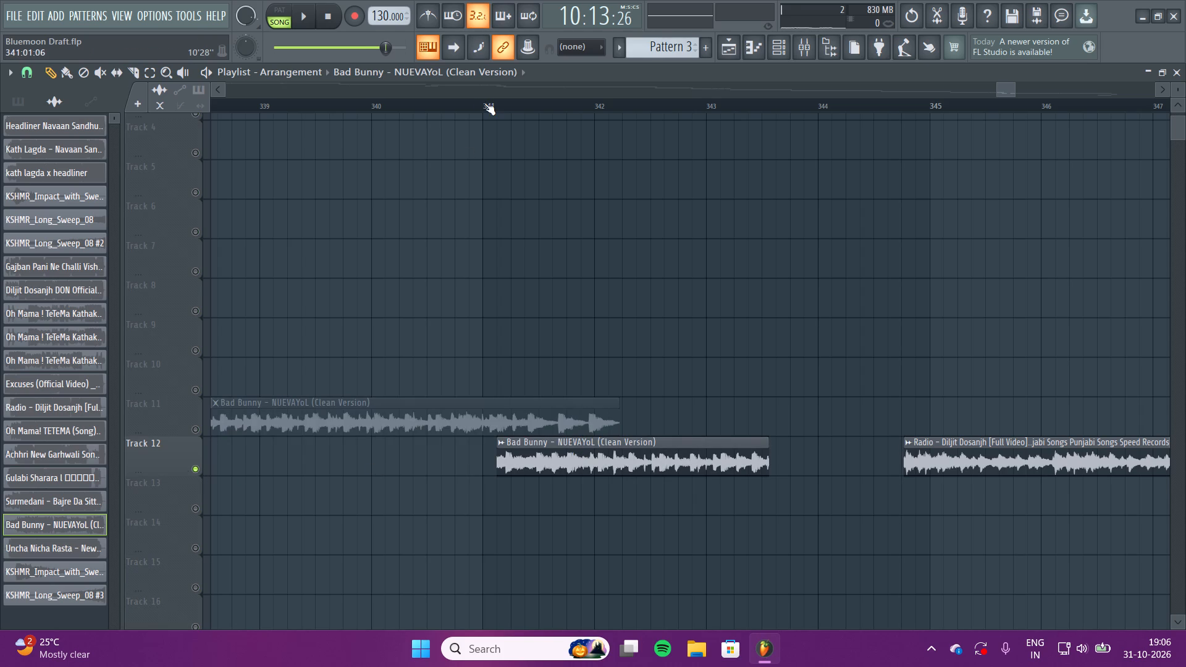
{"action": "left_click", "coordinate": [484, 103]}
{"action": "key", "text": "space"}
{"action": "scroll", "coordinate": [507, 102], "scroll_direction": "up", "scroll_amount": 9}
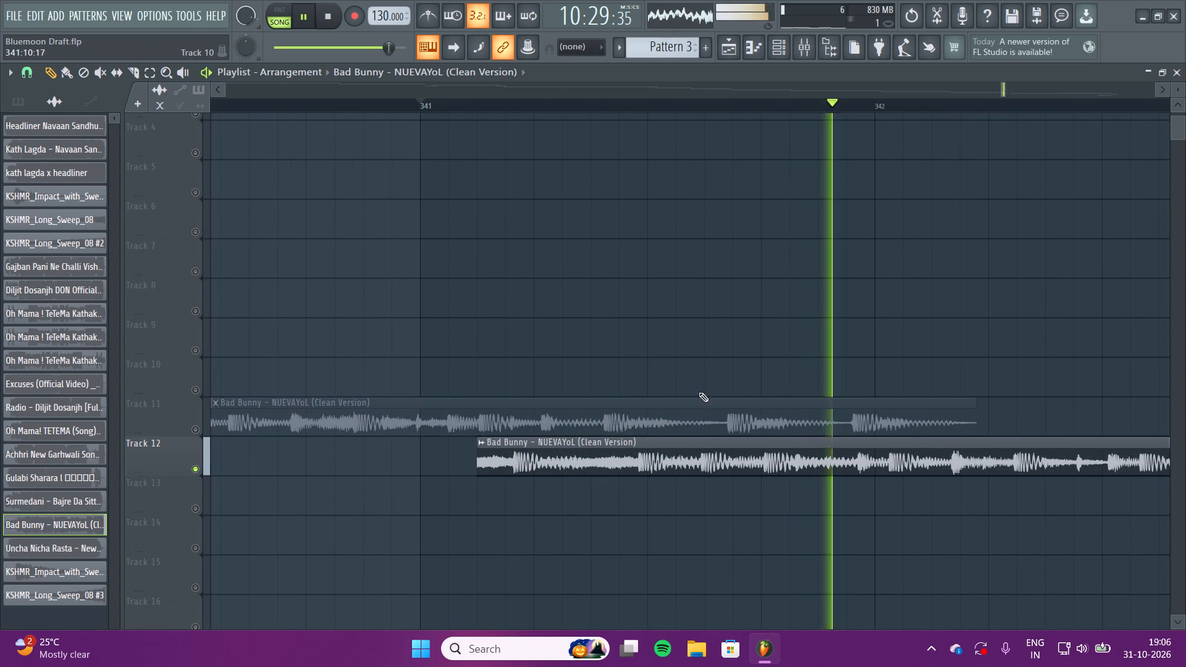
{"action": "left_click_drag", "start_coordinate": [662, 466], "coordinate": [811, 469]}
{"action": "key", "text": "space"}
{"action": "key", "text": "space"}
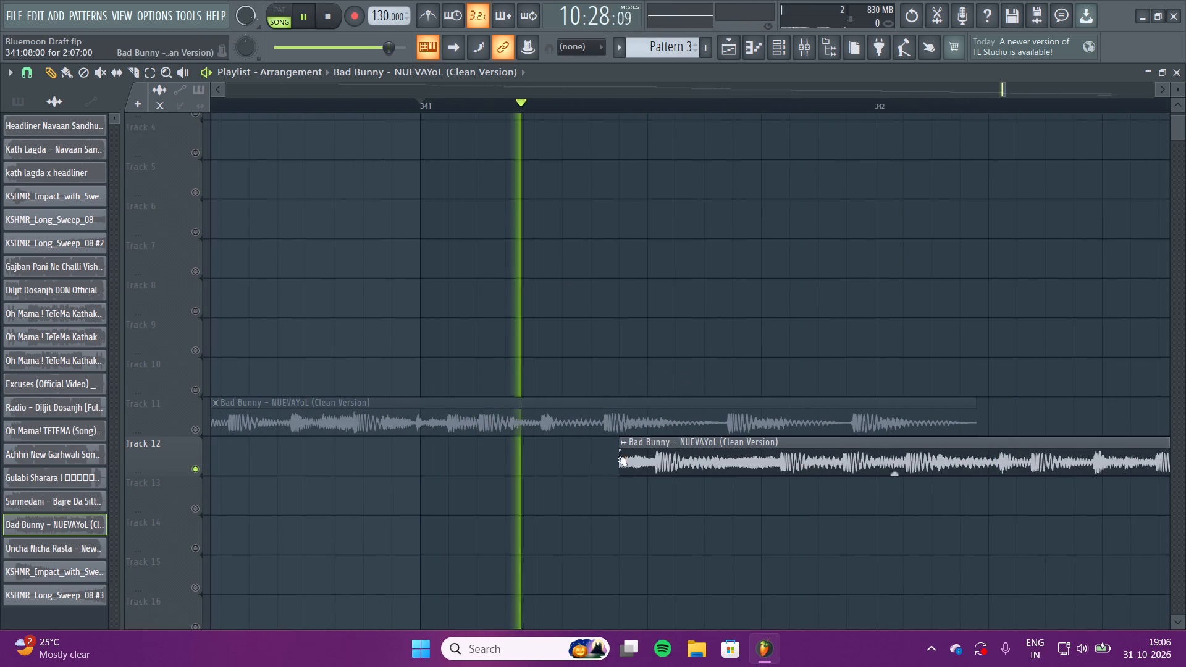
{"action": "key", "text": "space"}
Extend the copy's start to a length of 3:02:00 and shift it to 341:03:23, matching its beats to Track 11's waveform.
{"action": "left_click_drag", "start_coordinate": [618, 439], "coordinate": [458, 450]}
{"action": "left_click_drag", "start_coordinate": [601, 458], "coordinate": [682, 458]}
{"action": "left_click_drag", "start_coordinate": [534, 438], "coordinate": [385, 435]}
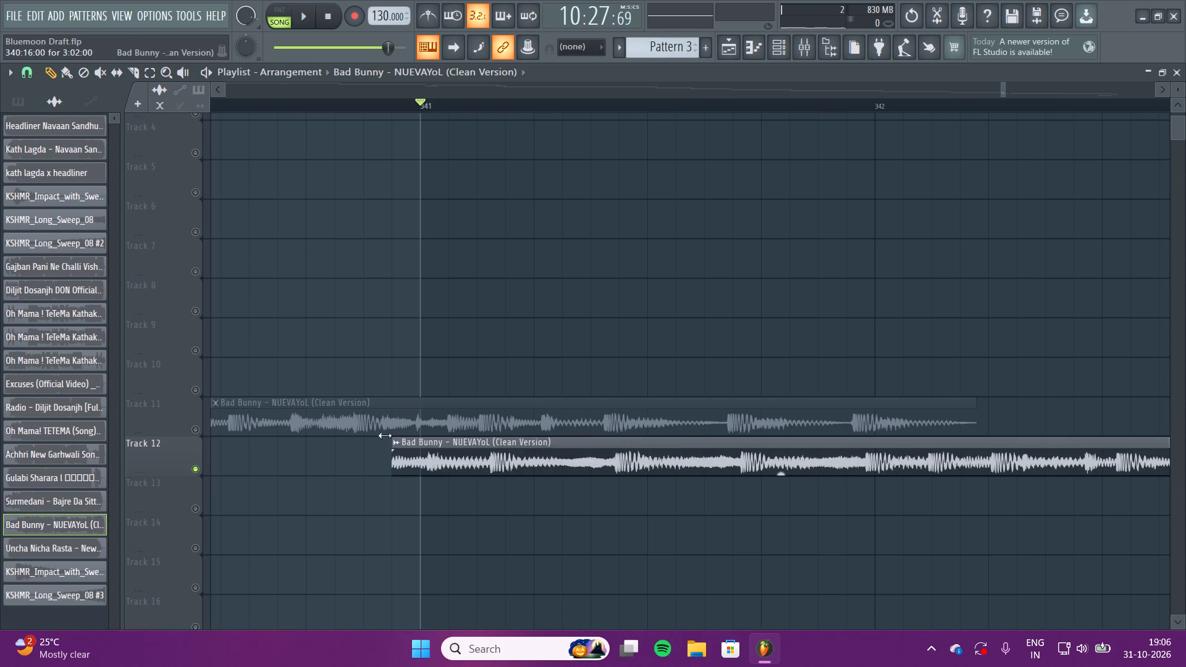
{"action": "left_click_drag", "start_coordinate": [385, 435], "coordinate": [391, 435]}
{"action": "left_click_drag", "start_coordinate": [566, 455], "coordinate": [686, 443]}
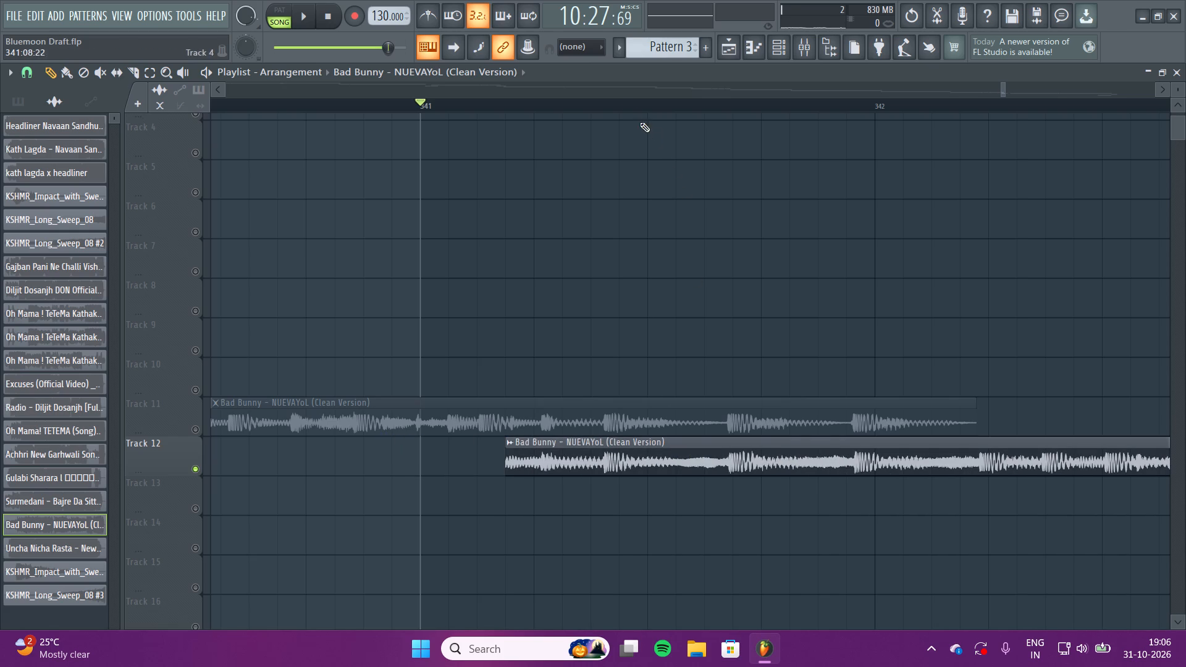
{"action": "scroll", "coordinate": [616, 101], "scroll_direction": "up", "scroll_amount": 15}
{"action": "left_click", "coordinate": [688, 459]}
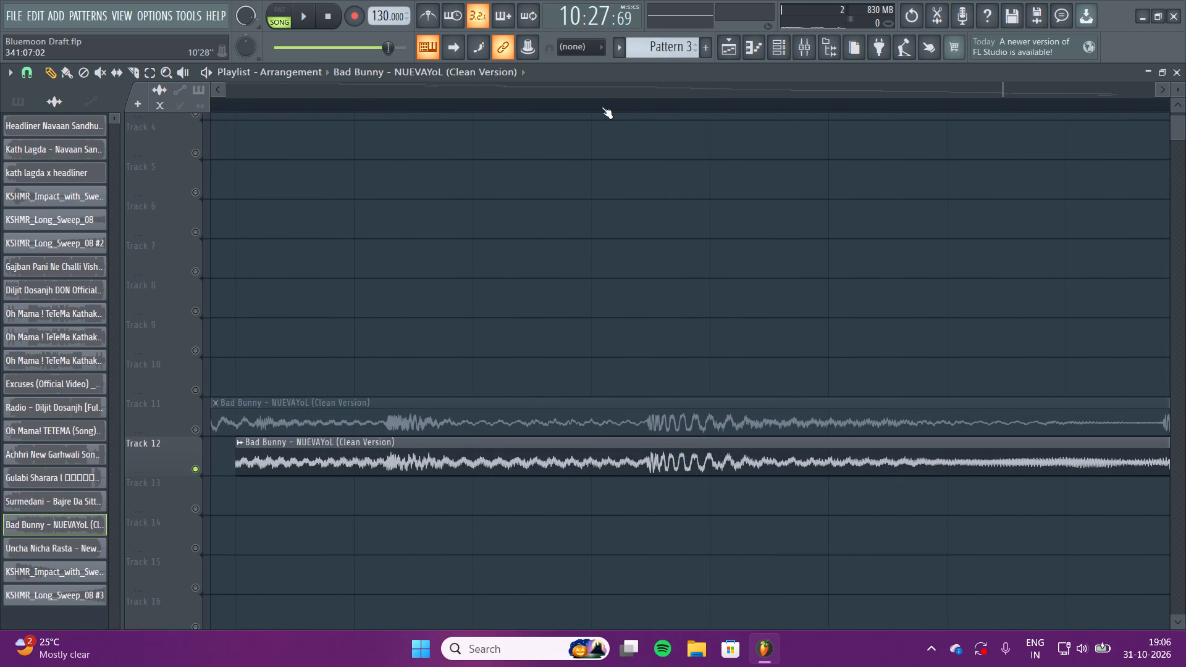
{"action": "right_click_drag", "start_coordinate": [597, 93], "coordinate": [642, 75]}
{"action": "left_click_drag", "start_coordinate": [785, 453], "coordinate": [779, 453]}
{"action": "right_click_drag", "start_coordinate": [576, 96], "coordinate": [584, 204]}
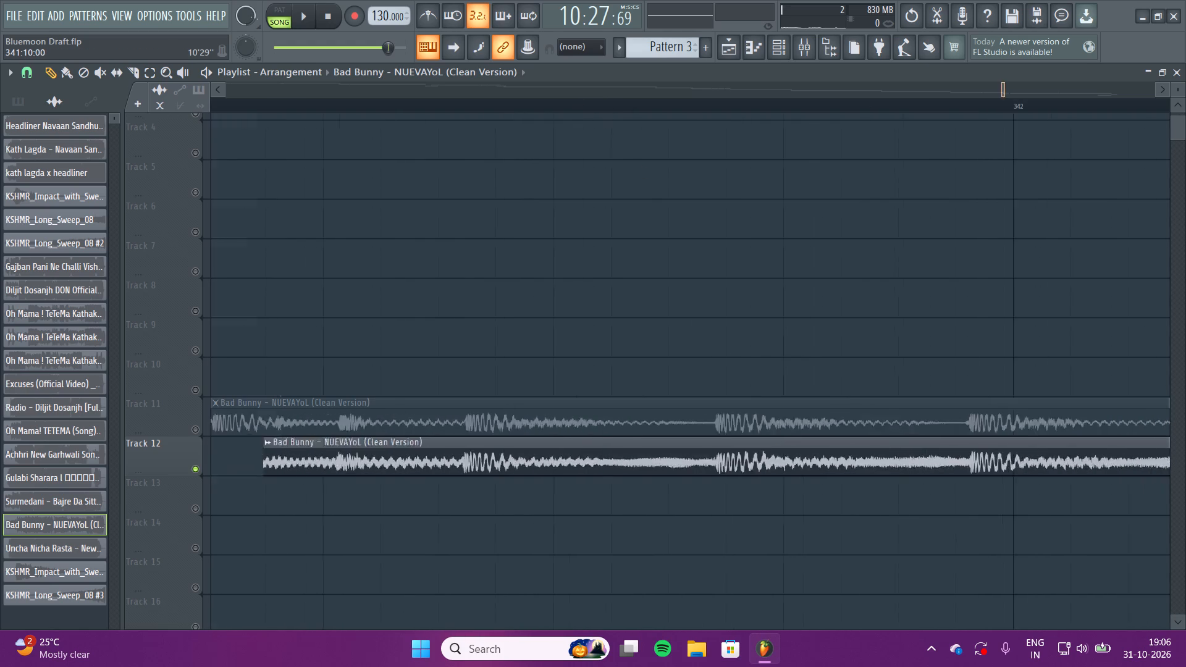
{"action": "right_click_drag", "start_coordinate": [584, 204], "coordinate": [599, 258]}
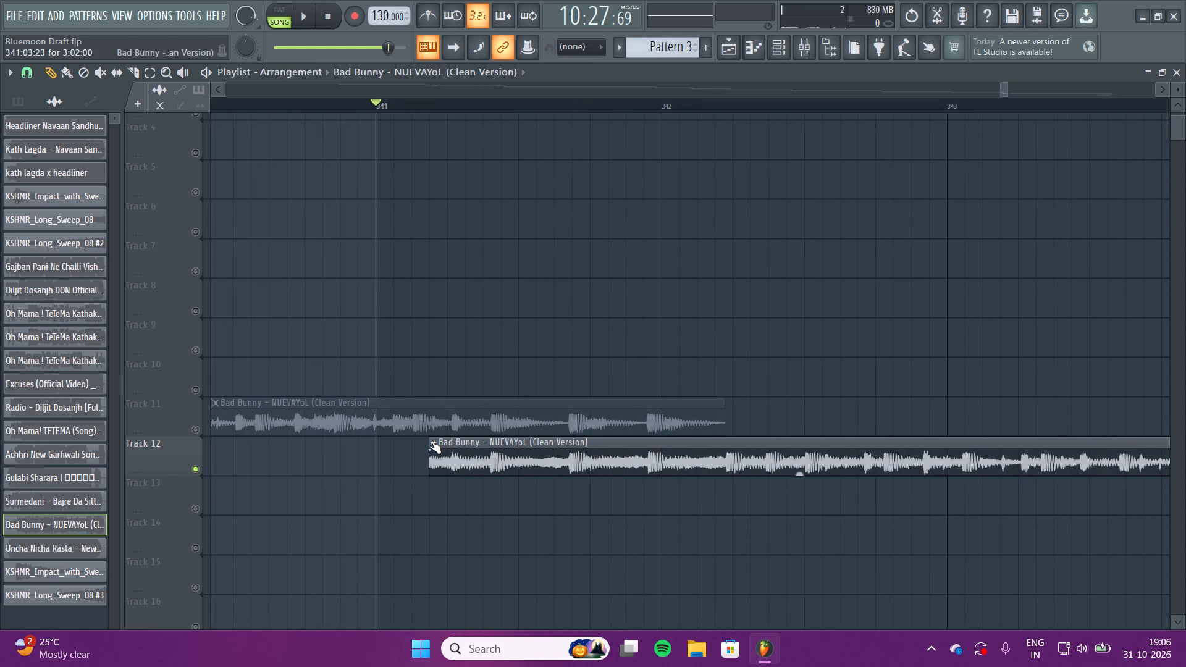
Trim the copy's start to 341:10:23 and move it onto Track 11, crossfading with the end of the existing NUEVAYoL clip.
{"action": "left_click_drag", "start_coordinate": [429, 441], "coordinate": [560, 453]}
{"action": "left_click_drag", "start_coordinate": [595, 464], "coordinate": [595, 417]}
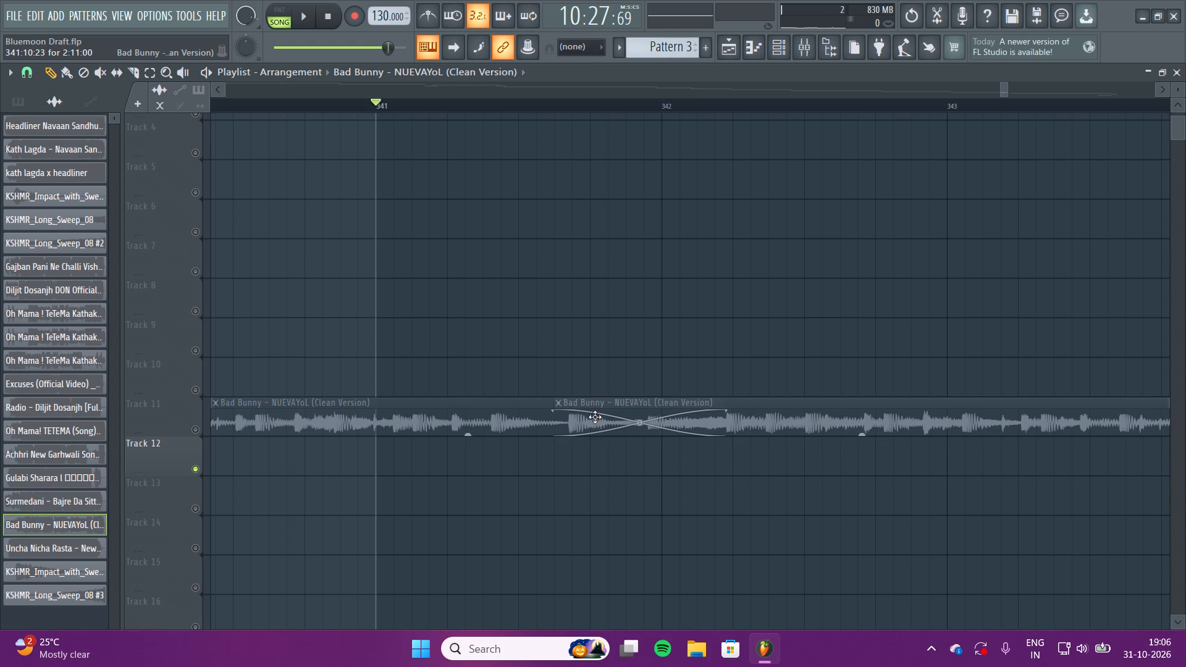
Solo Track 11, play it briefly from bar 336, and stop playback.
{"action": "right_click_drag", "start_coordinate": [574, 91], "coordinate": [605, 250]}
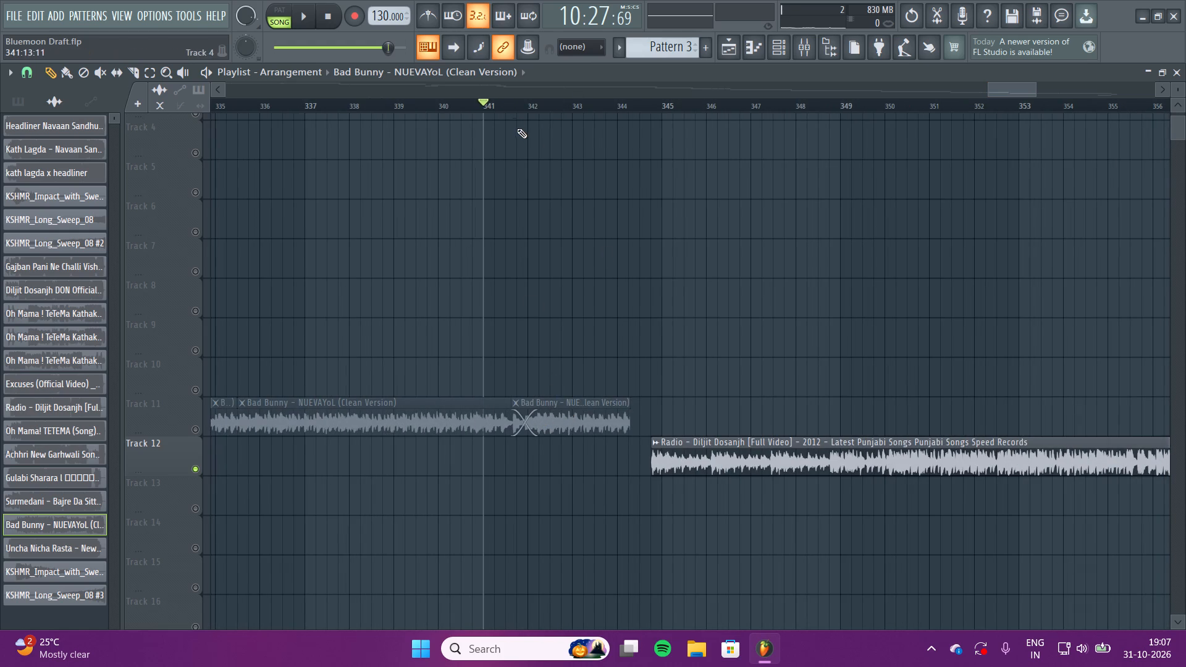
{"action": "left_click", "coordinate": [264, 107]}
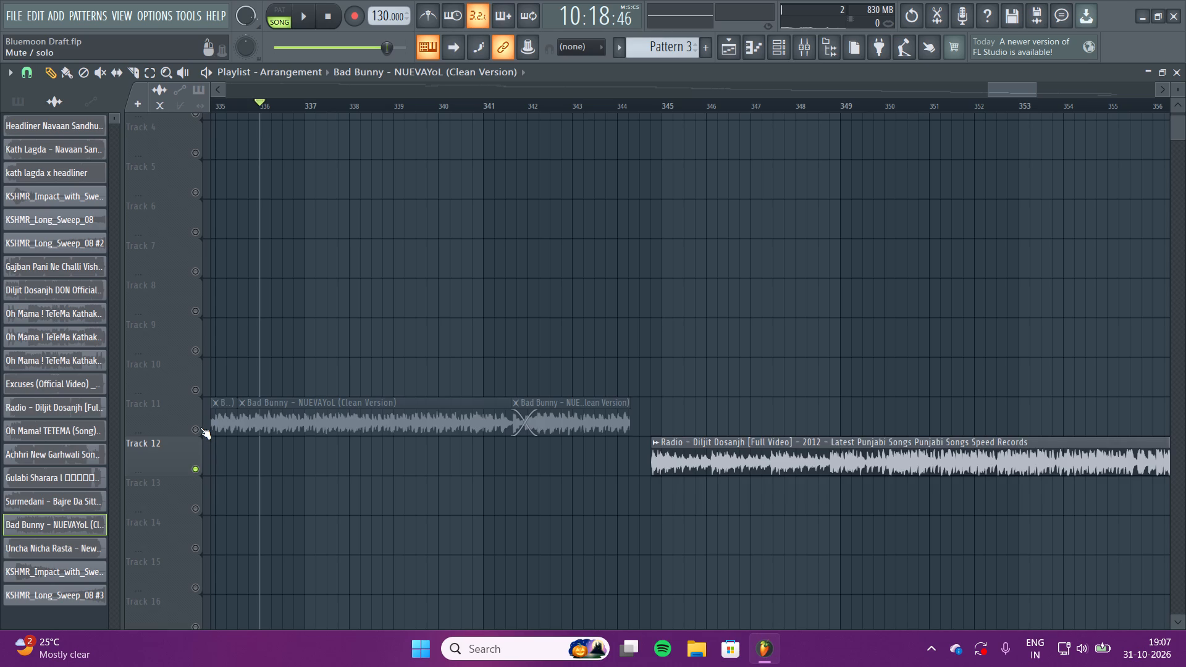
{"action": "right_click", "coordinate": [197, 426]}
{"action": "key", "text": "space"}
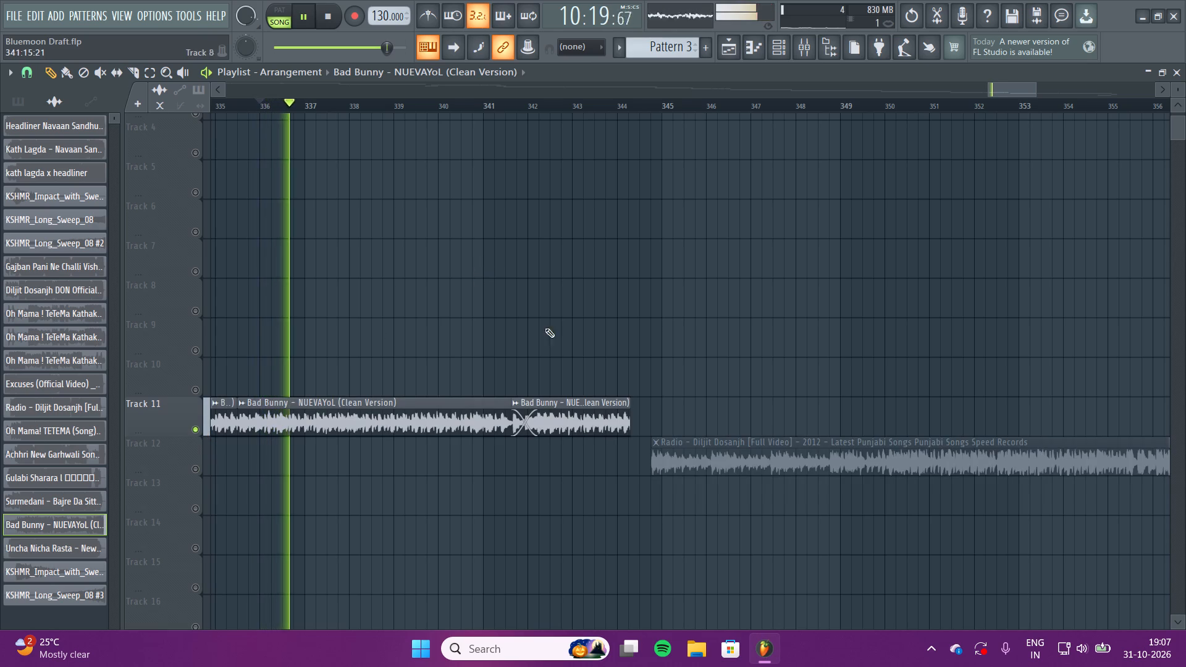
{"action": "key", "text": "space"}
Open the channel settings of the NUEVAYoL clip, change its target mixer track, and close the settings.
{"action": "left_click", "coordinate": [587, 413]}
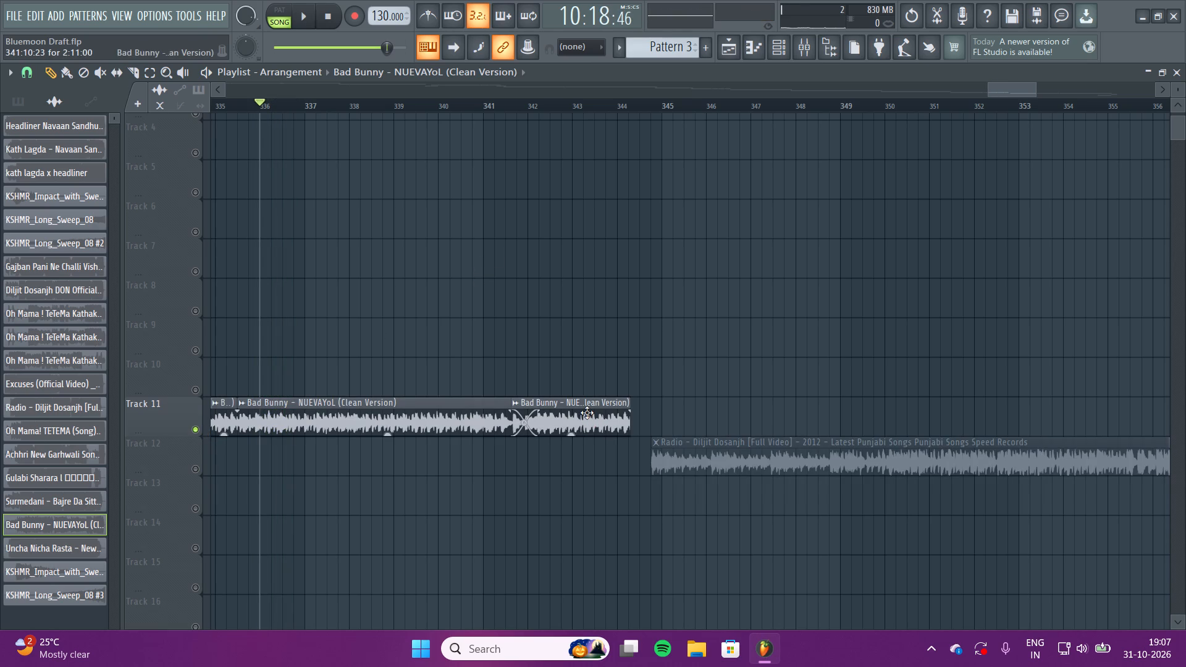
{"action": "double_click", "coordinate": [587, 413]}
{"action": "scroll", "coordinate": [780, 198], "scroll_direction": "up", "scroll_amount": 2}
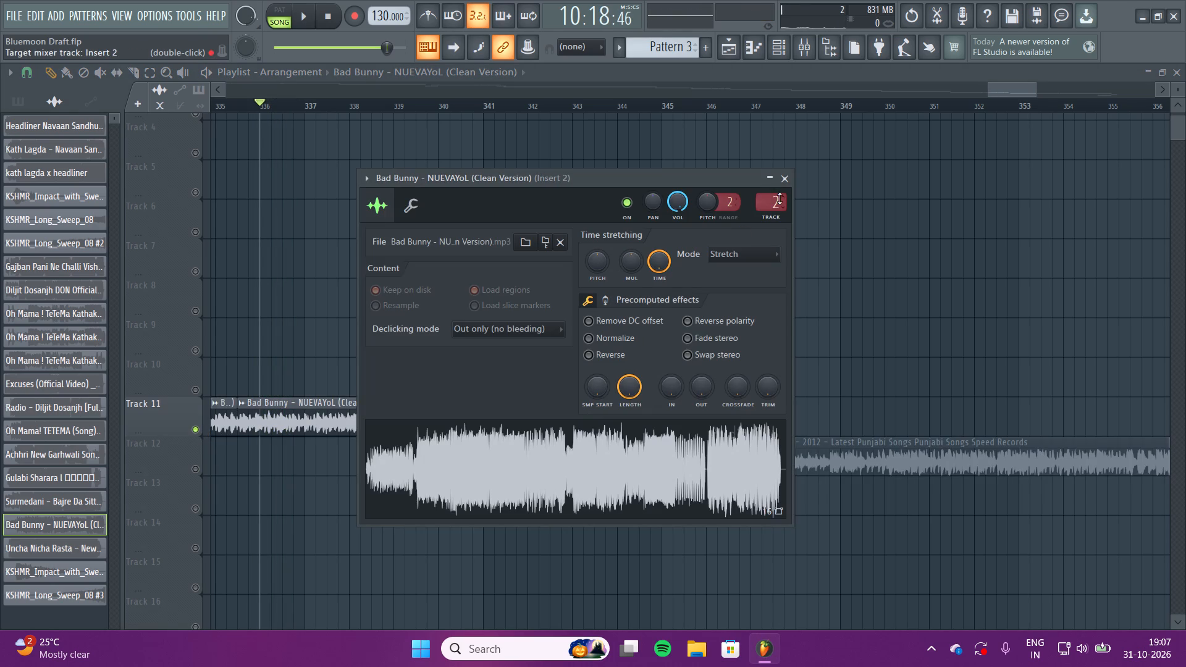
{"action": "scroll", "coordinate": [780, 198], "scroll_direction": "down", "scroll_amount": 1}
{"action": "left_click", "coordinate": [784, 178]}
{"action": "double_click", "coordinate": [592, 412]}
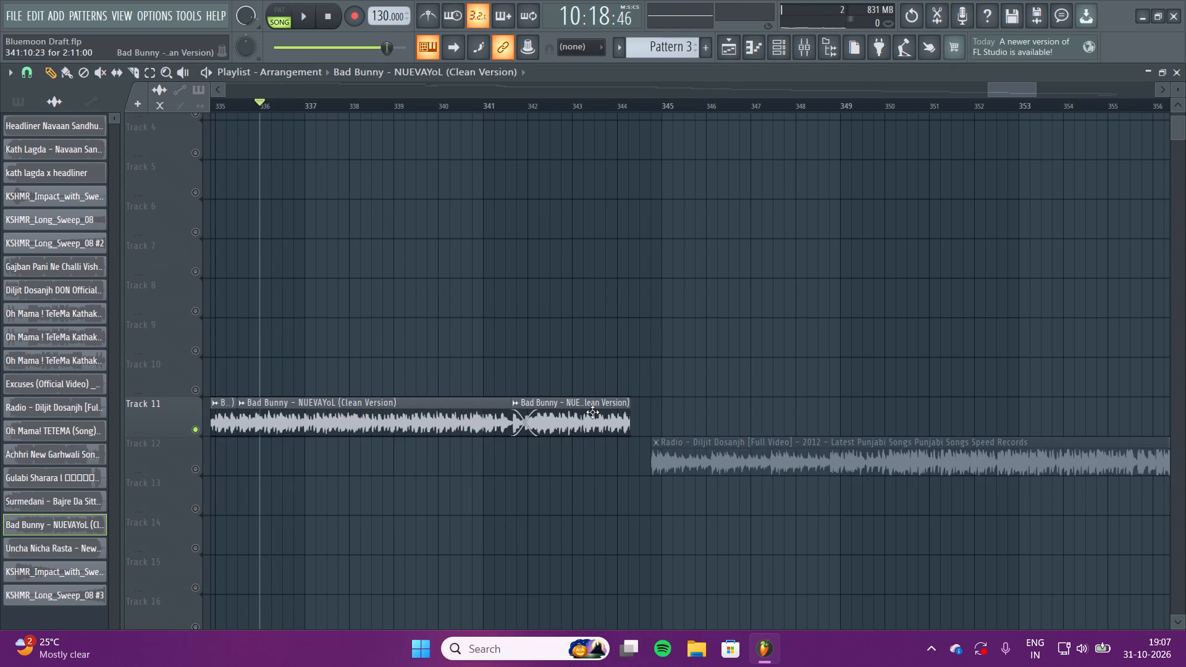
{"action": "scroll", "coordinate": [770, 202], "scroll_direction": "up", "scroll_amount": 12}
{"action": "scroll", "coordinate": [770, 202], "scroll_direction": "down", "scroll_amount": 9}
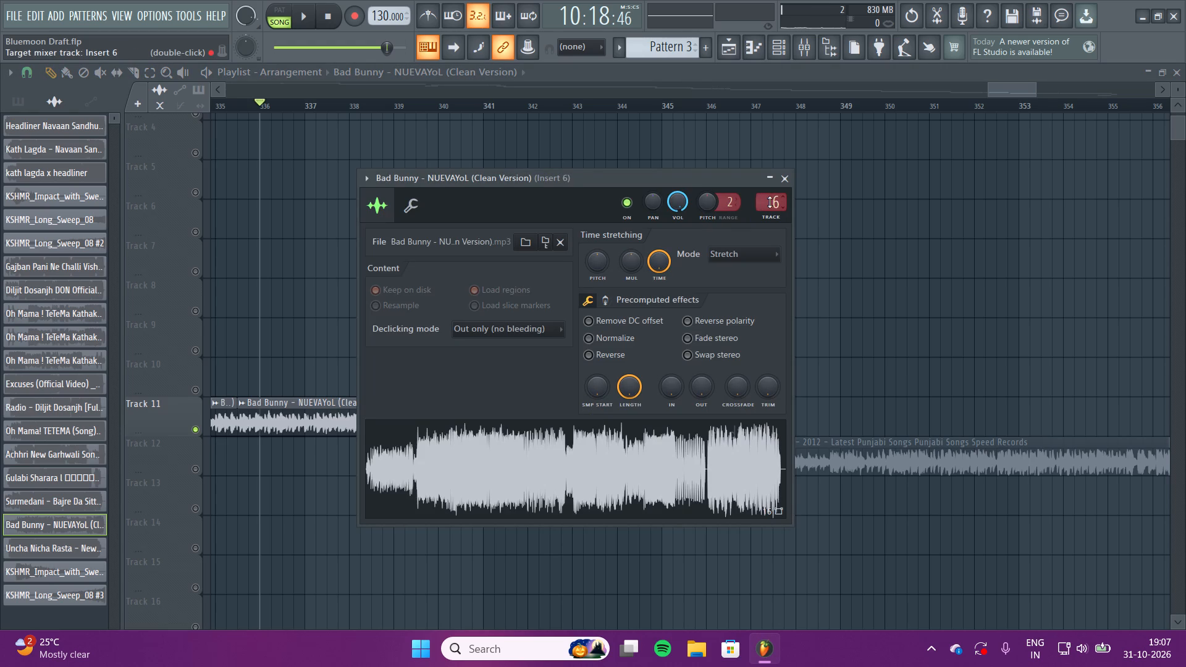
{"action": "scroll", "coordinate": [770, 202], "scroll_direction": "down", "scroll_amount": 10}
{"action": "left_click", "coordinate": [778, 185]}
{"action": "right_click", "coordinate": [465, 248]}
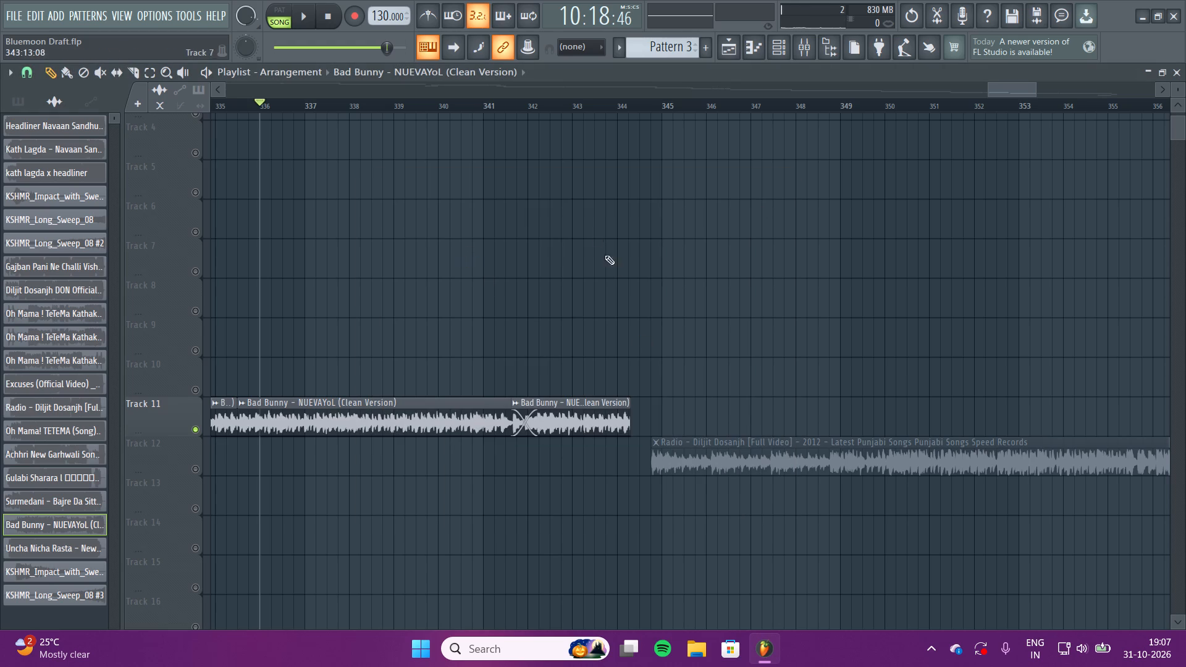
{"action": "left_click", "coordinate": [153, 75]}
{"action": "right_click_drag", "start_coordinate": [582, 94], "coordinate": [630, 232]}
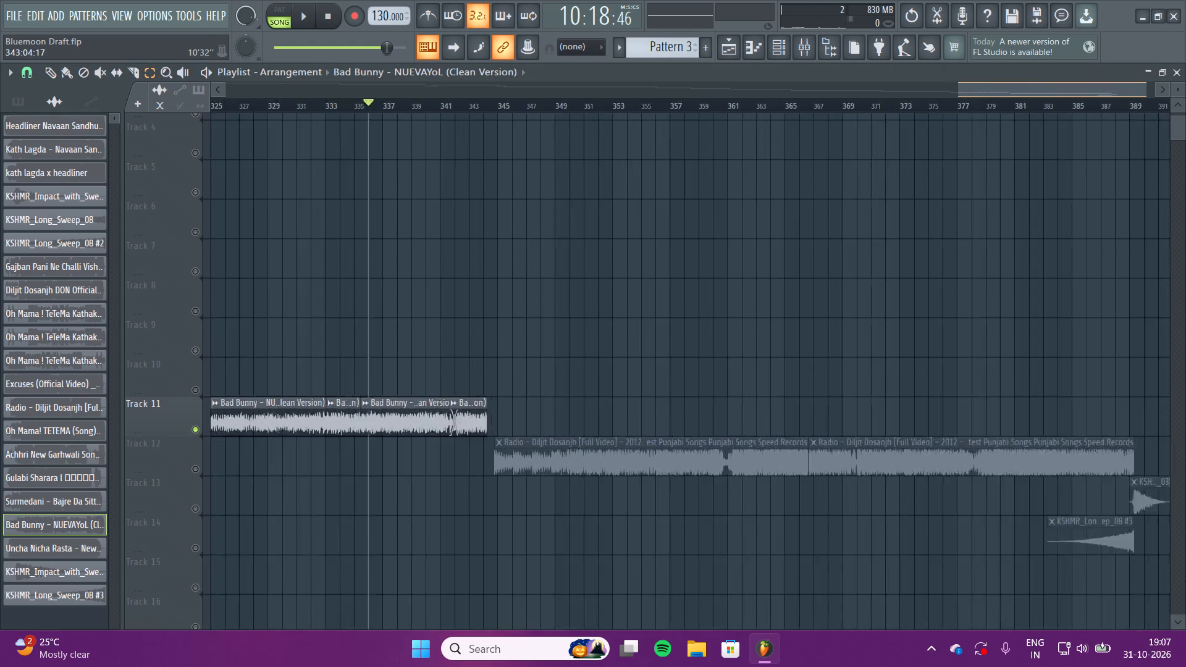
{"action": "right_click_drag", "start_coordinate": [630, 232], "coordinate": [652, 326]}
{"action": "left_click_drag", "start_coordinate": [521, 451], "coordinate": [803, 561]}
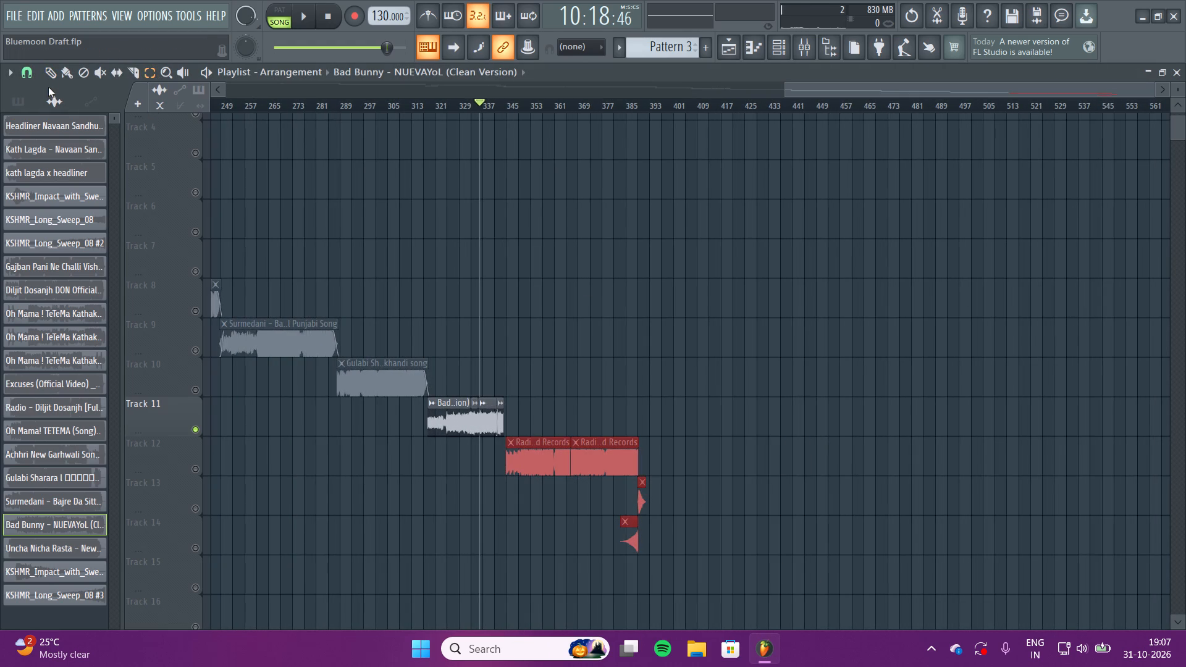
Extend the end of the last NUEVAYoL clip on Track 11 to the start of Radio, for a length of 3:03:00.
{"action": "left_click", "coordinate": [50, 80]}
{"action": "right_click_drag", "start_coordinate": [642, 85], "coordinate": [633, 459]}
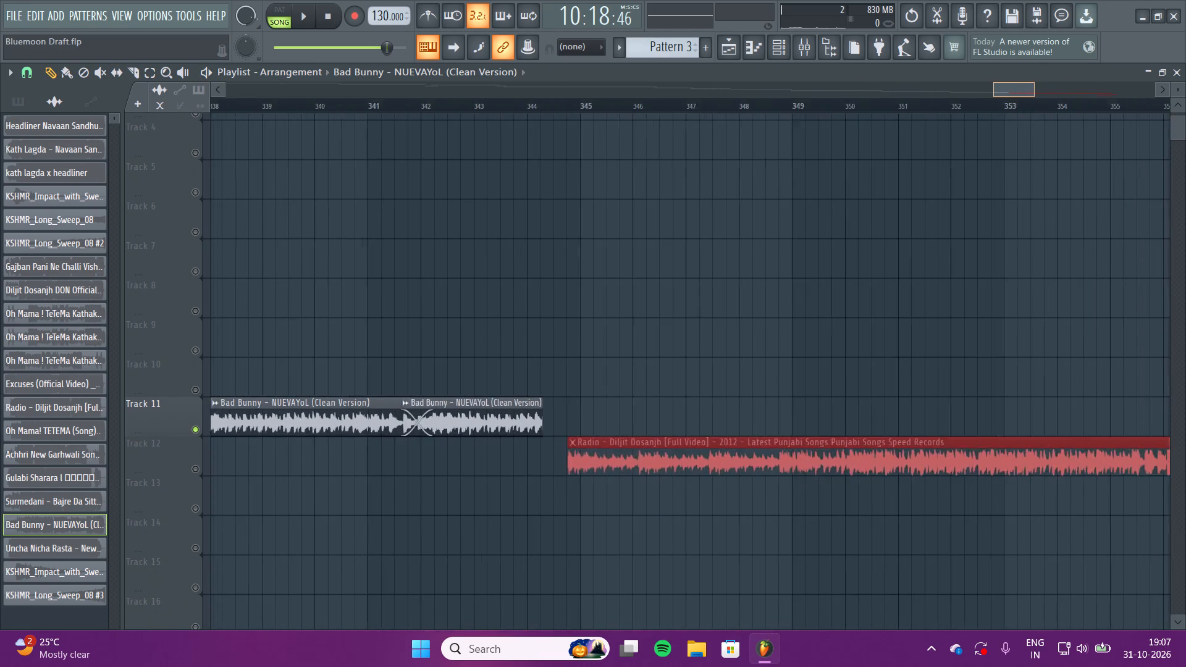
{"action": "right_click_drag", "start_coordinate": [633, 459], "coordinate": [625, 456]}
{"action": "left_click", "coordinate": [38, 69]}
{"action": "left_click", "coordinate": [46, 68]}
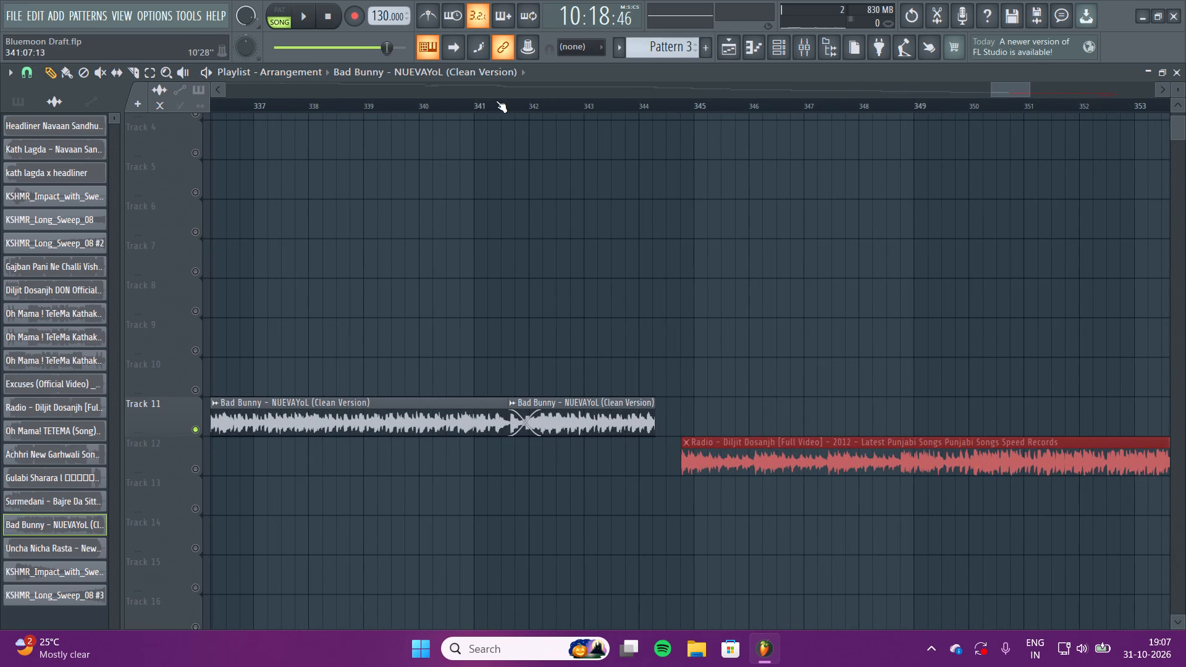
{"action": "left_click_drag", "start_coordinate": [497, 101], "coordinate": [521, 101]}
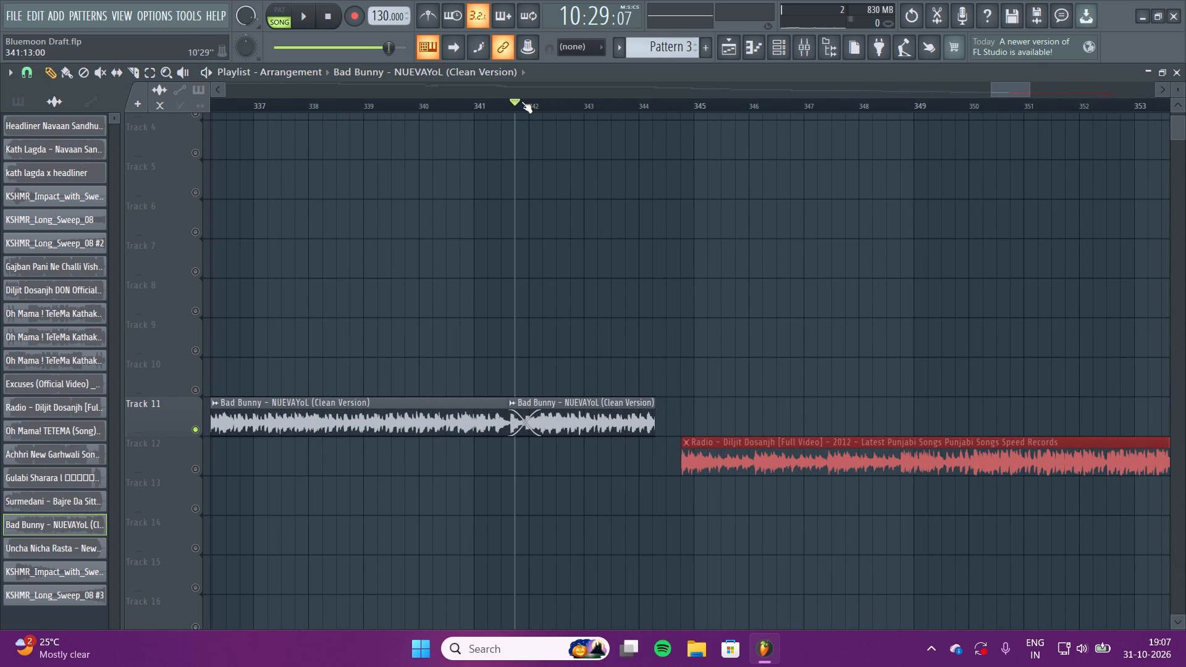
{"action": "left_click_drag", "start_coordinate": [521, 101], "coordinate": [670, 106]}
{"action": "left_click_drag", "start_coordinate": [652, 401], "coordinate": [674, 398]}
Select the Radio clips on Track 12 with the KSHMR clips on Tracks 13 and 14, shift them about one step later, and deselect.
{"action": "right_click_drag", "start_coordinate": [598, 86], "coordinate": [602, 45]}
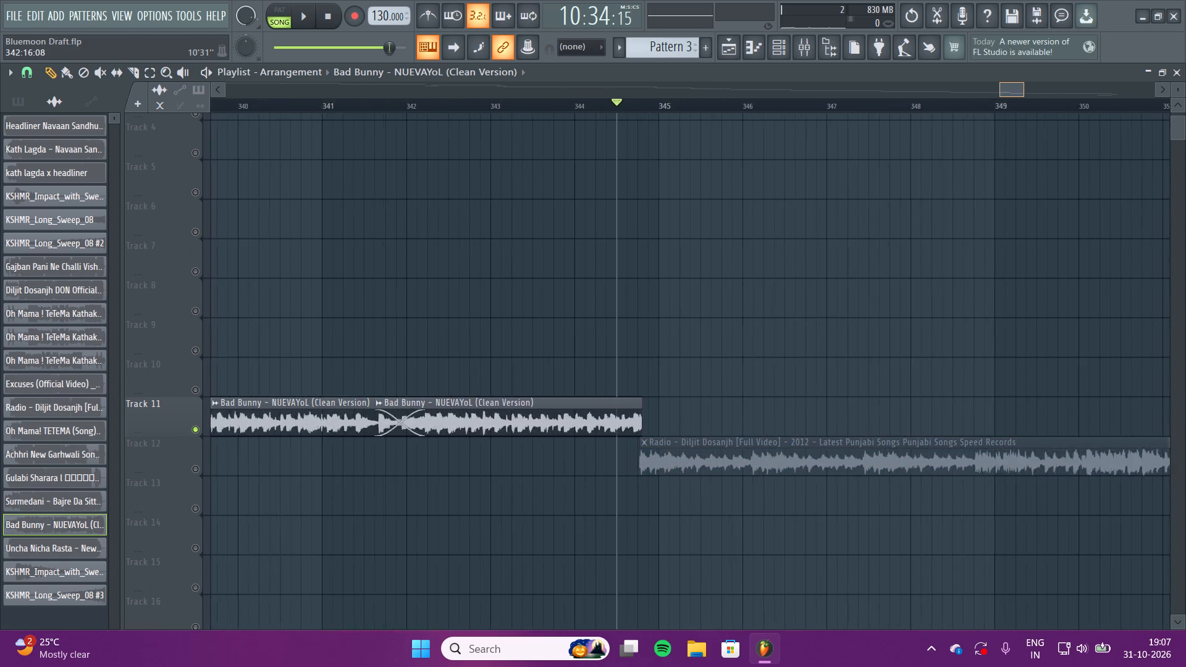
{"action": "right_click_drag", "start_coordinate": [602, 45], "coordinate": [677, 243]}
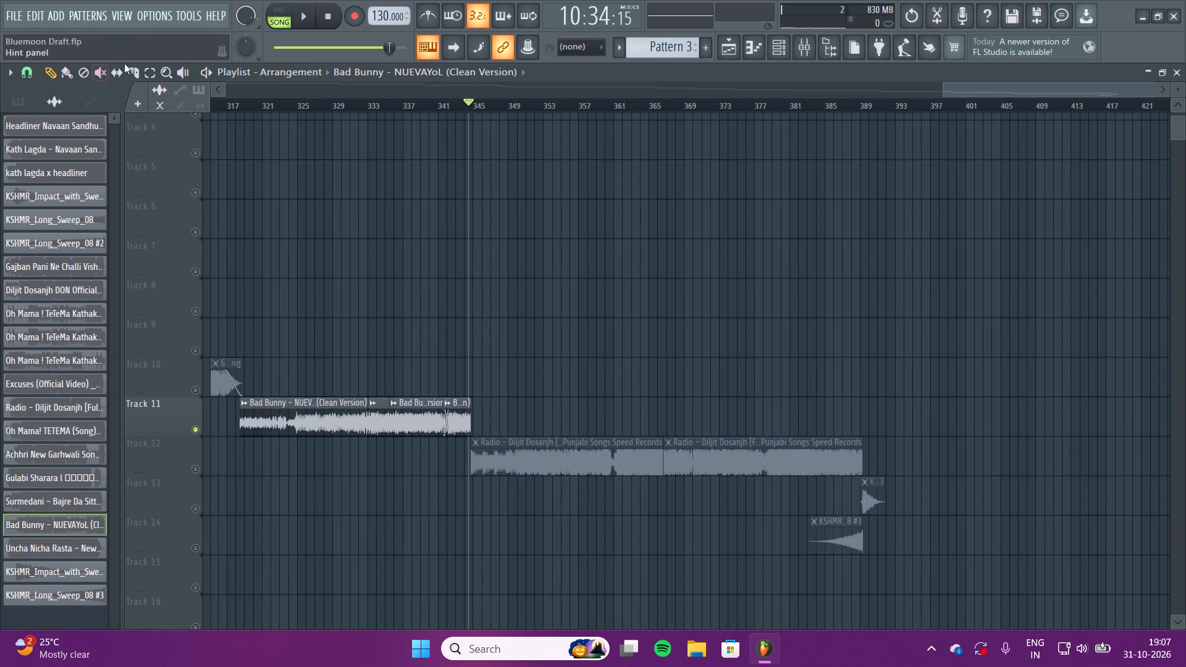
{"action": "left_click", "coordinate": [141, 67]}
{"action": "left_click_drag", "start_coordinate": [472, 447], "coordinate": [901, 534]}
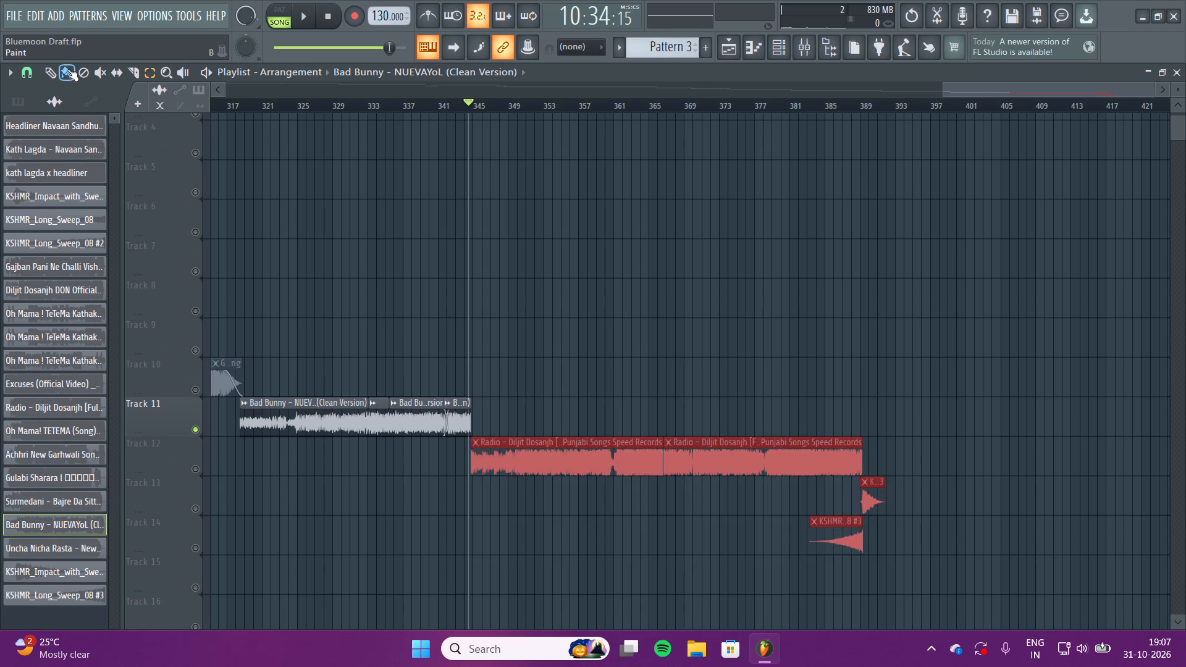
{"action": "left_click", "coordinate": [65, 67]}
{"action": "left_click", "coordinate": [56, 69]}
{"action": "left_click", "coordinate": [507, 456]}
{"action": "scroll", "coordinate": [465, 101], "scroll_direction": "up", "scroll_amount": 4}
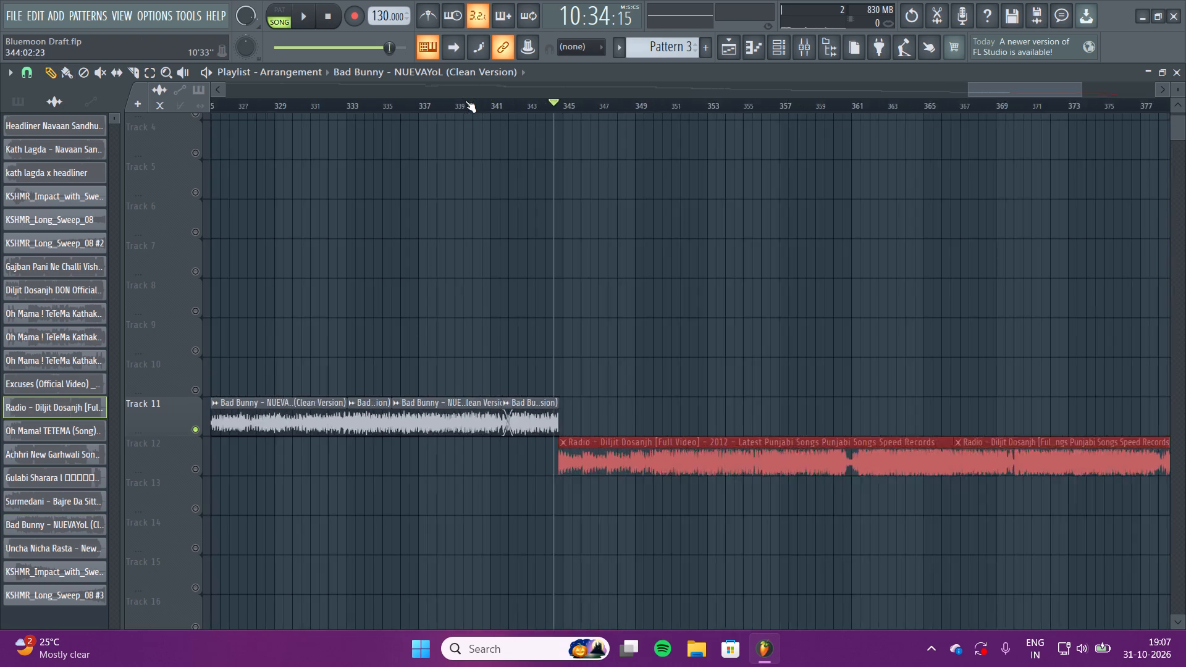
{"action": "scroll", "coordinate": [465, 101], "scroll_direction": "up", "scroll_amount": 7}
{"action": "right_click_drag", "start_coordinate": [652, 92], "coordinate": [626, 537]}
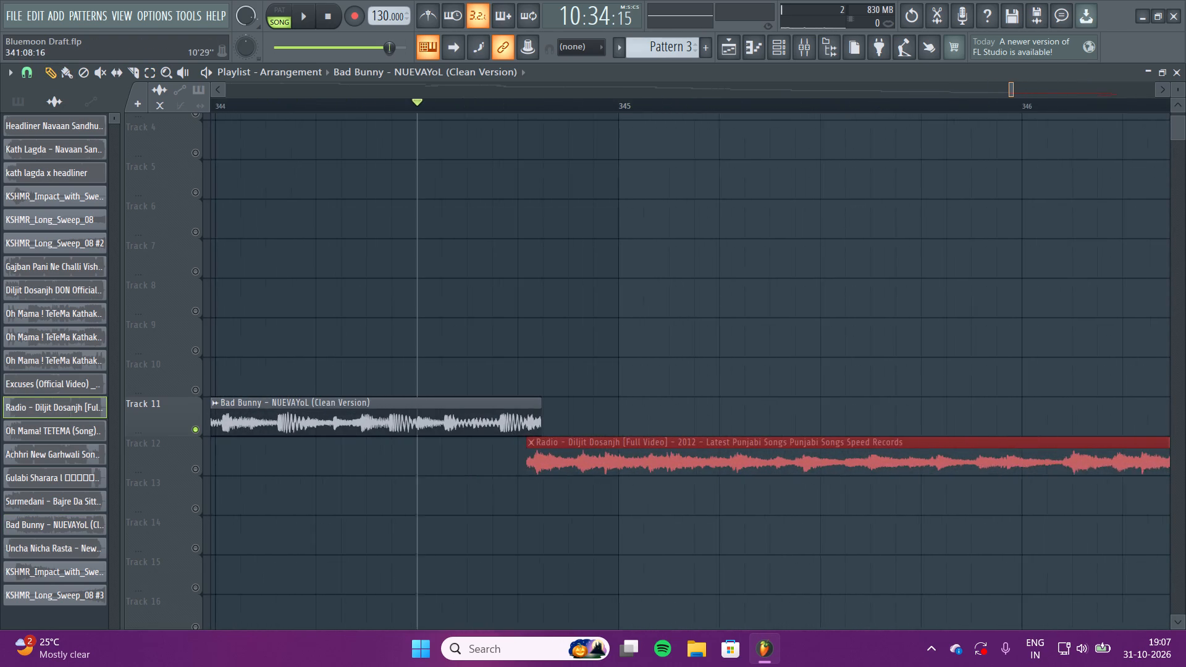
{"action": "right_click_drag", "start_coordinate": [626, 537], "coordinate": [627, 537]}
{"action": "left_click_drag", "start_coordinate": [605, 458], "coordinate": [616, 452]}
{"action": "left_click", "coordinate": [616, 452]}
{"action": "left_click_drag", "start_coordinate": [616, 452], "coordinate": [633, 451]}
{"action": "left_click", "coordinate": [465, 170]}
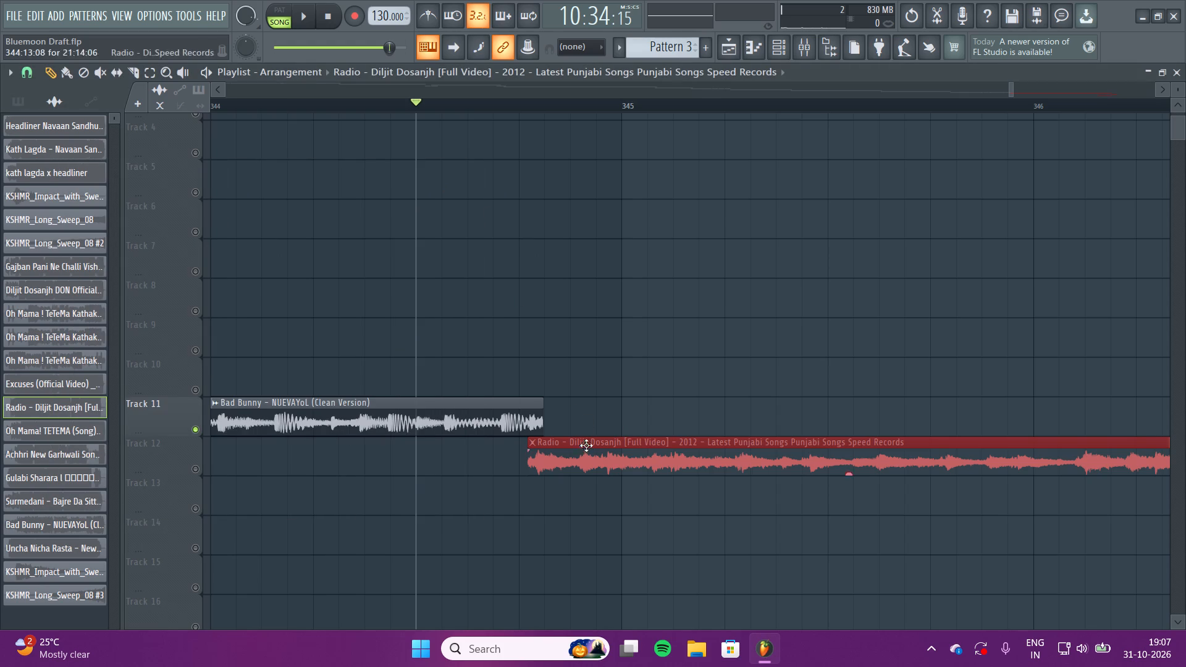
{"action": "left_click_drag", "start_coordinate": [586, 449], "coordinate": [604, 448]}
{"action": "right_click", "coordinate": [599, 493]}
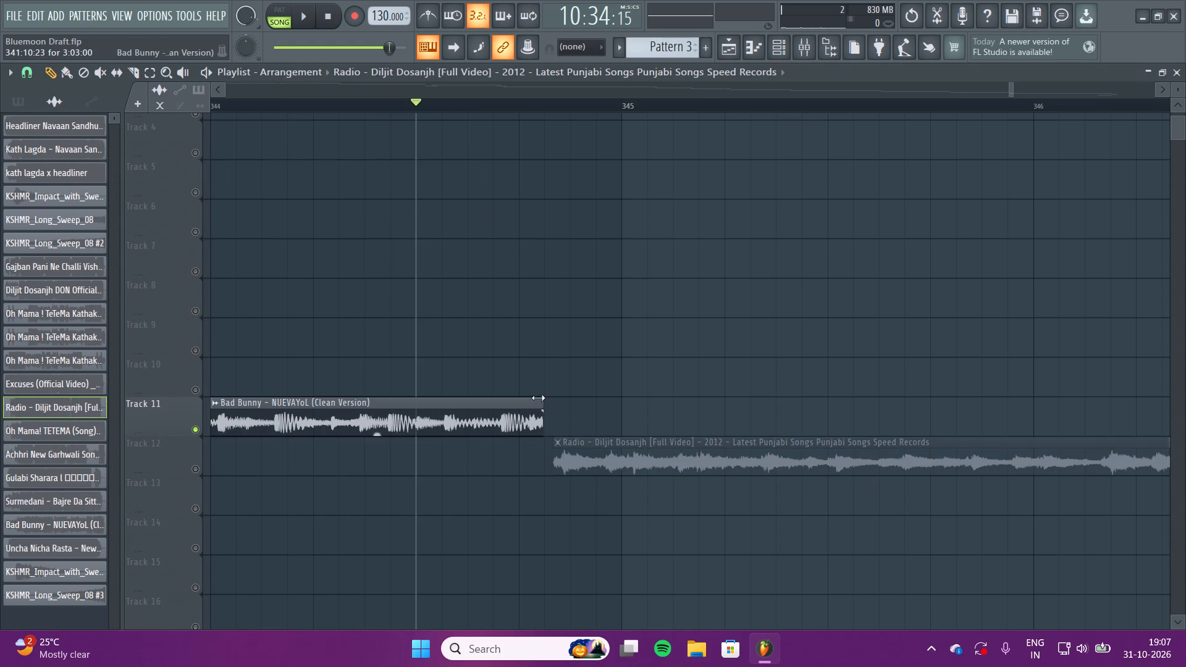
Extend the end of the last NUEVAYoL clip on Track 11 to bar 345, for a length of 3:06:00.
{"action": "left_click_drag", "start_coordinate": [538, 398], "coordinate": [616, 408]}
{"action": "right_click_drag", "start_coordinate": [604, 520], "coordinate": [604, 508]}
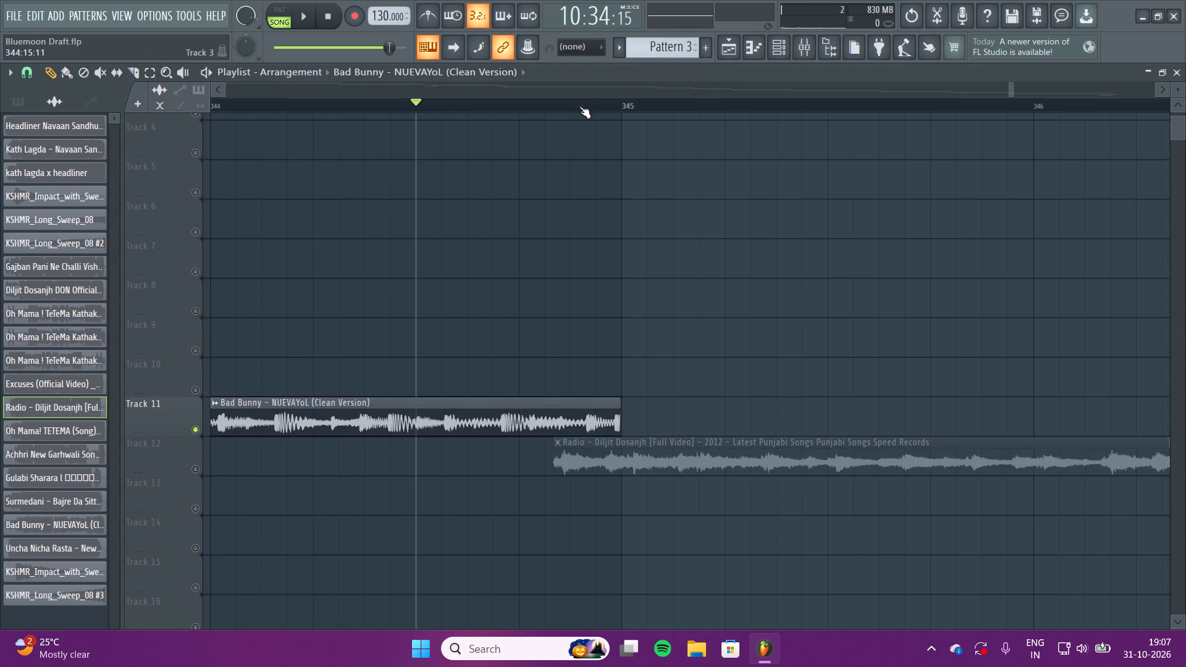
Open the channel settings of the last NUEVAYoL clip to check its mixer routing, and close them.
{"action": "right_click_drag", "start_coordinate": [573, 95], "coordinate": [565, 195]}
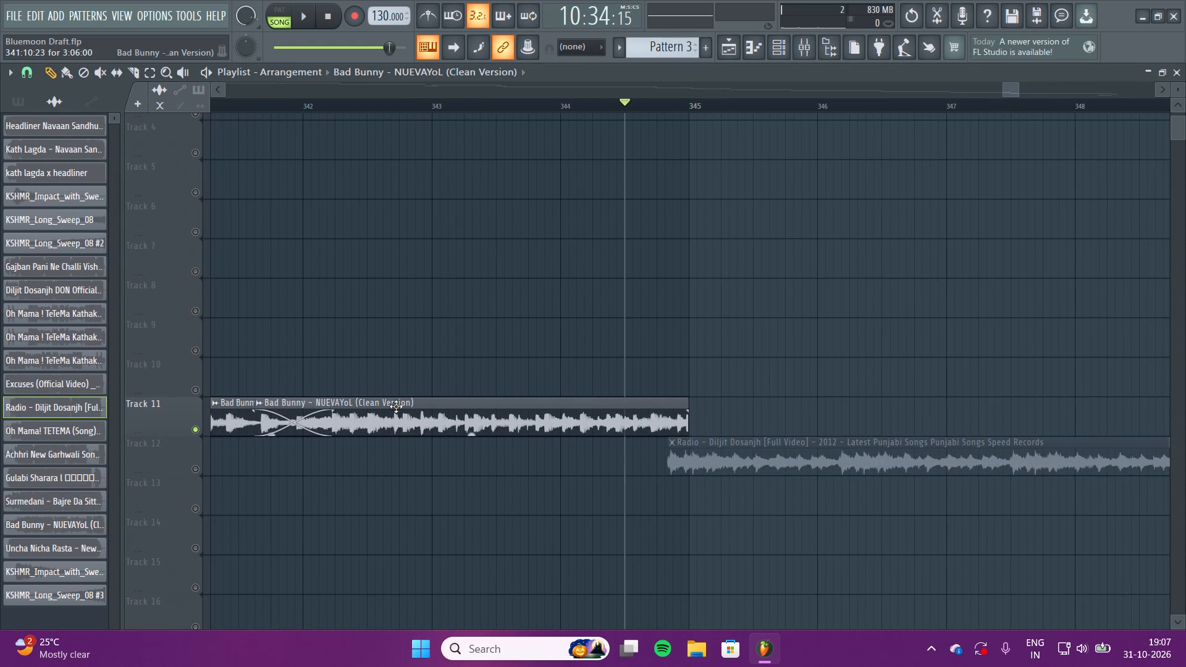
{"action": "double_click", "coordinate": [396, 406]}
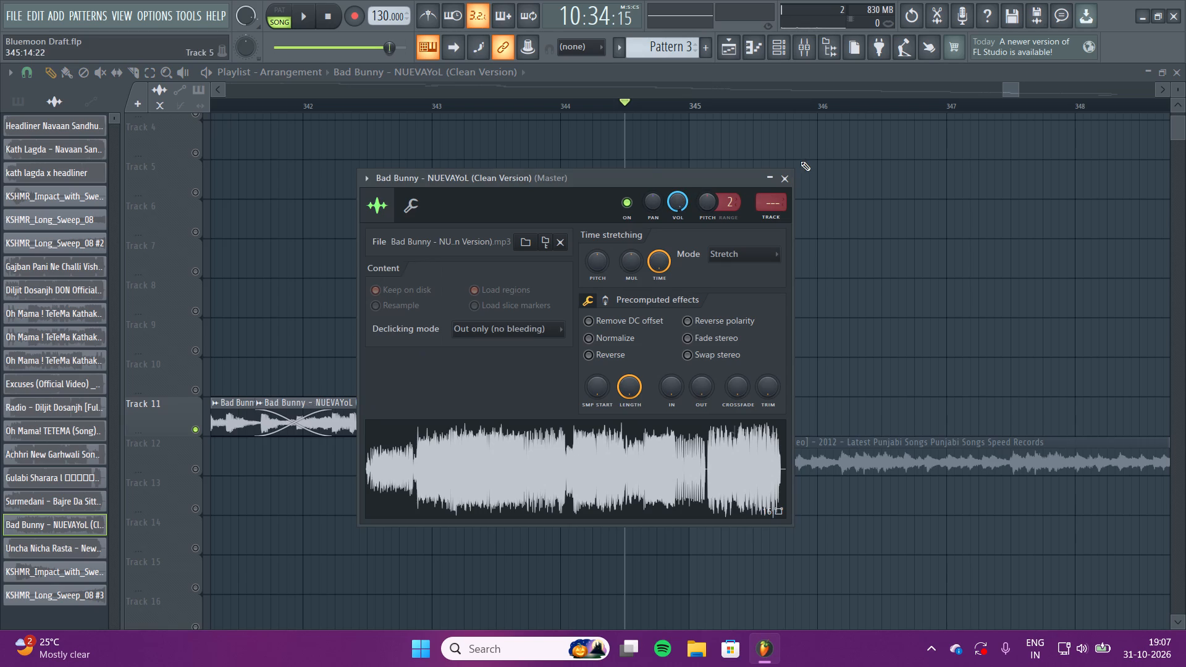
{"action": "left_click", "coordinate": [784, 178]}
{"action": "right_click", "coordinate": [759, 191]}
Save the project.
{"action": "key", "text": "ctrl+s"}
{"action": "key", "text": "ctrl+s"}
{"action": "key", "text": "ctrl+s"}
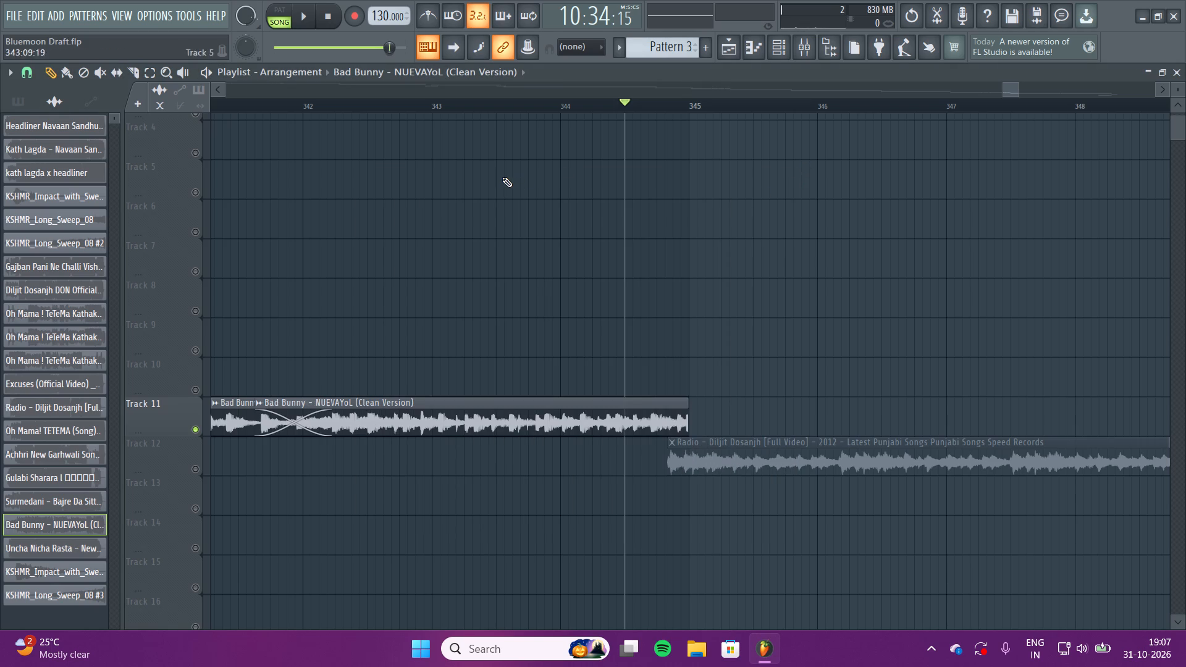
{"action": "key", "text": "ctrl+s"}
{"action": "key", "text": "ctrl+s"}
{"action": "key", "text": "ctrl+s"}
{"action": "key", "text": "ctrl+s"}
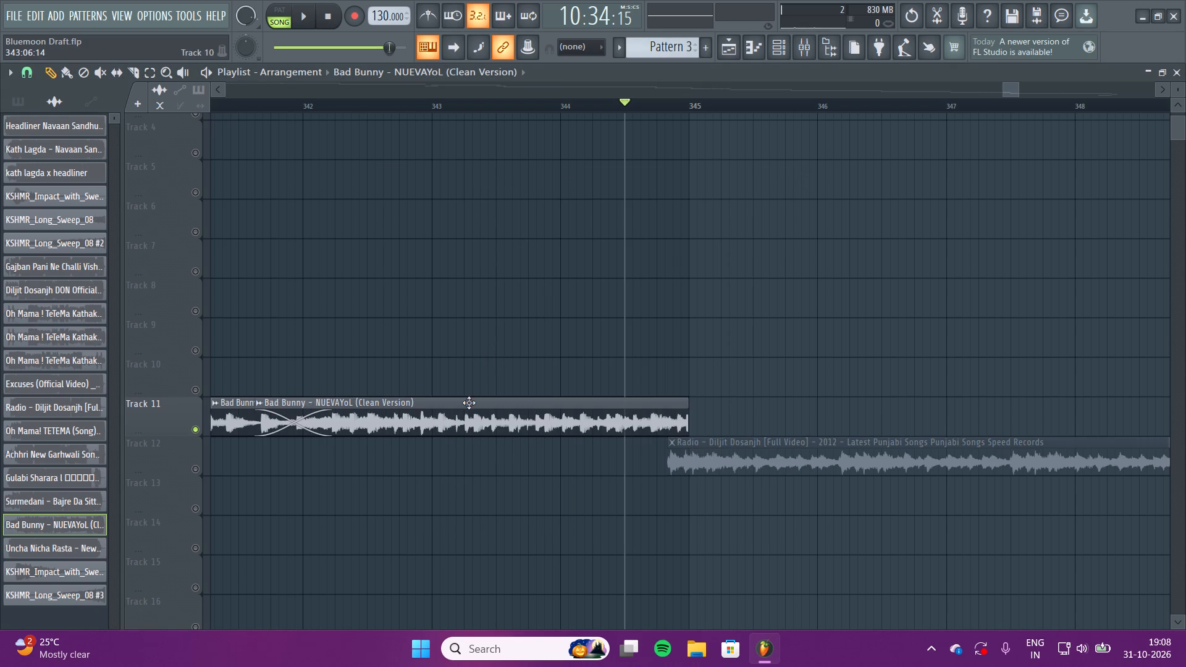
Route the NUEVAYoL channel to mixer track 1 in its channel settings, and close the settings.
{"action": "double_click", "coordinate": [468, 406]}
{"action": "scroll", "coordinate": [768, 203], "scroll_direction": "up", "scroll_amount": 1}
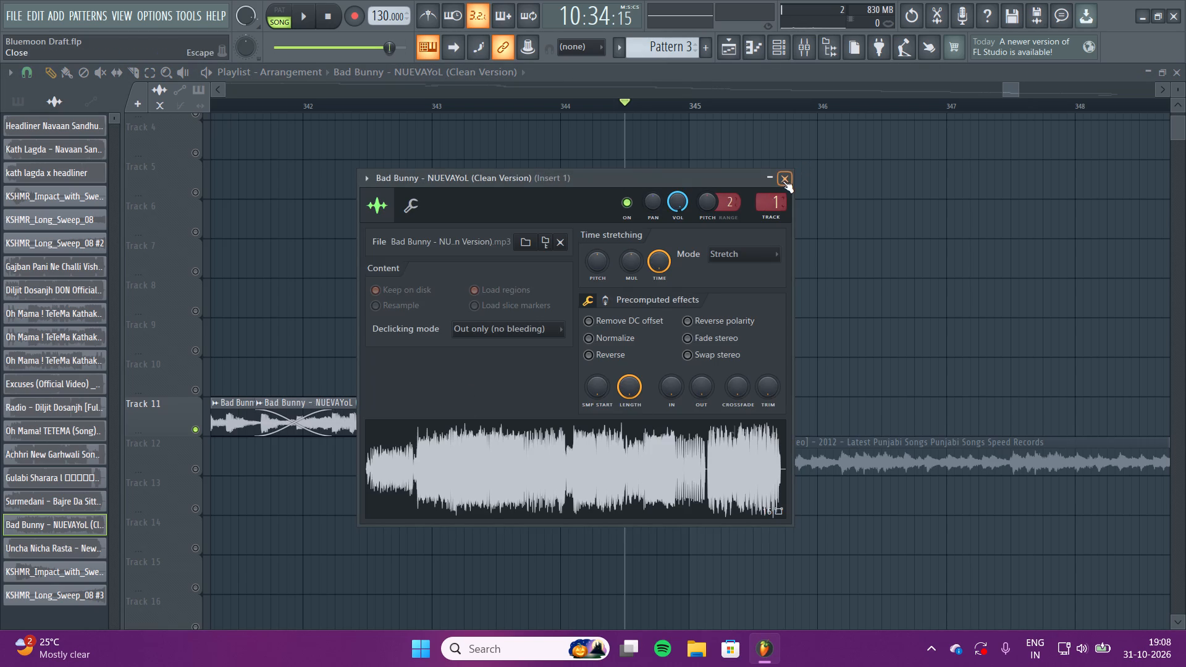
{"action": "left_click", "coordinate": [783, 181]}
{"action": "right_click", "coordinate": [784, 177]}
Load Fruity Parametric EQ 2 in slot 1 of mixer Insert 1, choose the 20Hz + 18kHz cut preset, and close the windows.
{"action": "left_click", "coordinate": [812, 54]}
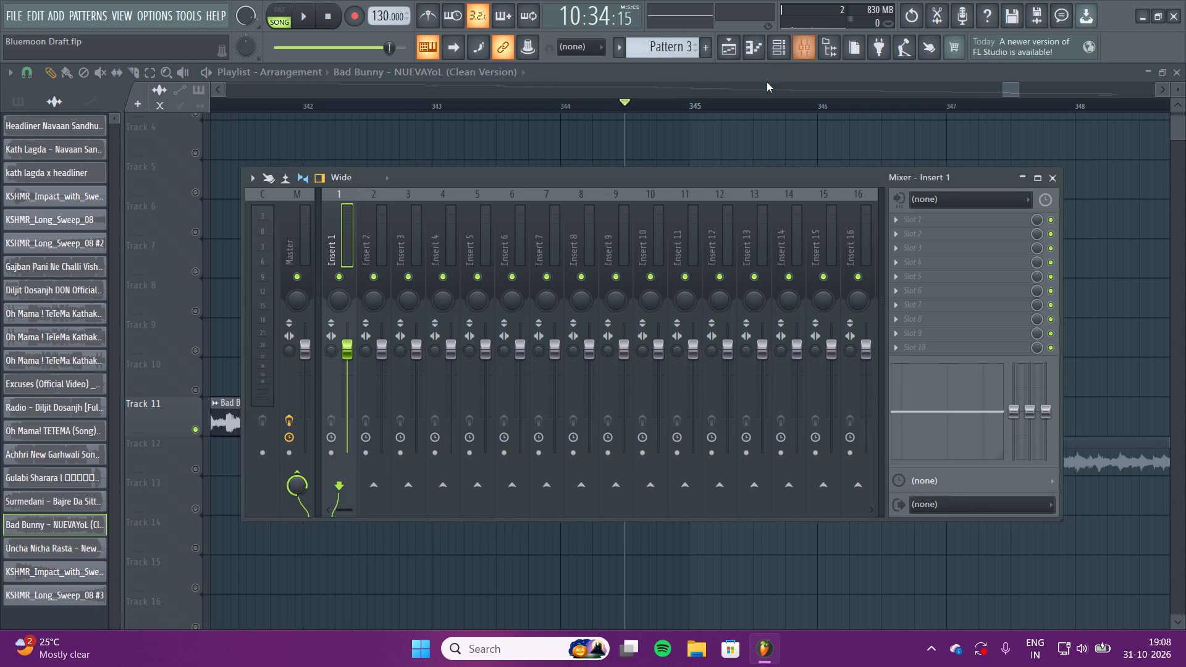
{"action": "left_click", "coordinate": [941, 215]}
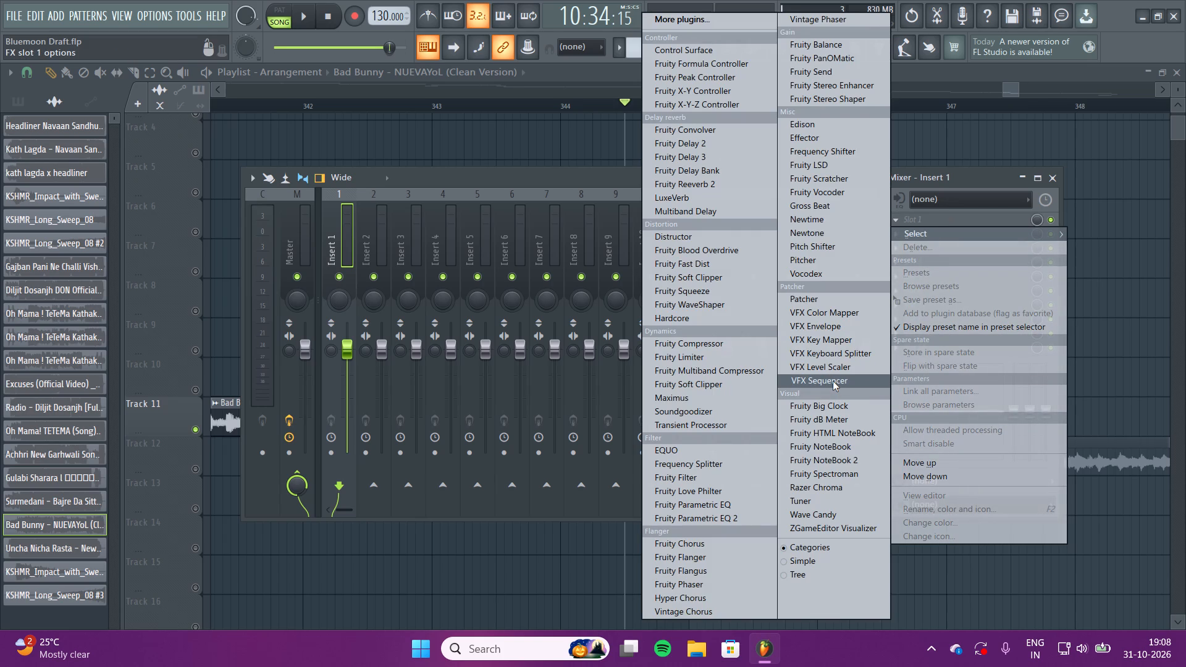
{"action": "left_click", "coordinate": [708, 514]}
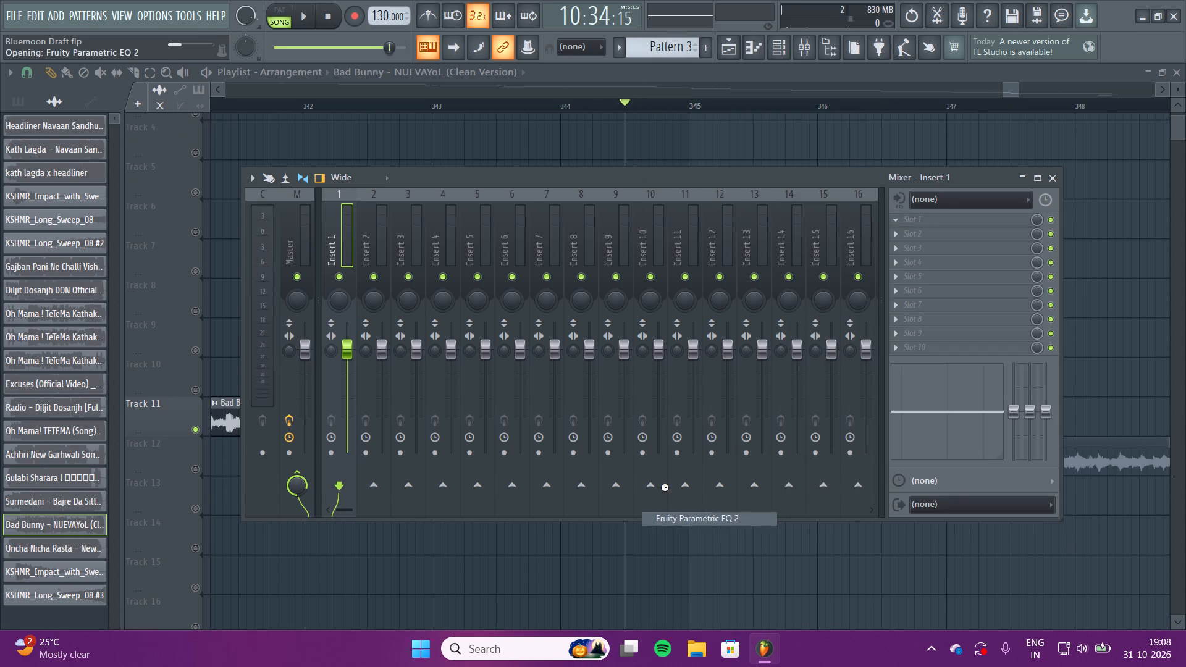
{"action": "triple_click", "coordinate": [574, 203]}
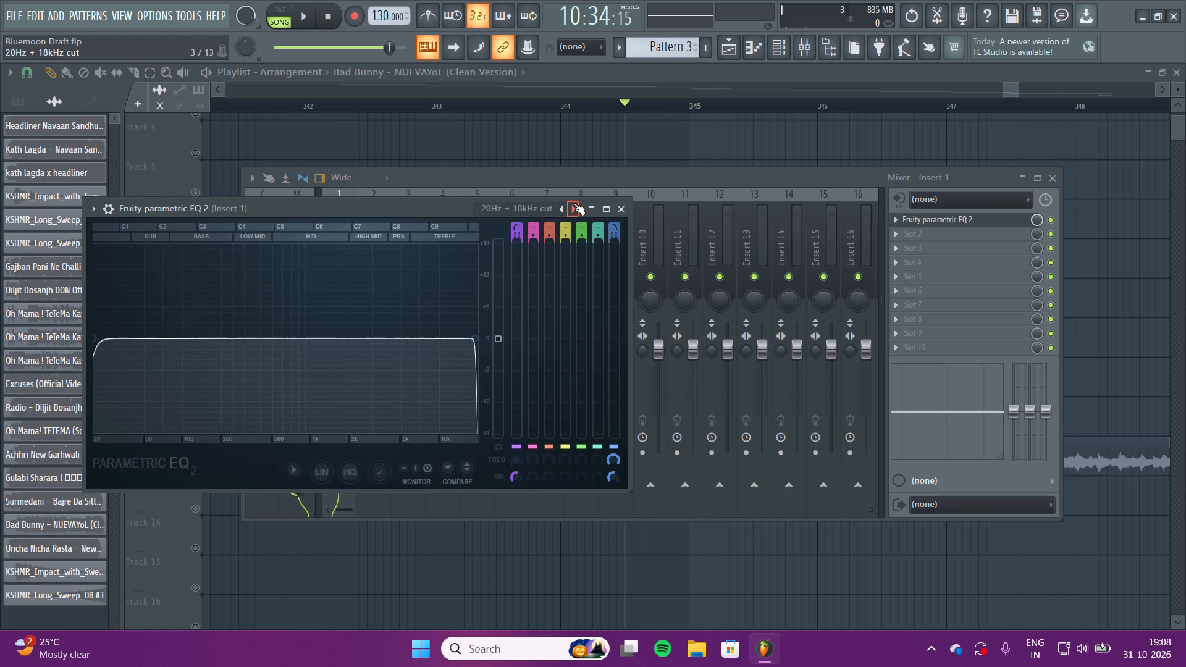
{"action": "left_click", "coordinate": [1048, 176]}
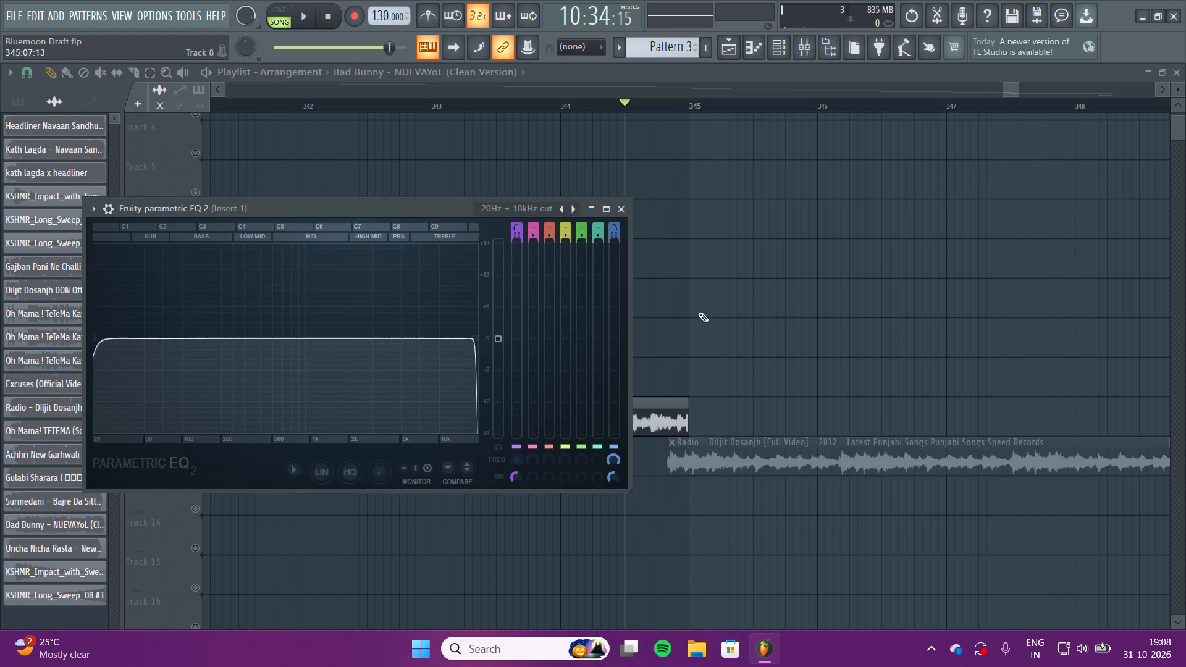
{"action": "left_click", "coordinate": [611, 212]}
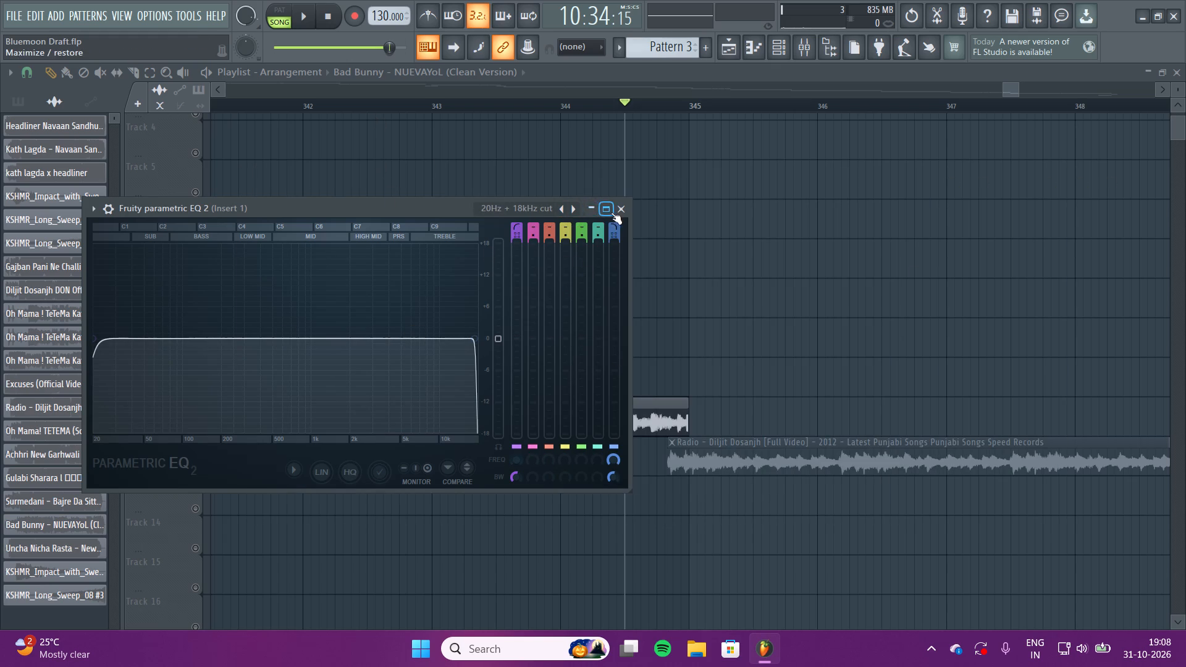
{"action": "double_click", "coordinate": [607, 68]}
{"action": "left_click", "coordinate": [625, 203]}
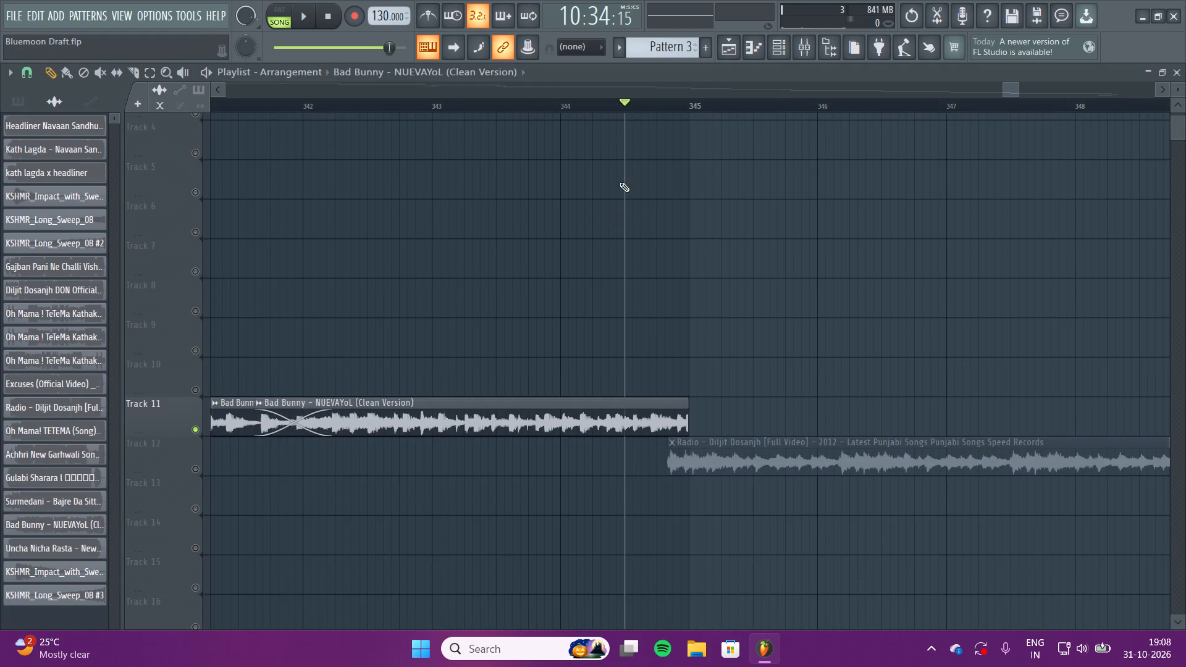
Turn off solo on Track 11 so all playlist tracks are active.
{"action": "right_click_drag", "start_coordinate": [540, 88], "coordinate": [534, 186]}
{"action": "left_click_drag", "start_coordinate": [519, 105], "coordinate": [461, 114]}
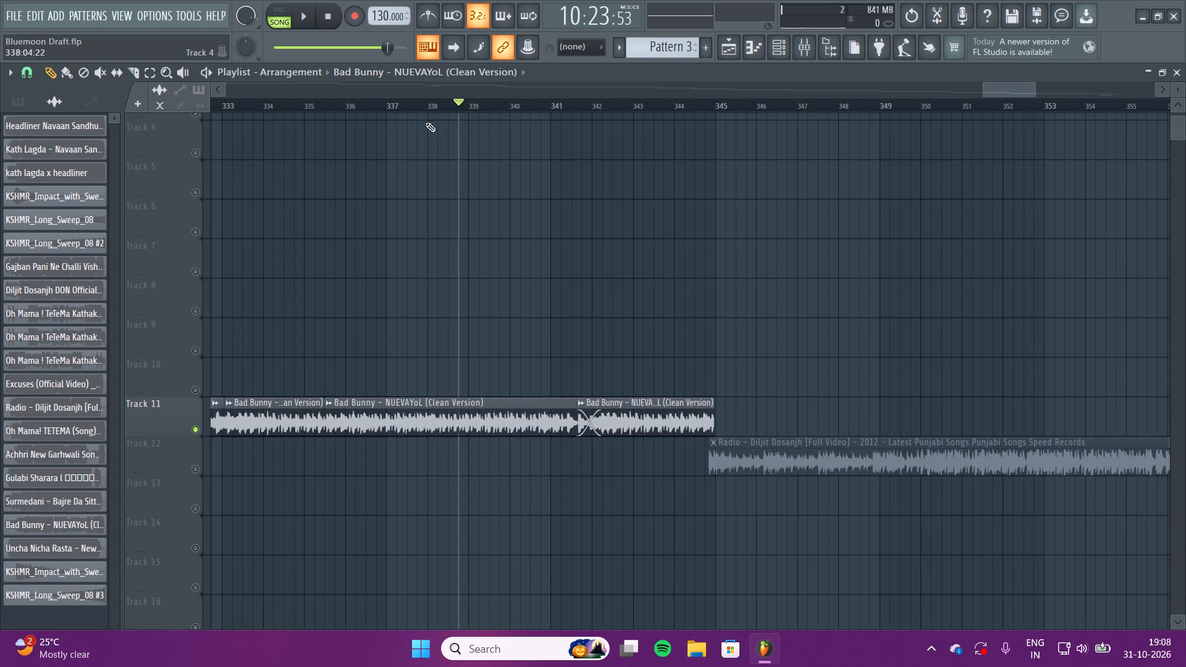
{"action": "right_click", "coordinate": [199, 424]}
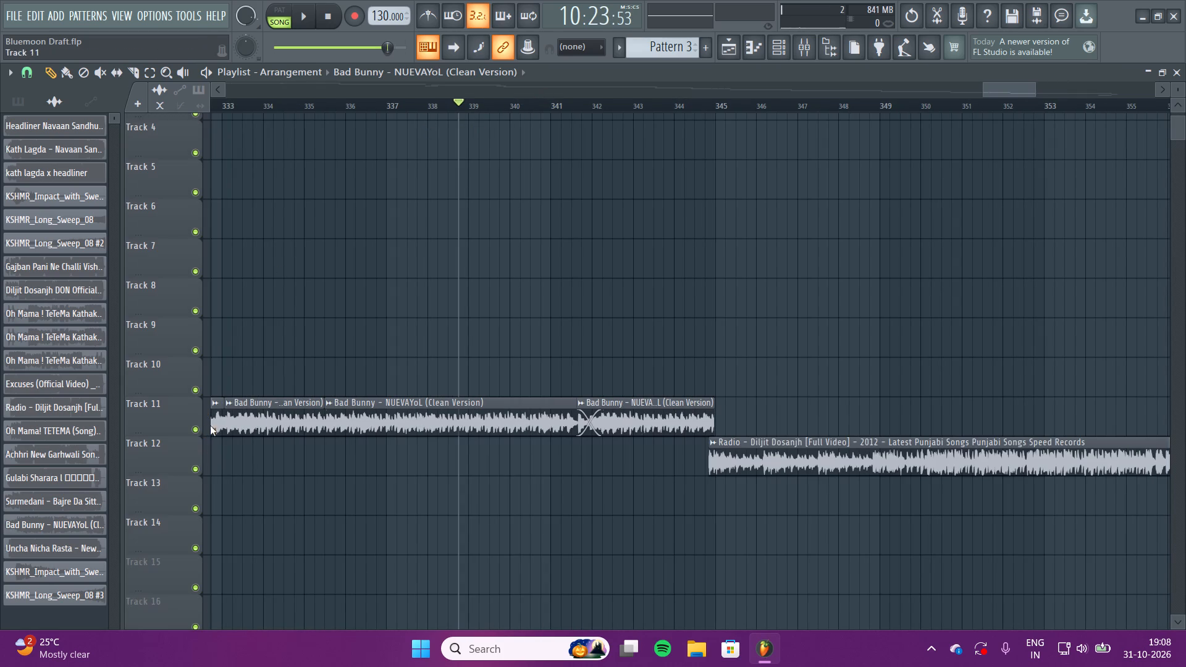
Move the playhead to shortly before bar 335, play the arrangement briefly, and stop playback.
{"action": "right_click_drag", "start_coordinate": [686, 93], "coordinate": [691, 35]}
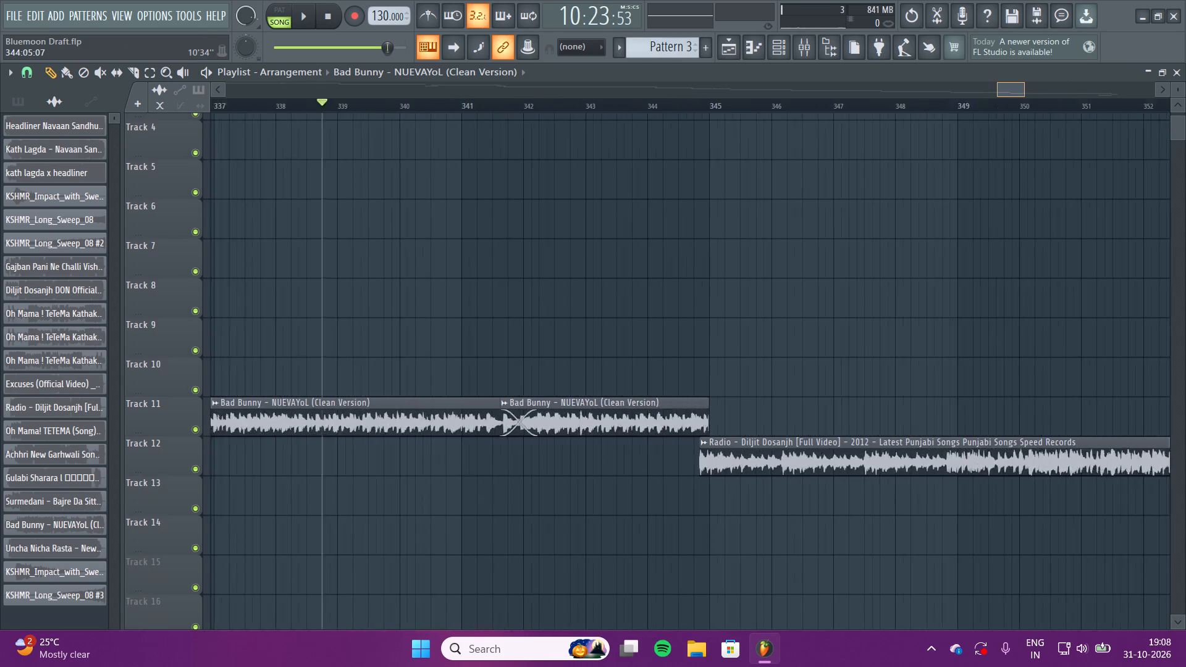
{"action": "right_click_drag", "start_coordinate": [691, 35], "coordinate": [797, 195]}
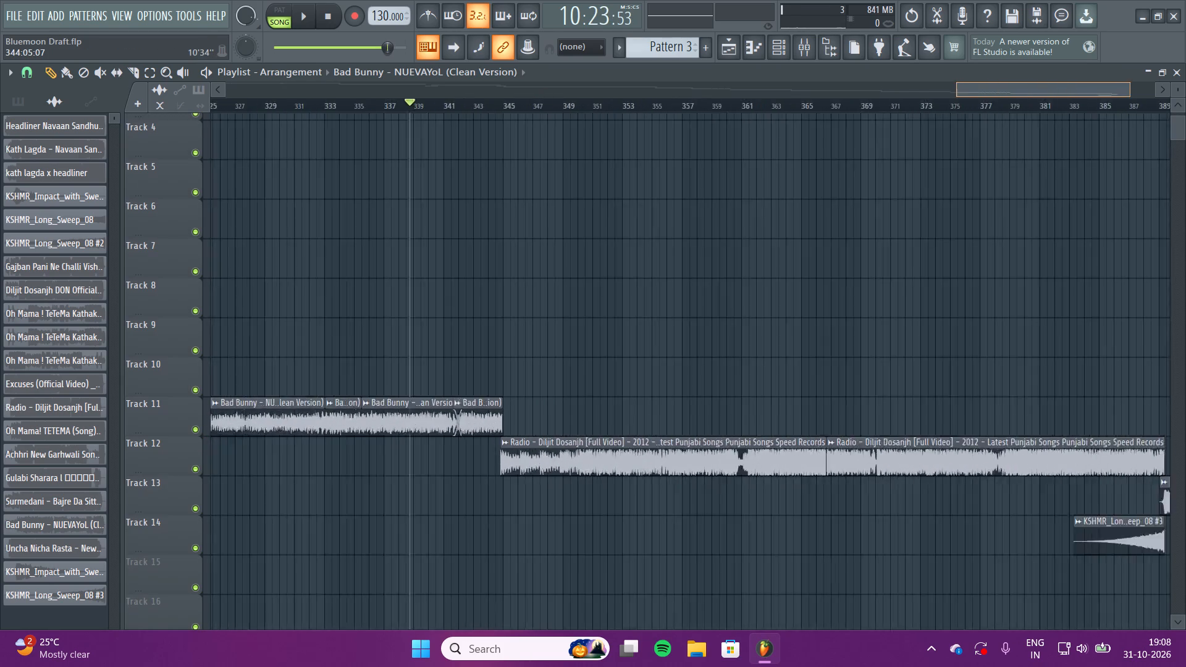
{"action": "right_click_drag", "start_coordinate": [797, 195], "coordinate": [707, 31]}
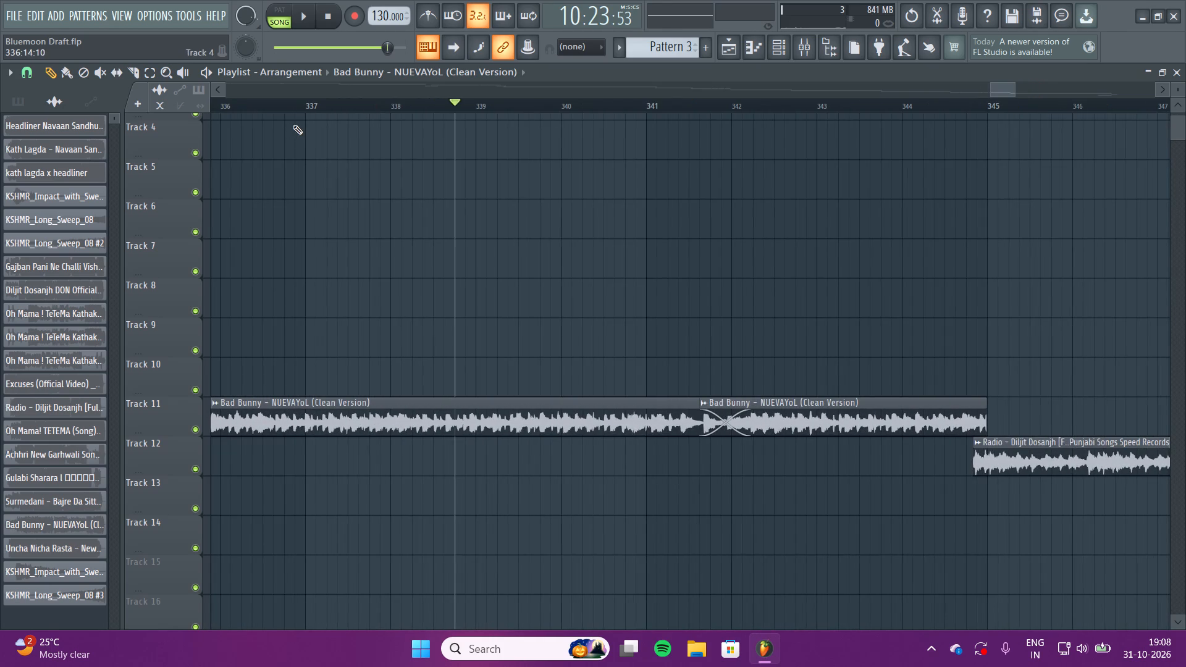
{"action": "left_click_drag", "start_coordinate": [289, 98], "coordinate": [138, 121]}
{"action": "key", "text": "space"}
{"action": "key", "text": "space"}
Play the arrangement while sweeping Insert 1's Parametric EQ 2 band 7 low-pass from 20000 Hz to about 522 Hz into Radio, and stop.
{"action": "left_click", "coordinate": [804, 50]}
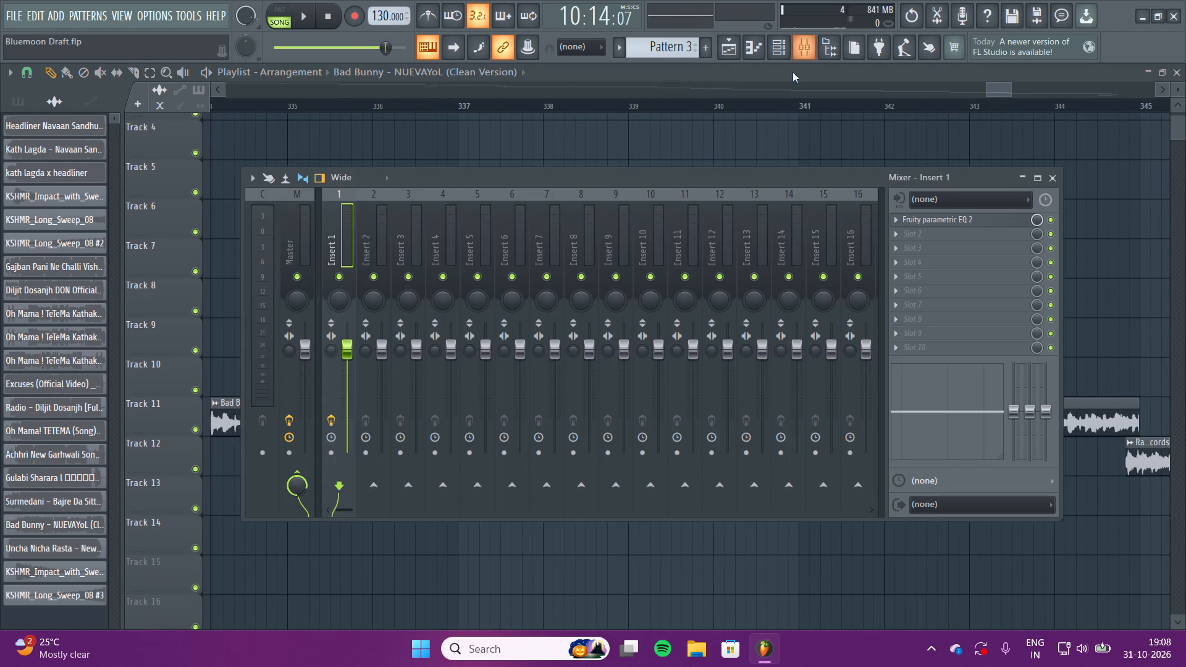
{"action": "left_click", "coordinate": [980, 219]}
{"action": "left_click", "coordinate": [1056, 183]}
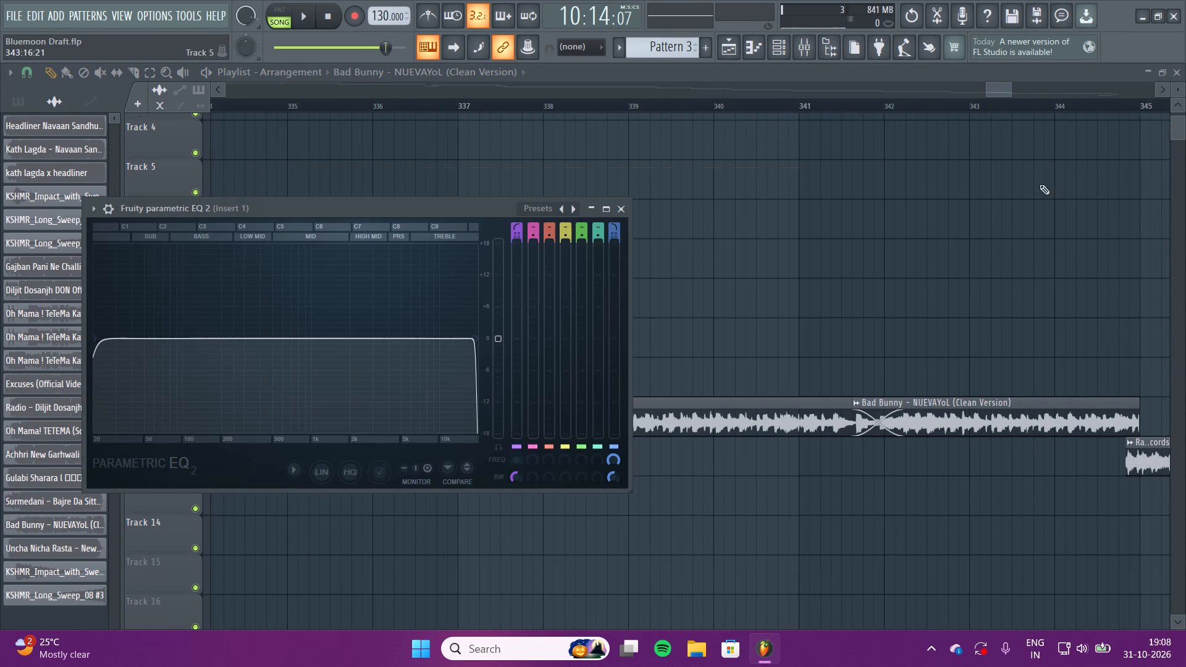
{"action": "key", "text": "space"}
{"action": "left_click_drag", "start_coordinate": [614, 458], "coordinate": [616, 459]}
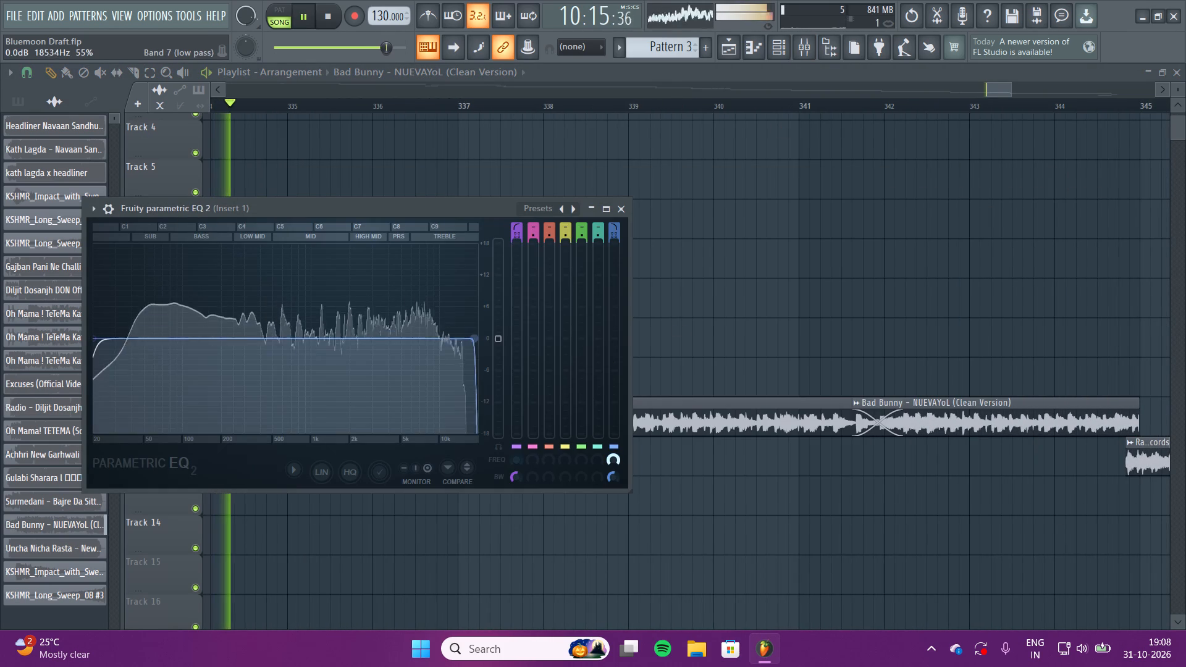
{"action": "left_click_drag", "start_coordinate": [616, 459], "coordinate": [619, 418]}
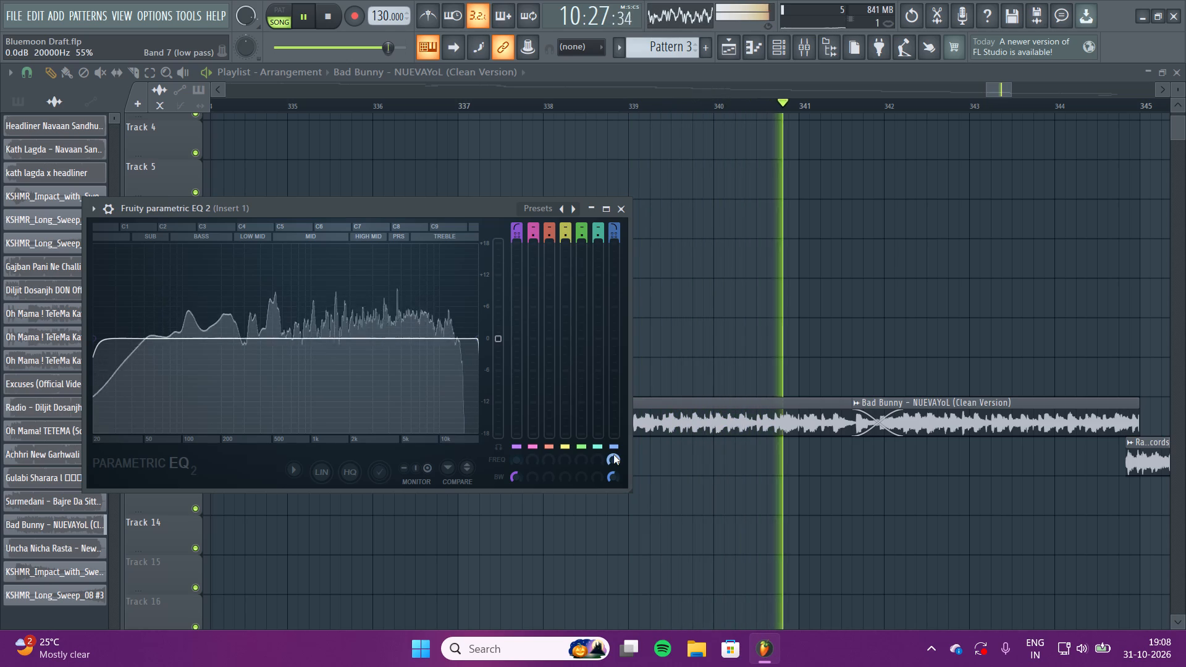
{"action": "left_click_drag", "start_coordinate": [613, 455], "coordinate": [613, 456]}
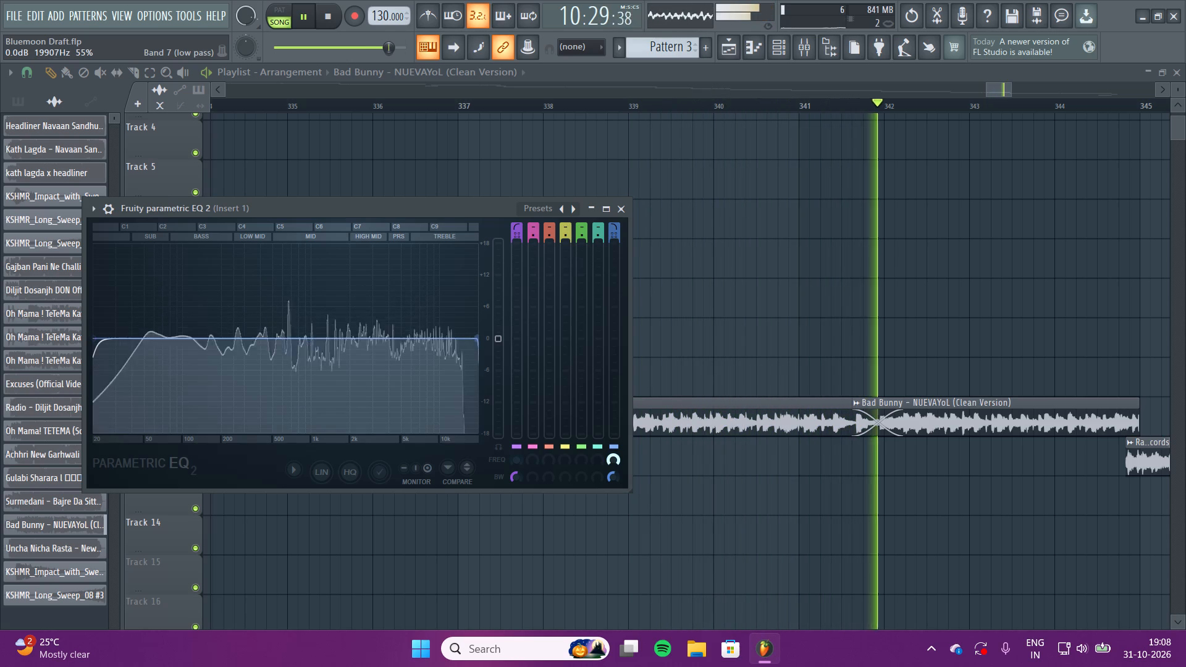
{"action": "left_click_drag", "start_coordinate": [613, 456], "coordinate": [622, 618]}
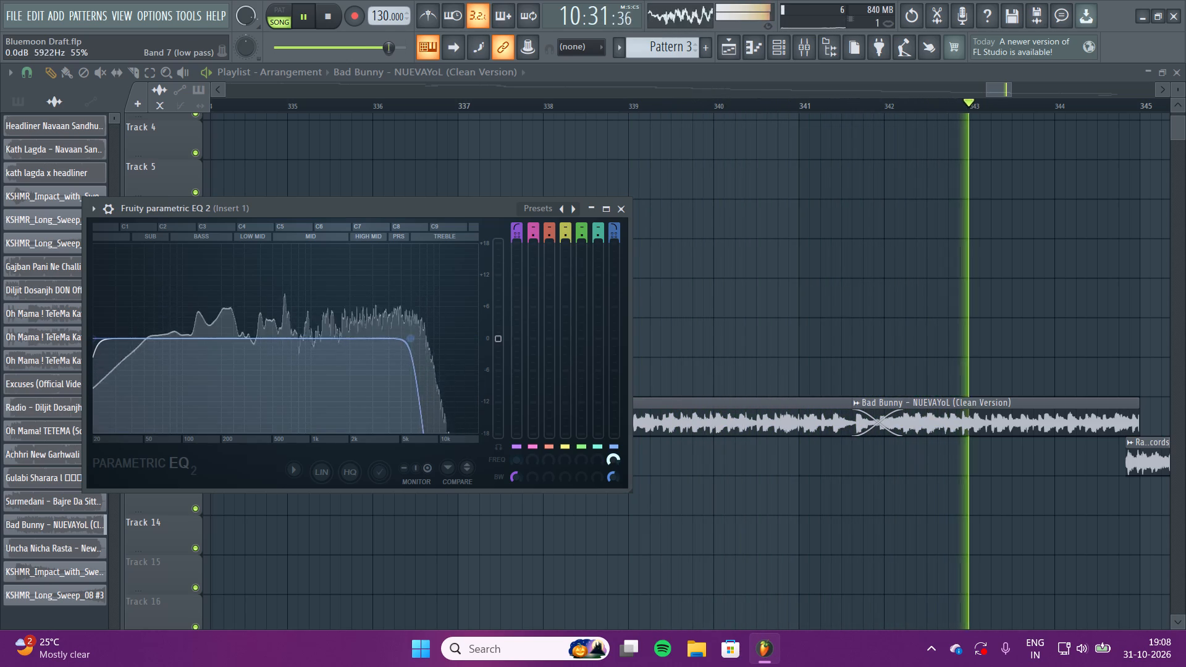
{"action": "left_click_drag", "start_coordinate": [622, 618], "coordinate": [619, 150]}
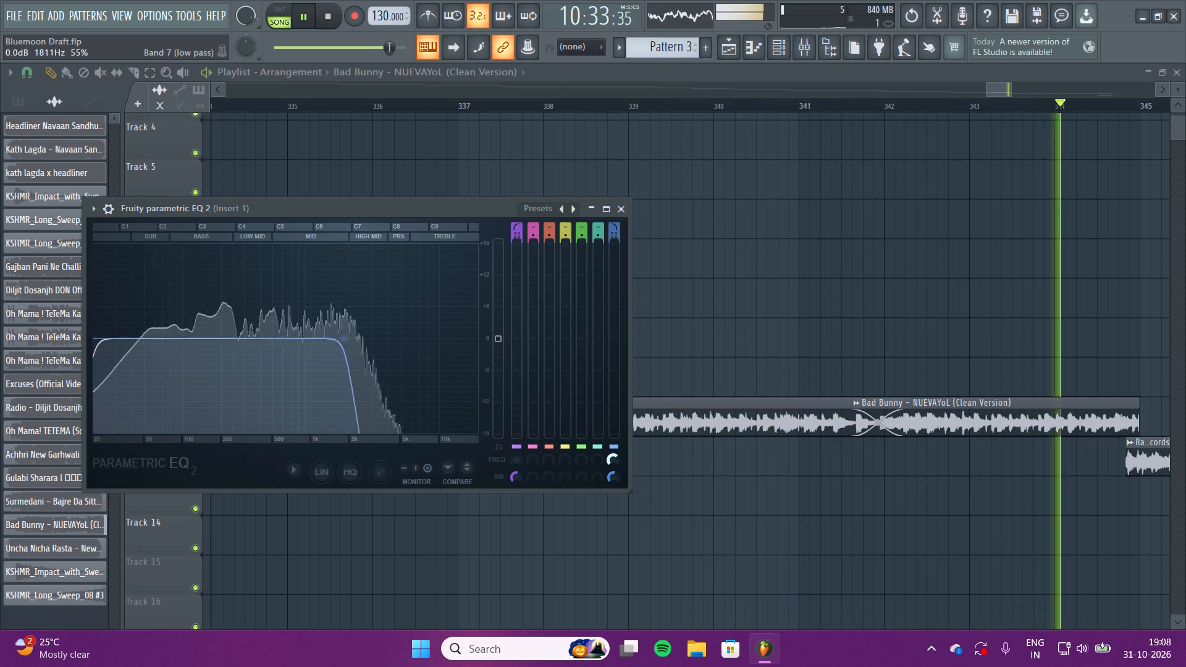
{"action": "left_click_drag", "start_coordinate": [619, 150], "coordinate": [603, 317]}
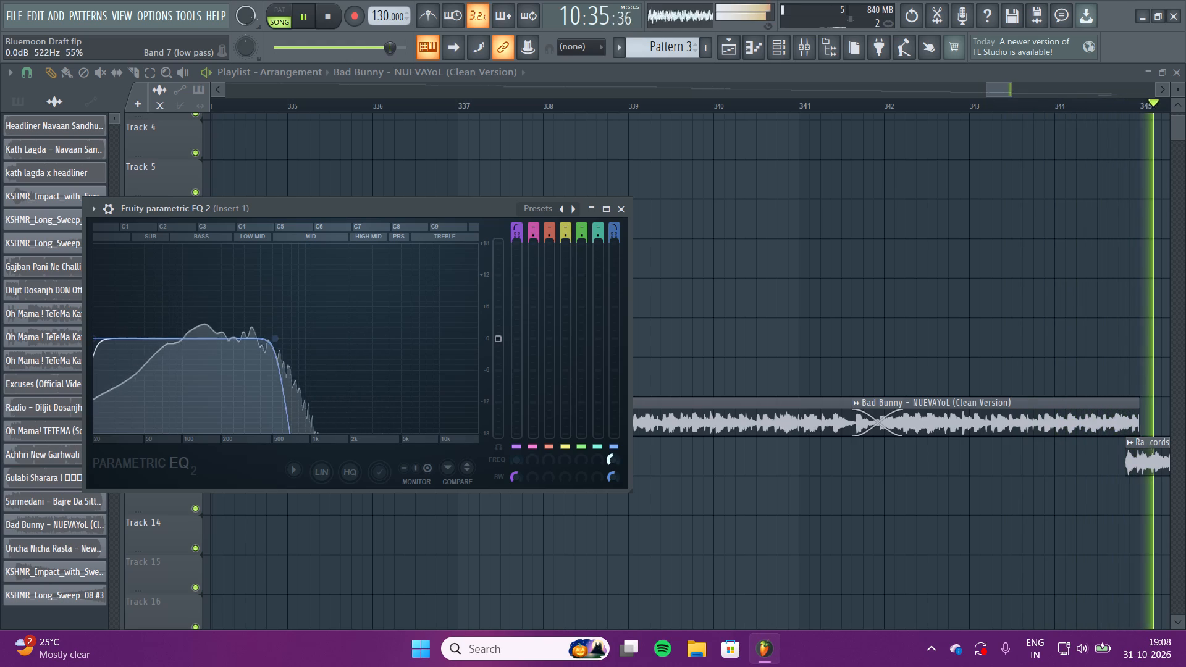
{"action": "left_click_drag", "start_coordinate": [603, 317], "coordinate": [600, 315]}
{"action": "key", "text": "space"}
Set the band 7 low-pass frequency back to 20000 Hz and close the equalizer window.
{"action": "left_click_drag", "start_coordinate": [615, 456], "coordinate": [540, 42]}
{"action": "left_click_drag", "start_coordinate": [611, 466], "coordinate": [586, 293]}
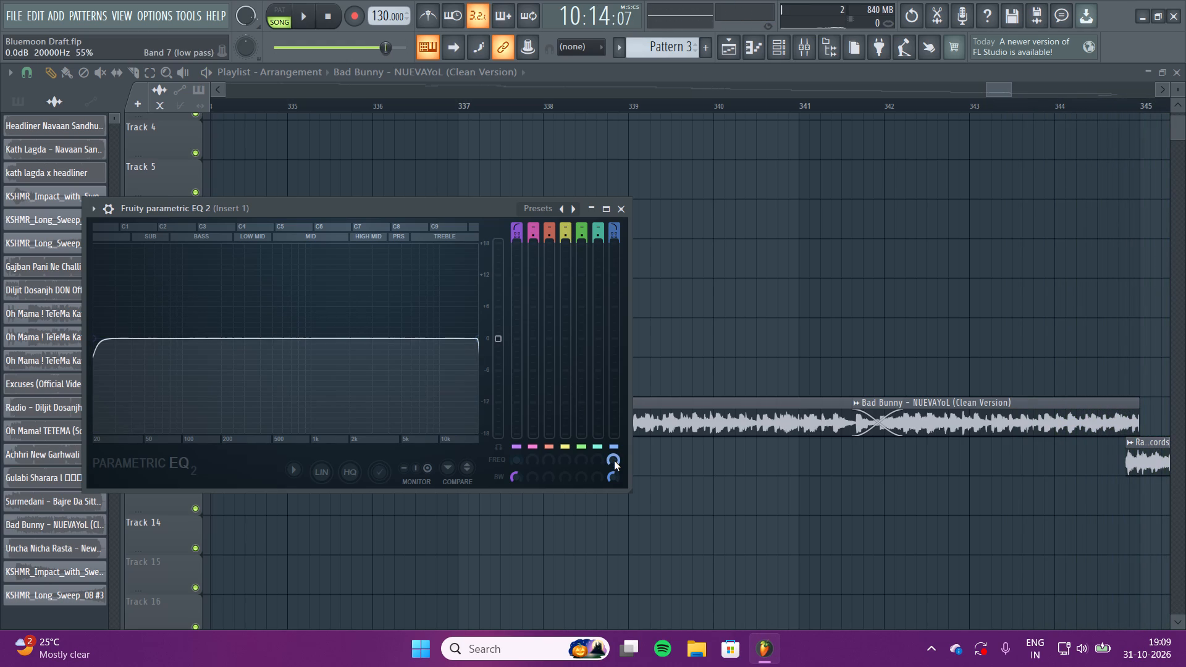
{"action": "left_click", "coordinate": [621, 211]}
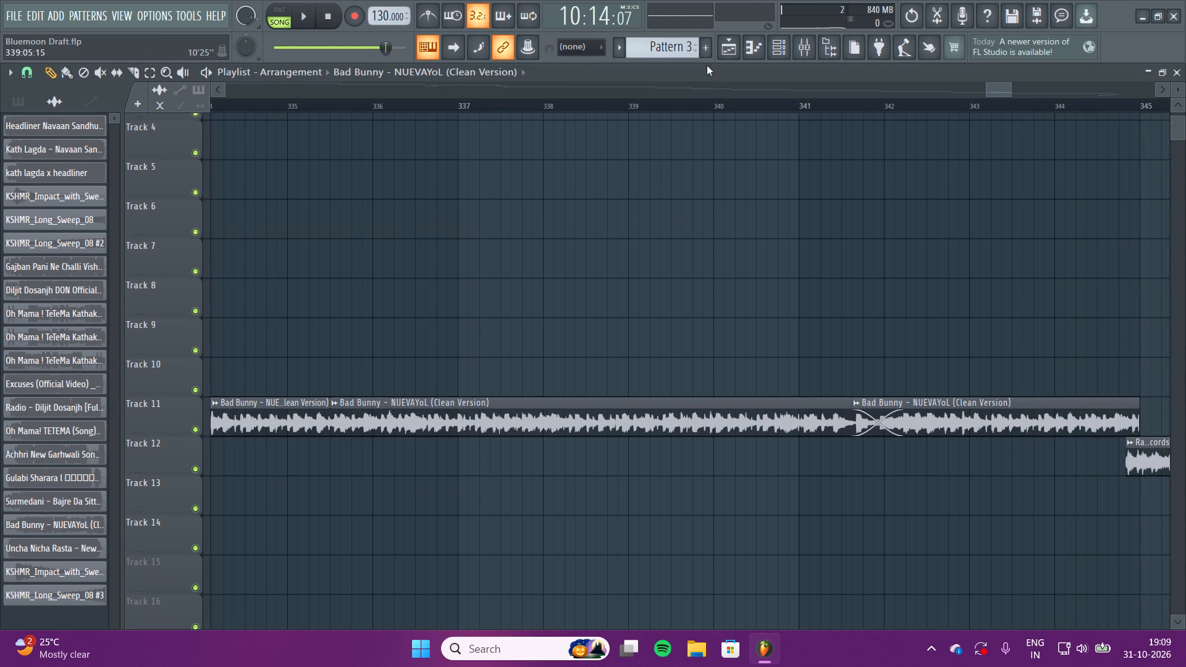
Delete Fruity Parametric EQ 2 from slot 1 of mixer Insert 1, and close the mixer.
{"action": "left_click", "coordinate": [799, 52]}
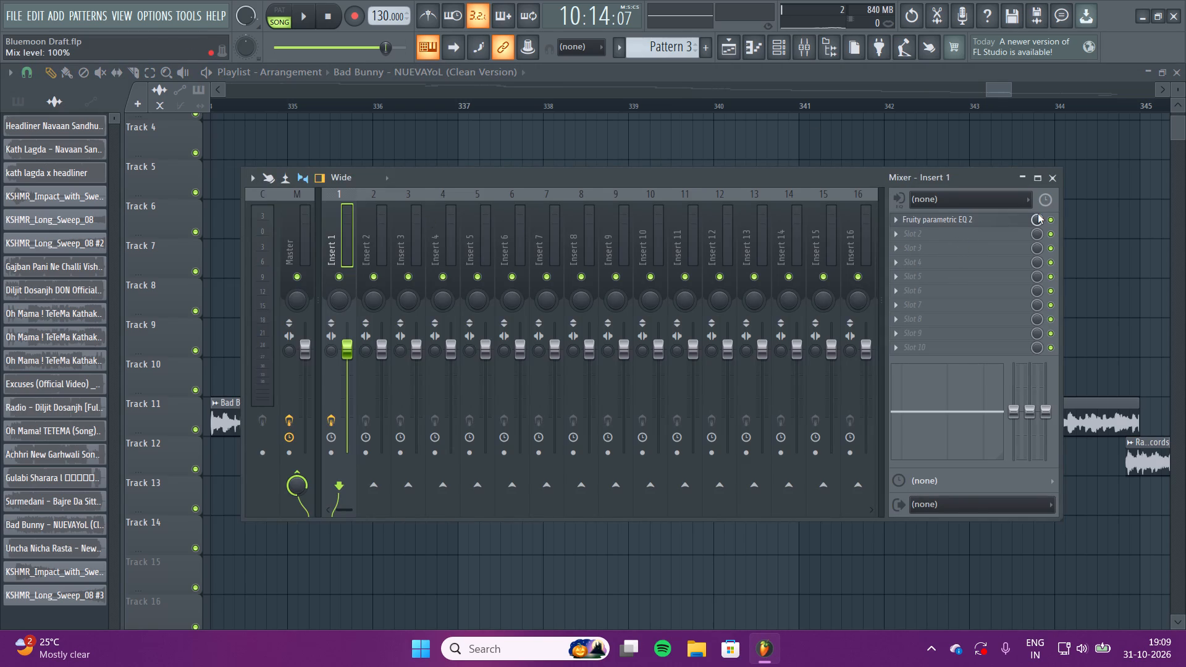
{"action": "right_click", "coordinate": [1038, 214]}
{"action": "right_click", "coordinate": [1003, 214]}
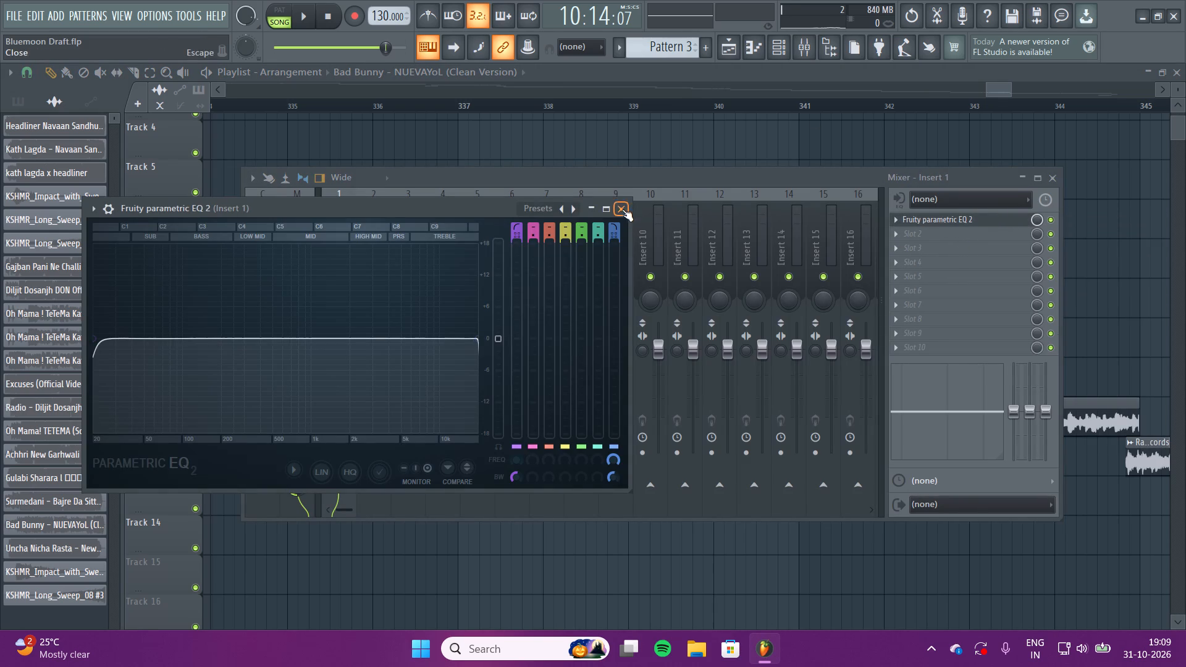
{"action": "left_click", "coordinate": [622, 209]}
{"action": "left_click", "coordinate": [899, 221]}
{"action": "left_click", "coordinate": [908, 243]}
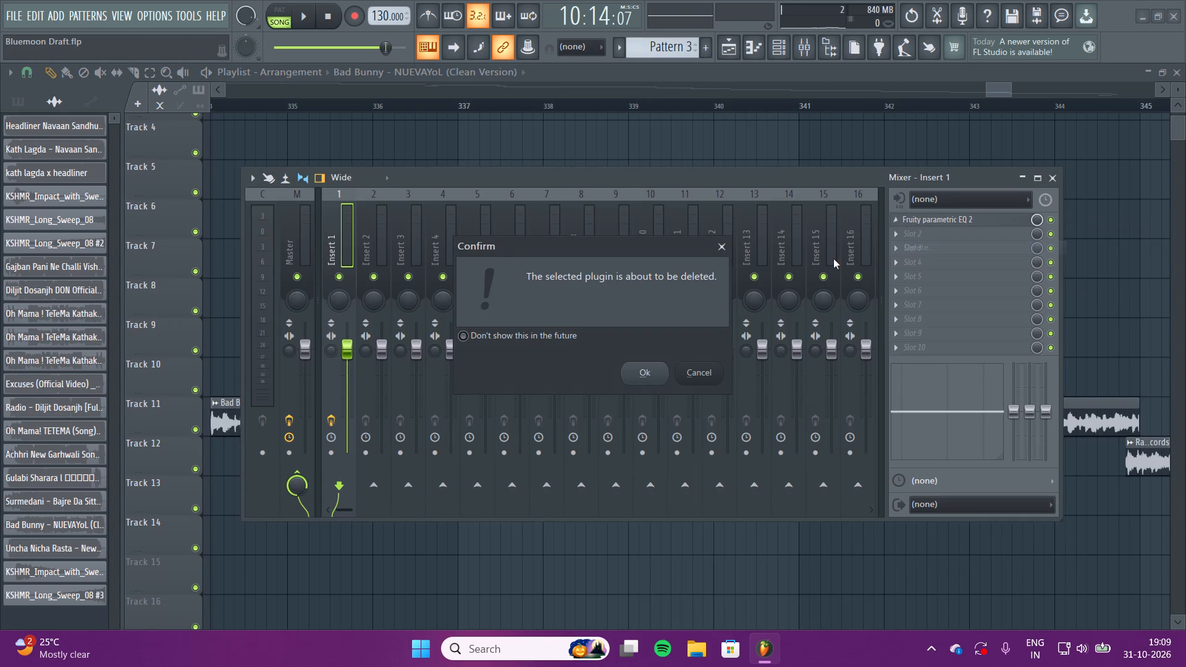
{"action": "left_click", "coordinate": [662, 371]}
{"action": "left_click", "coordinate": [1056, 175]}
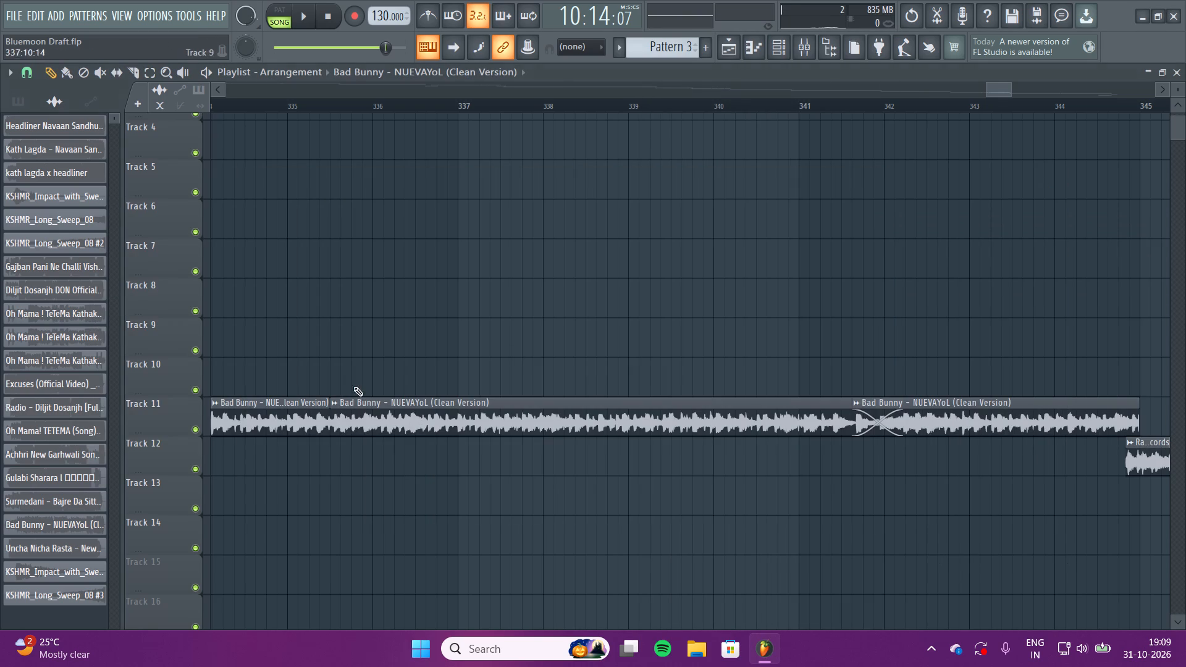
Take the NUEVAYoL channel off mixer track 1 in its channel settings, and close the settings.
{"action": "double_click", "coordinate": [583, 419]}
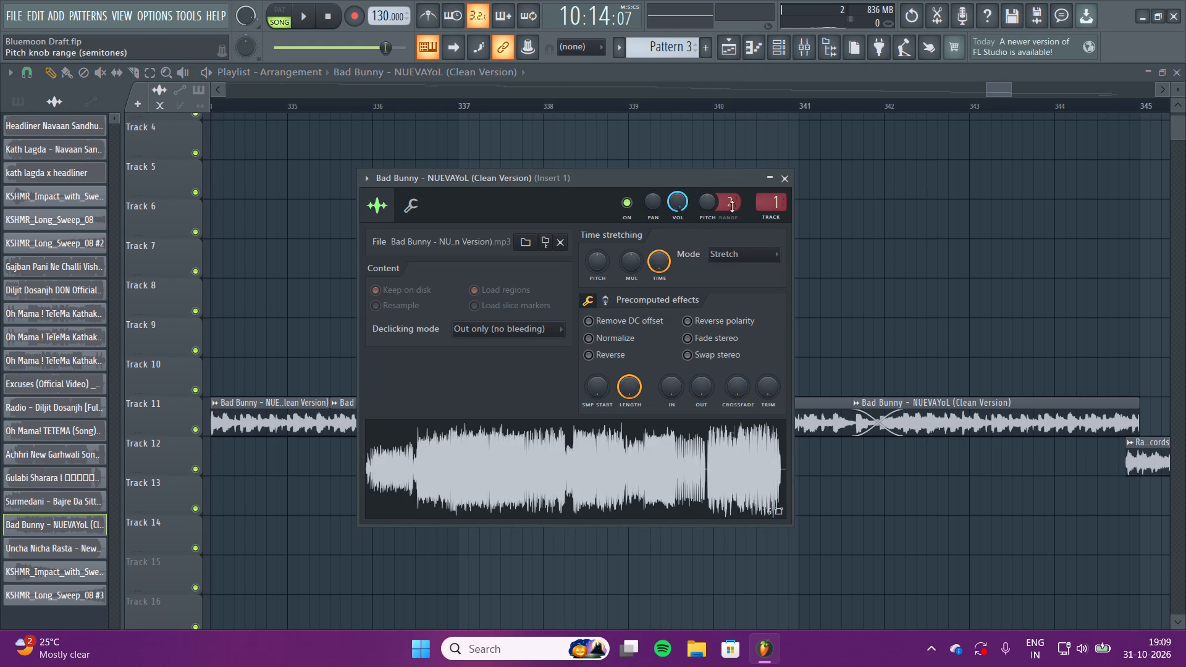
{"action": "scroll", "coordinate": [774, 206], "scroll_direction": "down", "scroll_amount": 5}
{"action": "left_click", "coordinate": [780, 180]}
Play the arrangement from about bar 384 to hear the sweep at the end of Radio on Track 12.
{"action": "right_click_drag", "start_coordinate": [756, 87], "coordinate": [924, 107]}
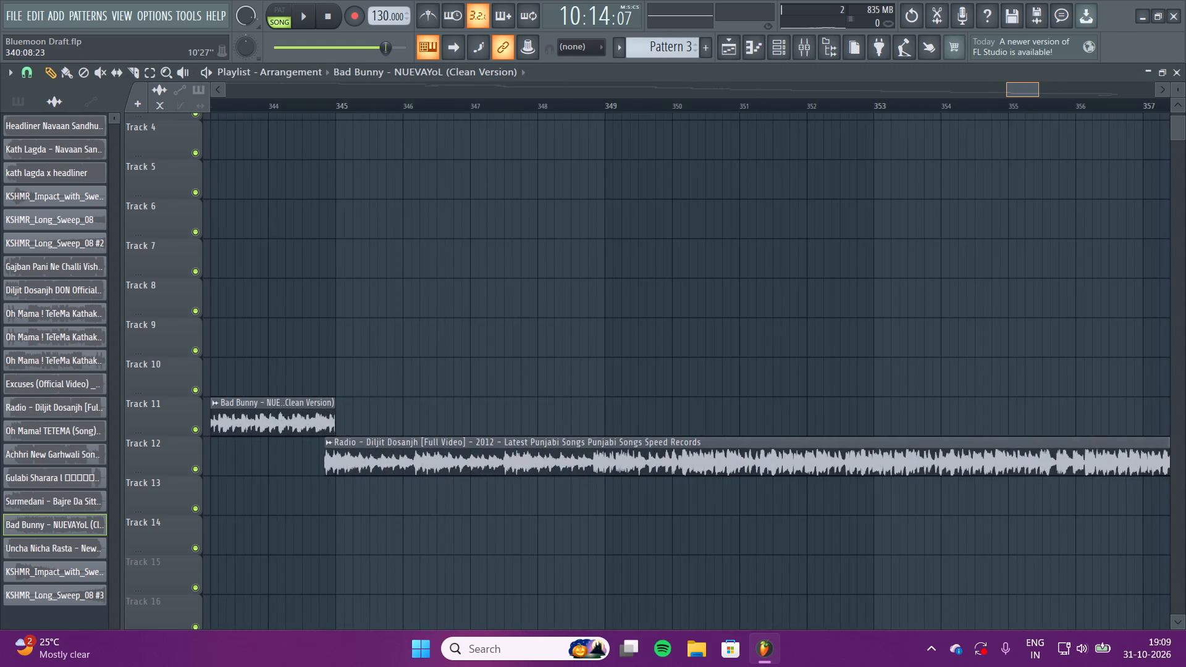
{"action": "right_click_drag", "start_coordinate": [924, 107], "coordinate": [1005, 217]}
{"action": "left_click", "coordinate": [681, 96]}
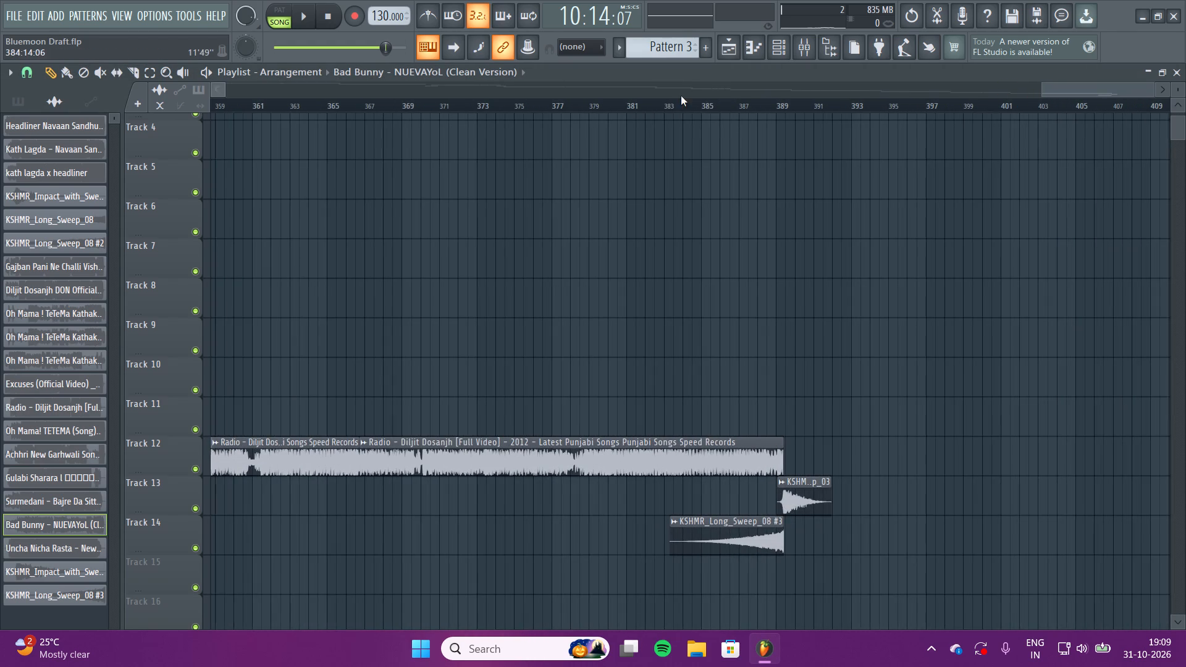
{"action": "left_click", "coordinate": [688, 101]}
{"action": "key", "text": "space"}
{"action": "right_click_drag", "start_coordinate": [709, 86], "coordinate": [741, 581]}
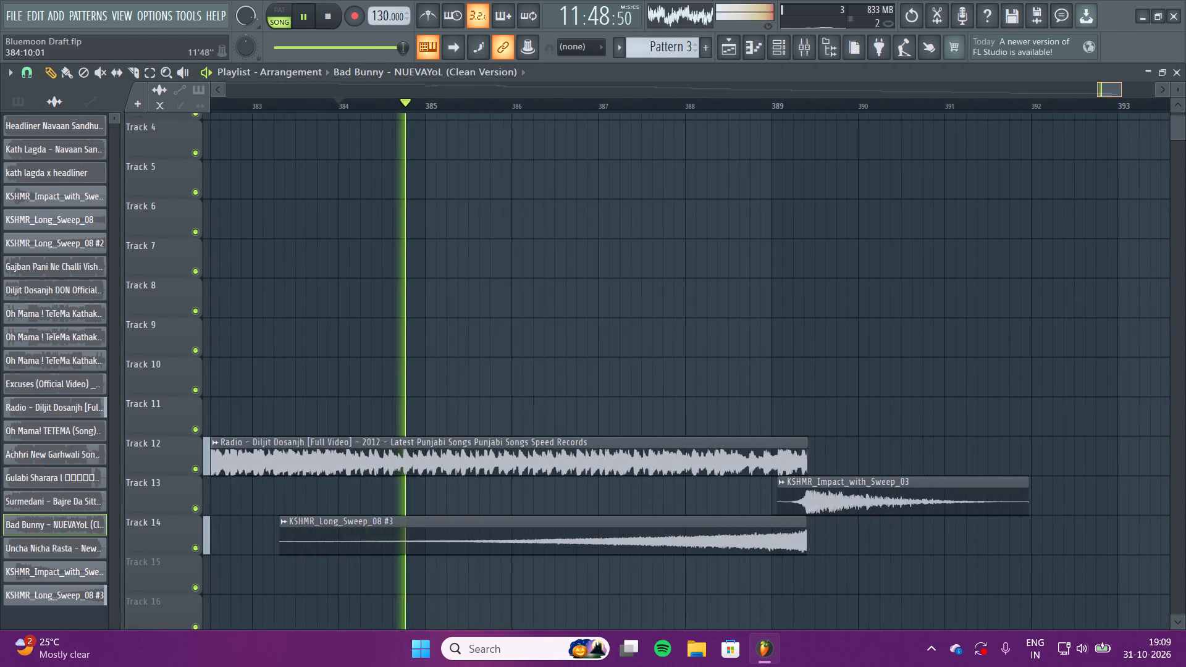
{"action": "right_click_drag", "start_coordinate": [741, 581], "coordinate": [746, 573]}
Raise the channel volume of KSHMR_Long_Sweep_08 #3 on Track 14, listen through the end of Radio, and stop playback.
{"action": "double_click", "coordinate": [494, 541]}
{"action": "left_click_drag", "start_coordinate": [364, 196], "coordinate": [362, 176]}
{"action": "left_click", "coordinate": [467, 177]}
{"action": "right_click", "coordinate": [505, 185]}
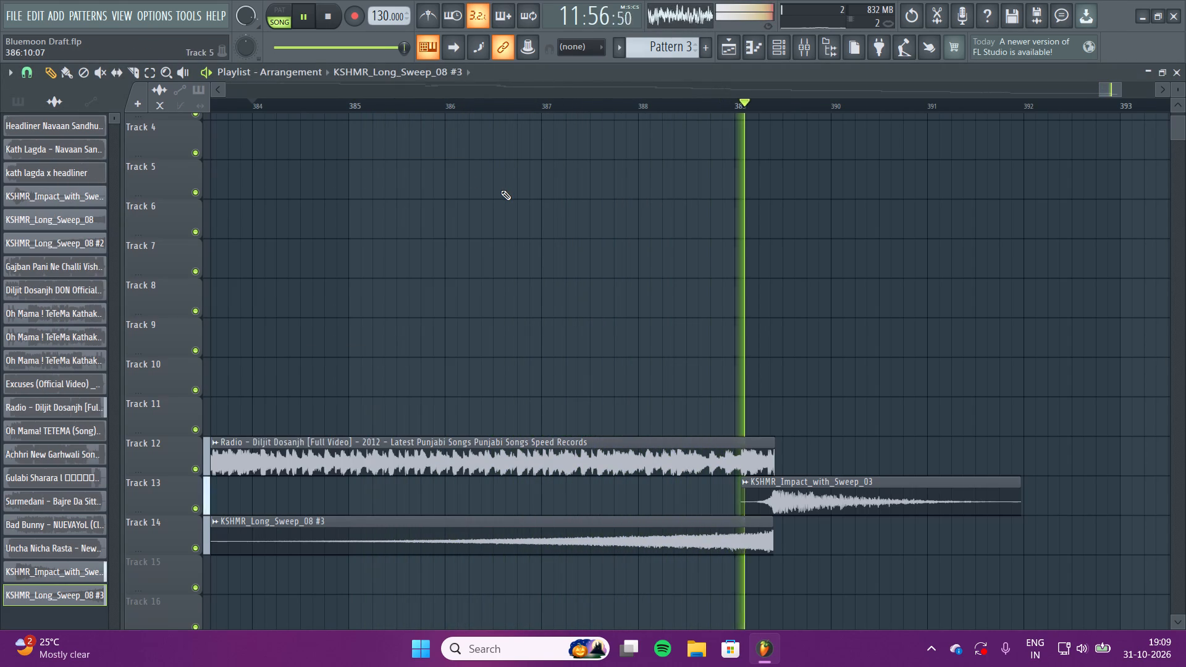
{"action": "key", "text": "space"}
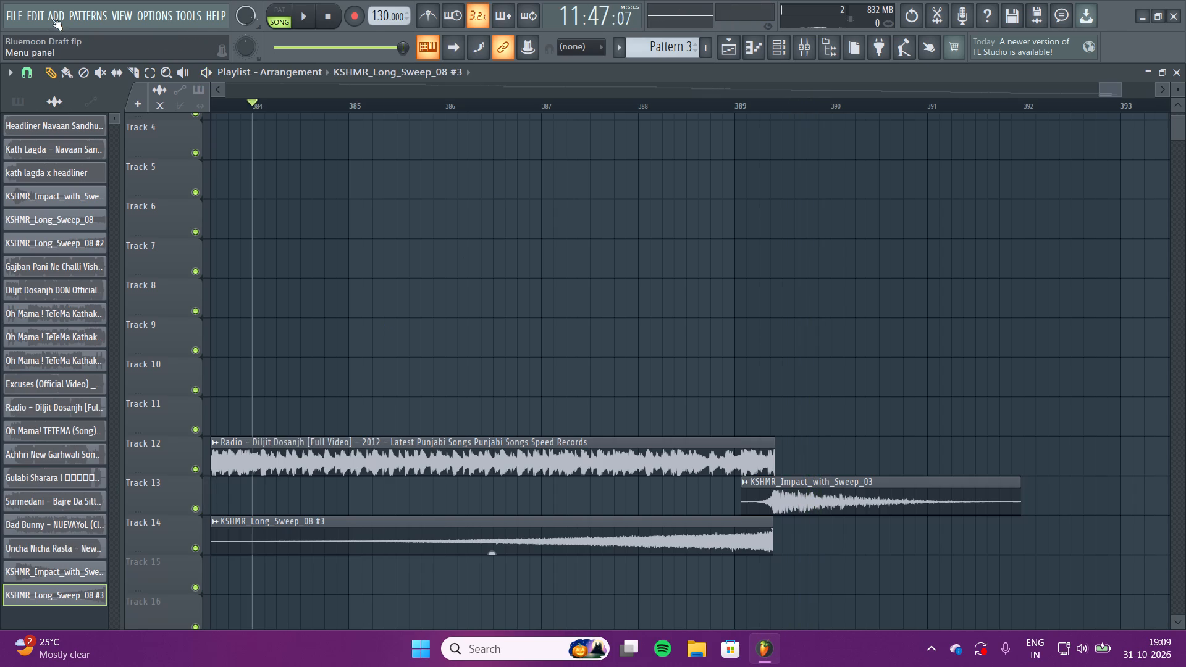
Add an Audio Clip channel and browse for its sample to the KSHMR_Impacts folder in the Sounds of KSHMR Vol.3 pack.
{"action": "left_click", "coordinate": [53, 14]}
{"action": "left_click", "coordinate": [122, 301]}
{"action": "left_click", "coordinate": [200, 218]}
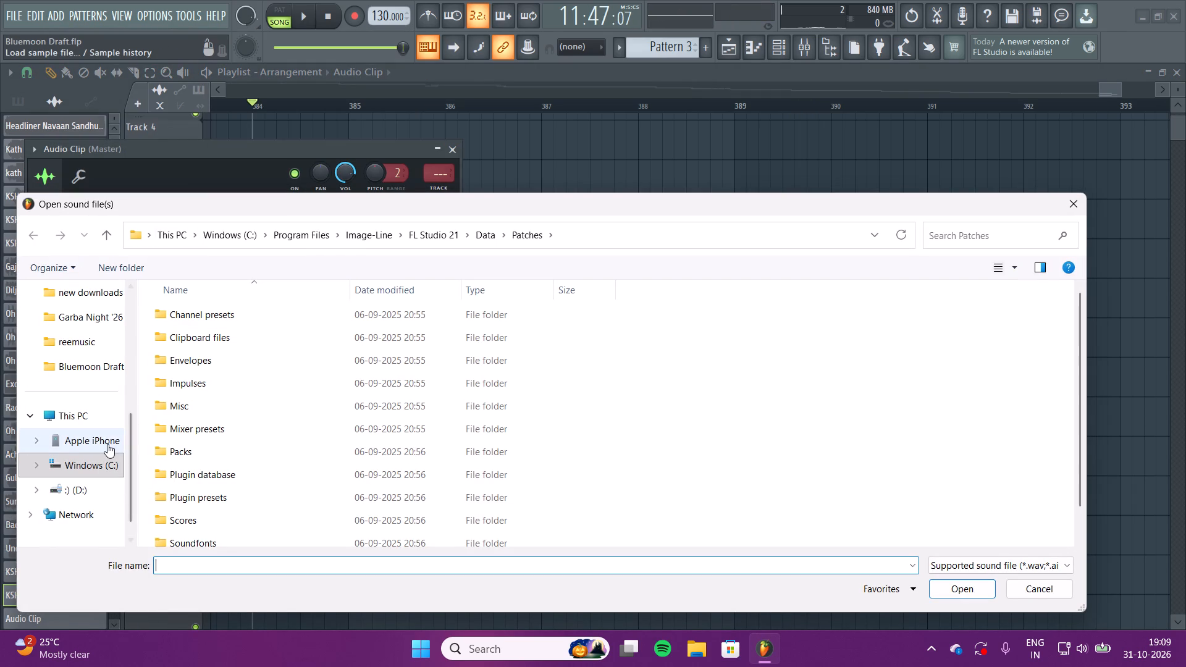
{"action": "left_click", "coordinate": [94, 318]}
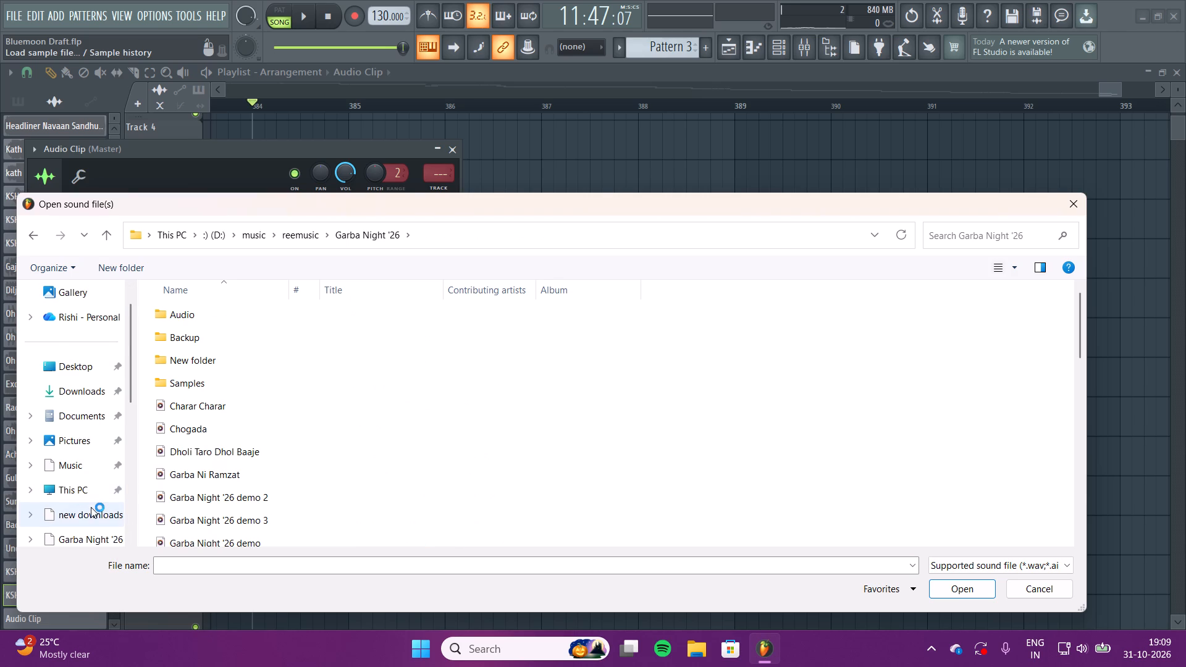
{"action": "scroll", "coordinate": [91, 507], "scroll_direction": "down", "scroll_amount": 5}
{"action": "left_click", "coordinate": [94, 460]}
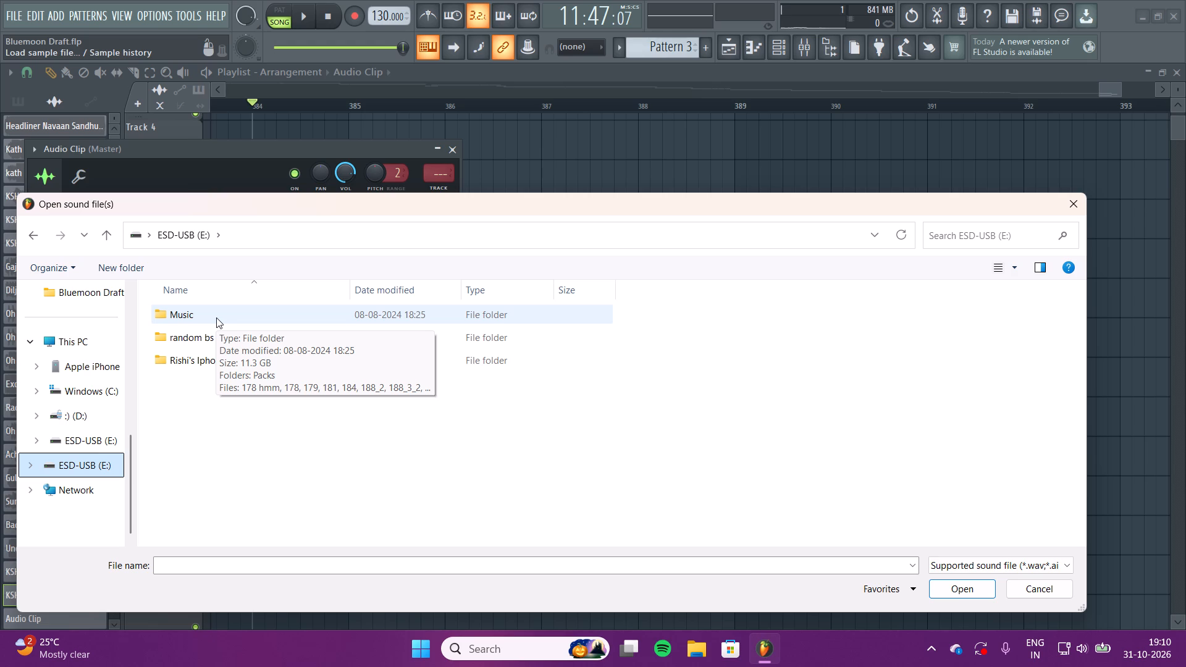
{"action": "double_click", "coordinate": [221, 321]}
{"action": "double_click", "coordinate": [221, 321]}
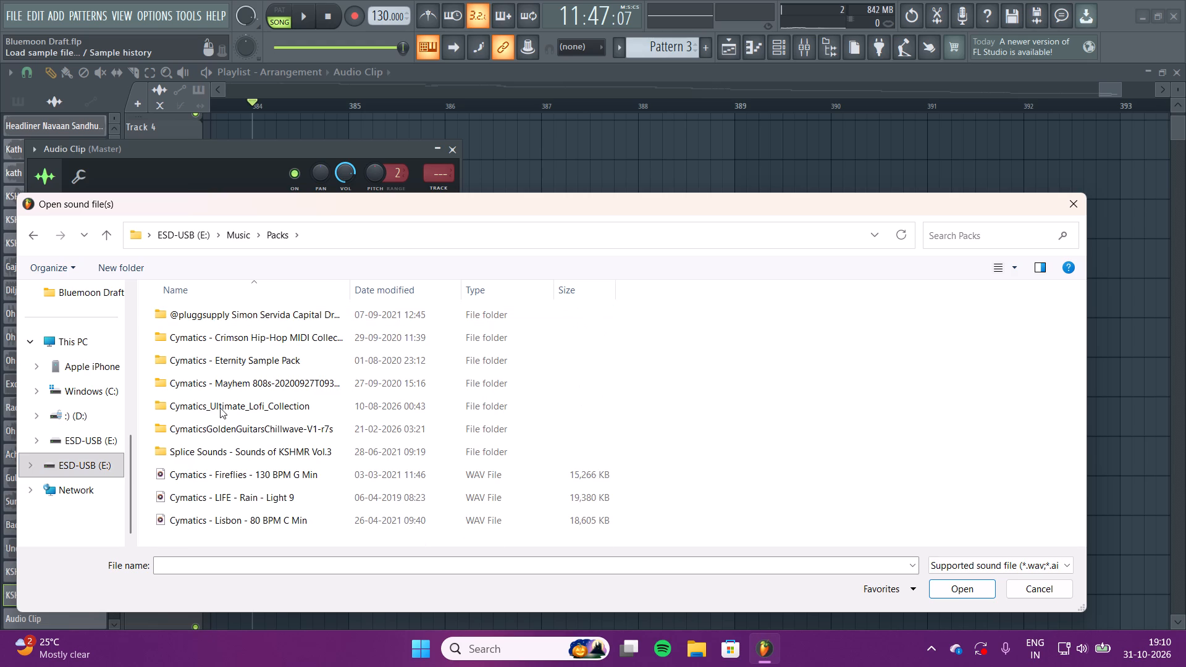
{"action": "double_click", "coordinate": [232, 445]}
{"action": "double_click", "coordinate": [252, 317]}
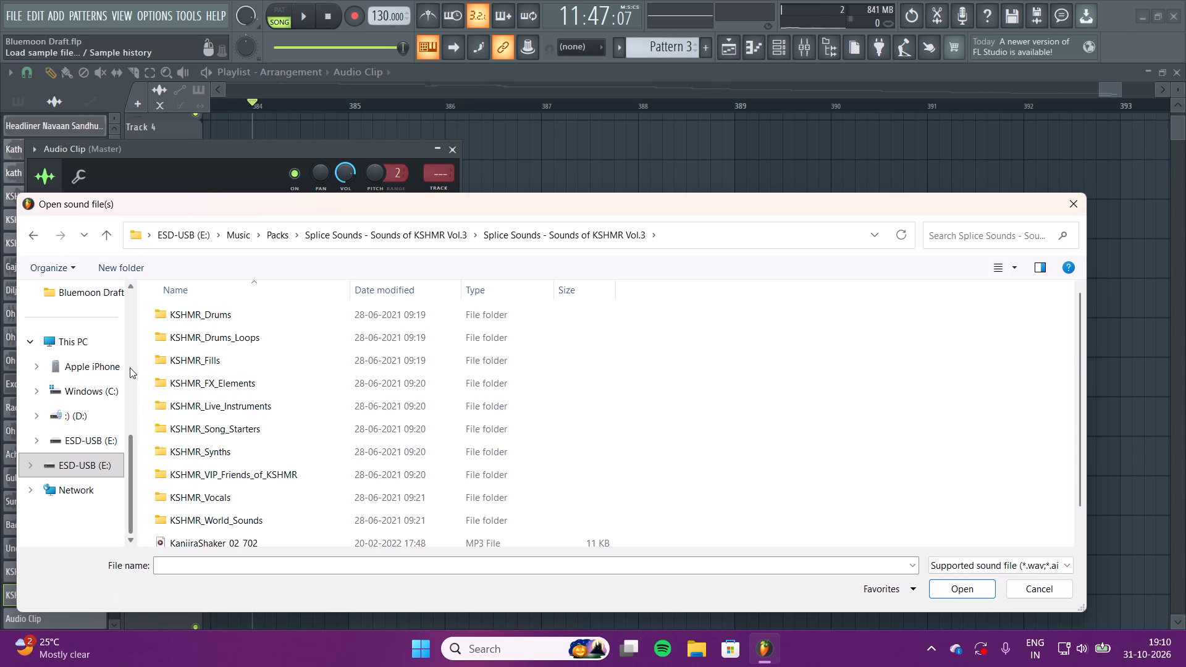
{"action": "double_click", "coordinate": [384, 376]}
{"action": "double_click", "coordinate": [384, 376]}
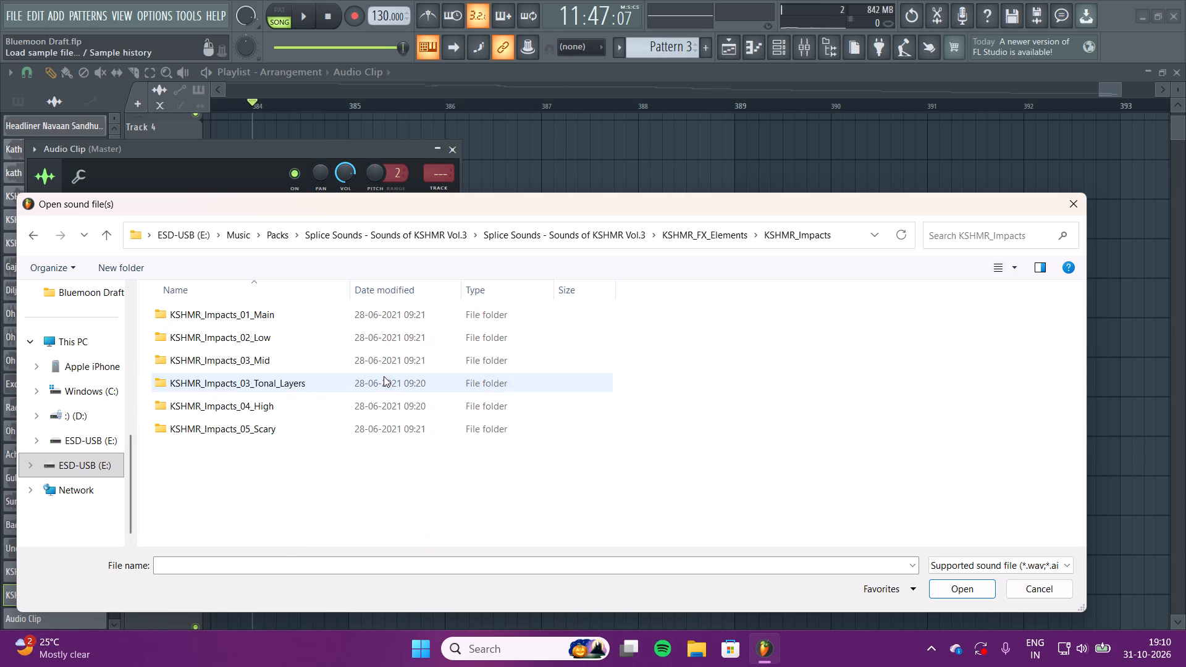
Audition KSHMR_Impact_High_03 in the KSHMR_Impacts_04_High folder and return to the KSHMR_Impacts folder.
{"action": "left_click", "coordinate": [327, 319]}
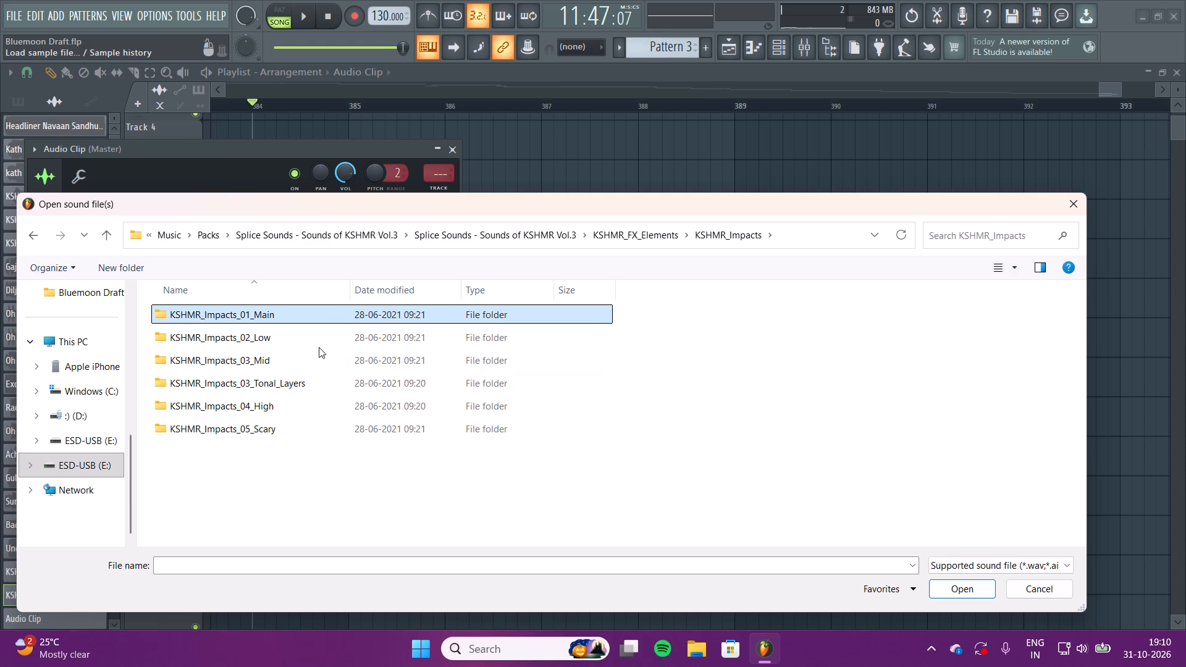
{"action": "double_click", "coordinate": [287, 417]}
{"action": "double_click", "coordinate": [282, 411]}
{"action": "scroll", "coordinate": [282, 411], "scroll_direction": "down", "scroll_amount": 7}
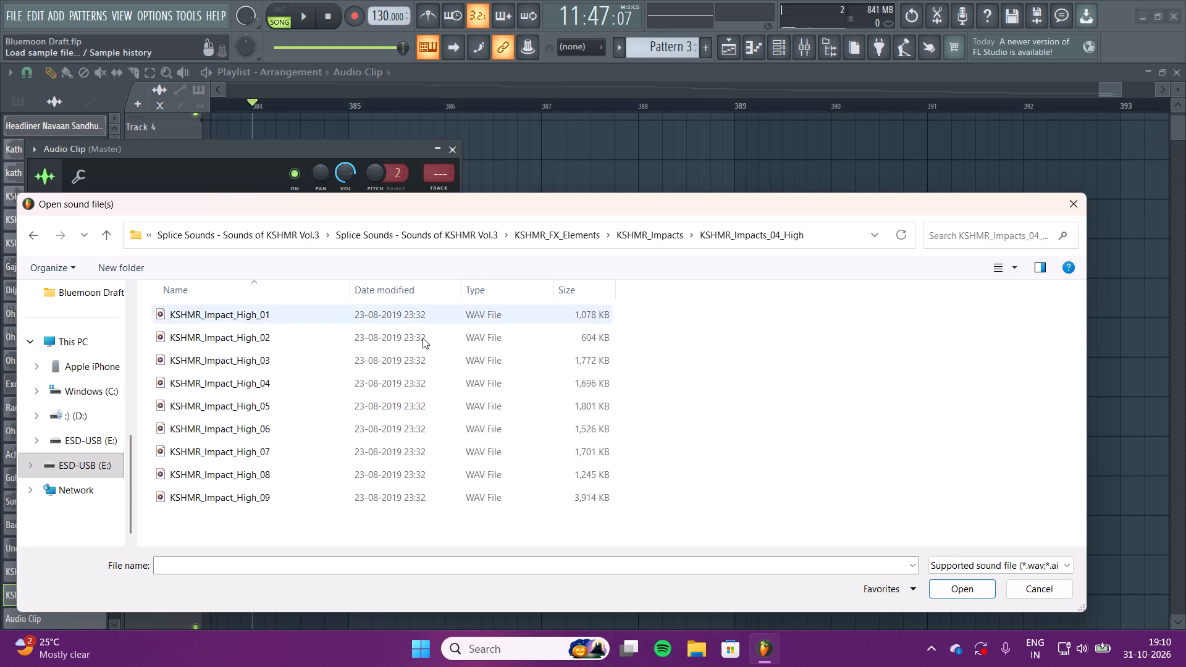
{"action": "left_click", "coordinate": [382, 355]}
{"action": "left_click", "coordinate": [663, 235]}
Audition Impact_with_Sweep samples 07 to 10 in KSHMR_Impacts_01_Main, load KSHMR_Impact_with_Sweep_10 into the new clip channel, and close its settings.
{"action": "double_click", "coordinate": [253, 314]}
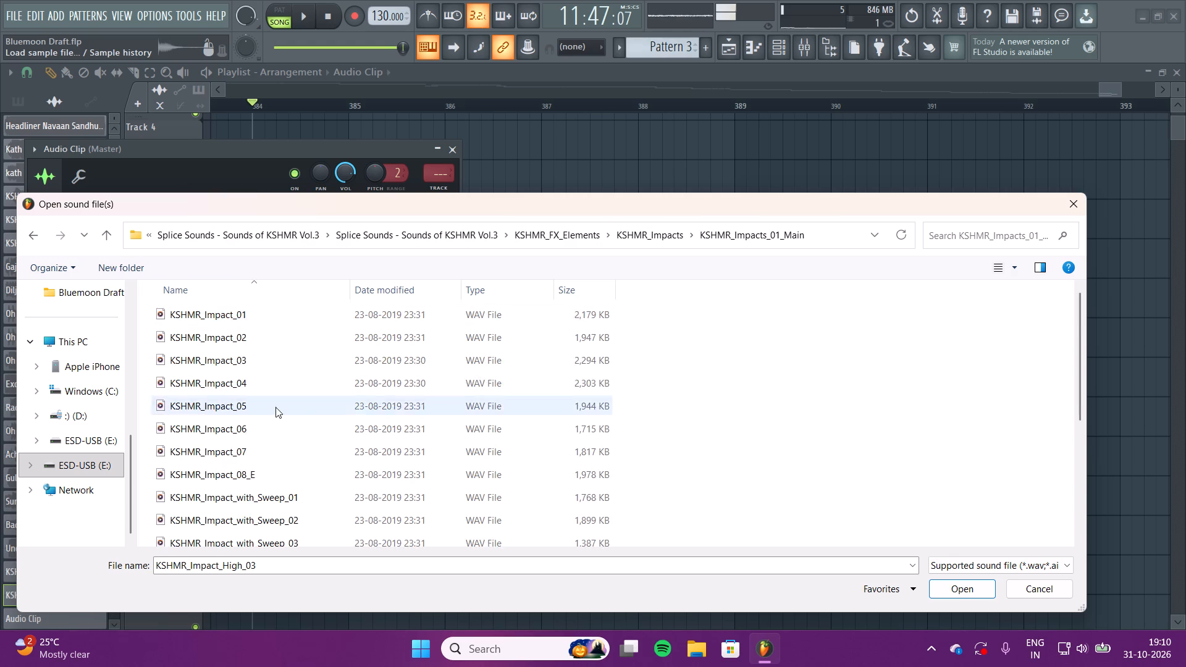
{"action": "scroll", "coordinate": [277, 414], "scroll_direction": "down", "scroll_amount": 6}
{"action": "left_click", "coordinate": [277, 421]}
{"action": "left_click", "coordinate": [273, 448]}
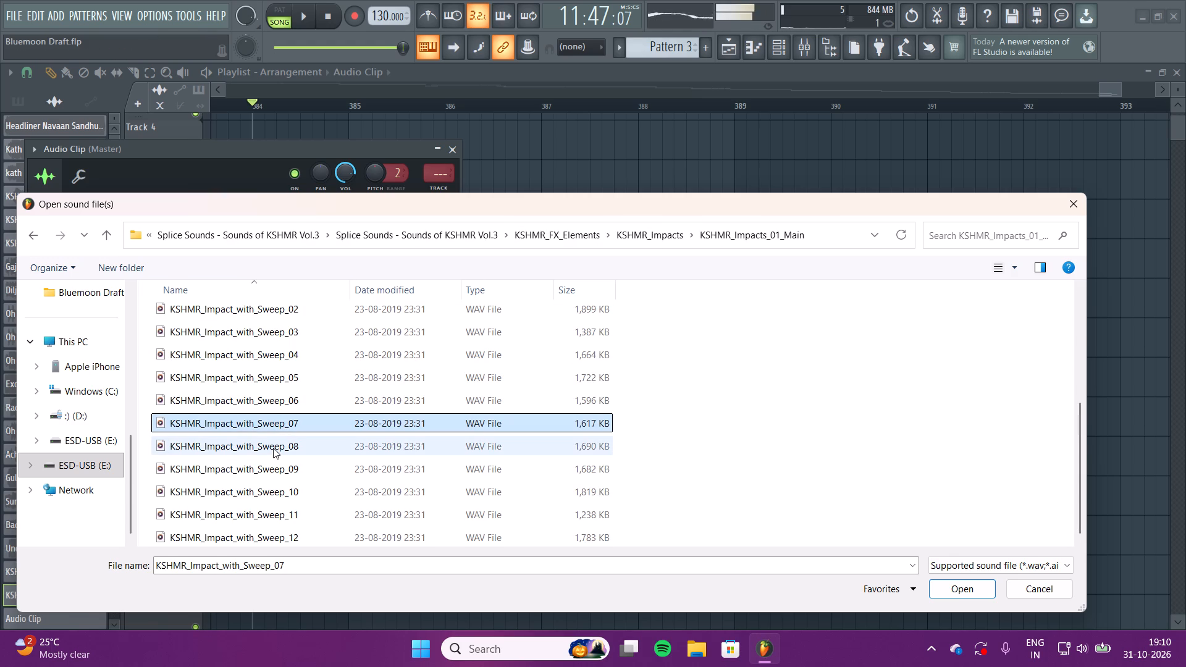
{"action": "left_click", "coordinate": [275, 466]}
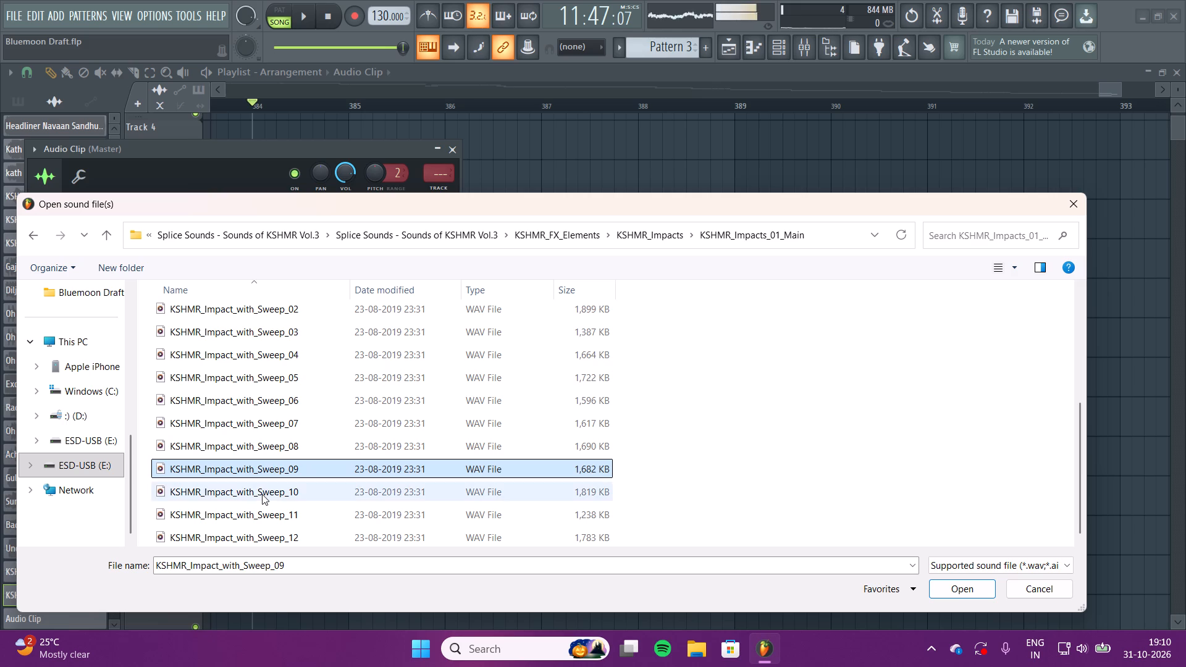
{"action": "left_click", "coordinate": [262, 494]}
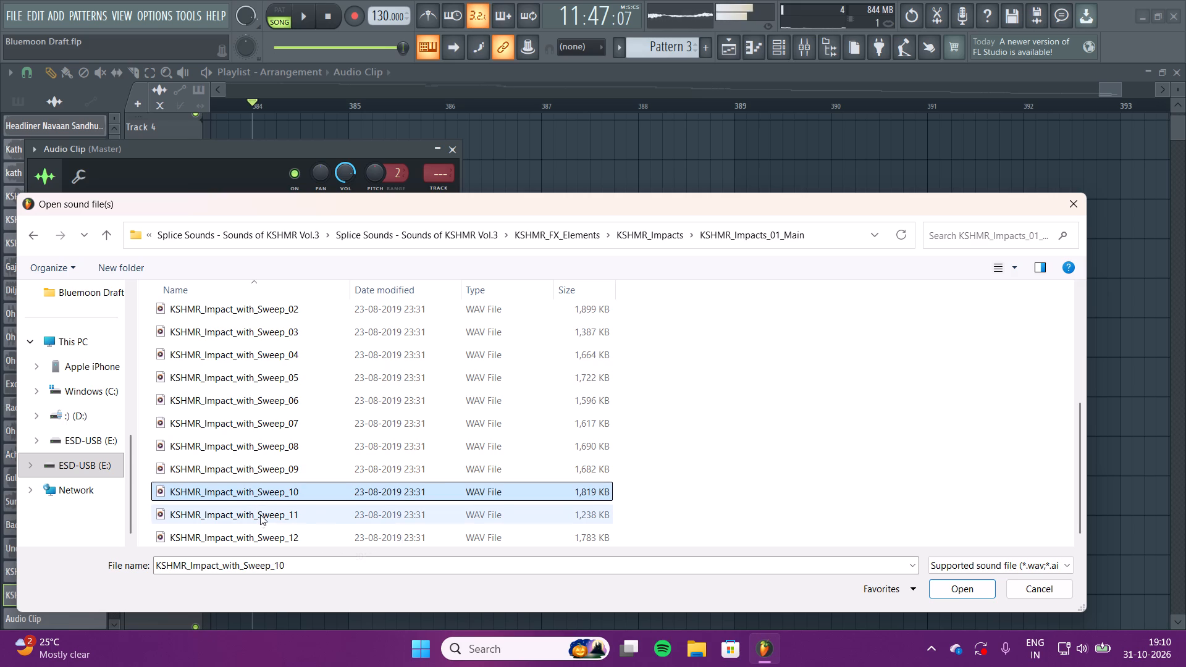
{"action": "left_click", "coordinate": [944, 592]}
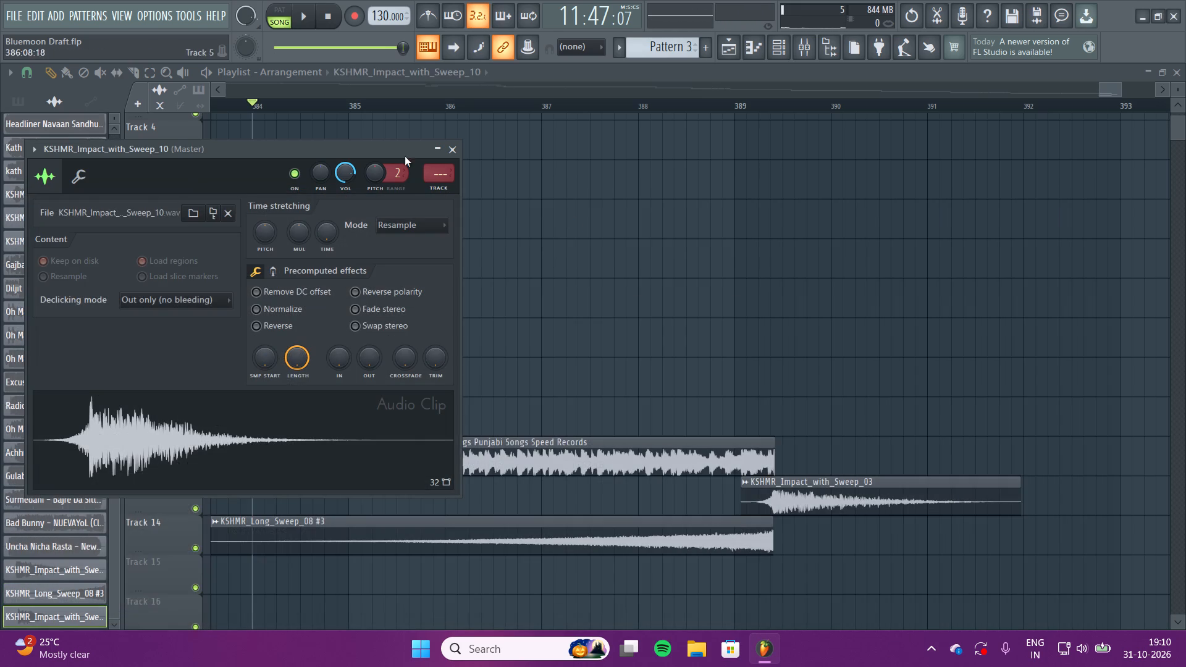
{"action": "left_click", "coordinate": [453, 146]}
Place KSHMR_Impact_with_Sweep_10 on Track 15 near bar 389 and align its peak with the end of the Radio clip.
{"action": "left_click", "coordinate": [739, 566]}
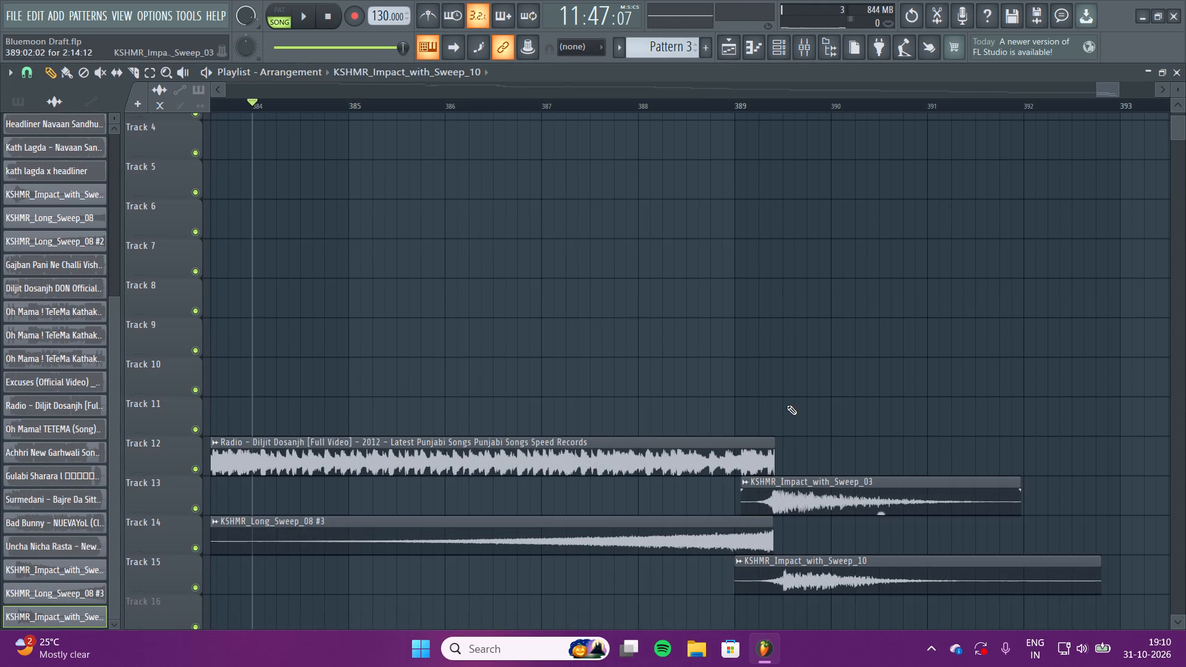
{"action": "right_click_drag", "start_coordinate": [817, 84], "coordinate": [825, 474]}
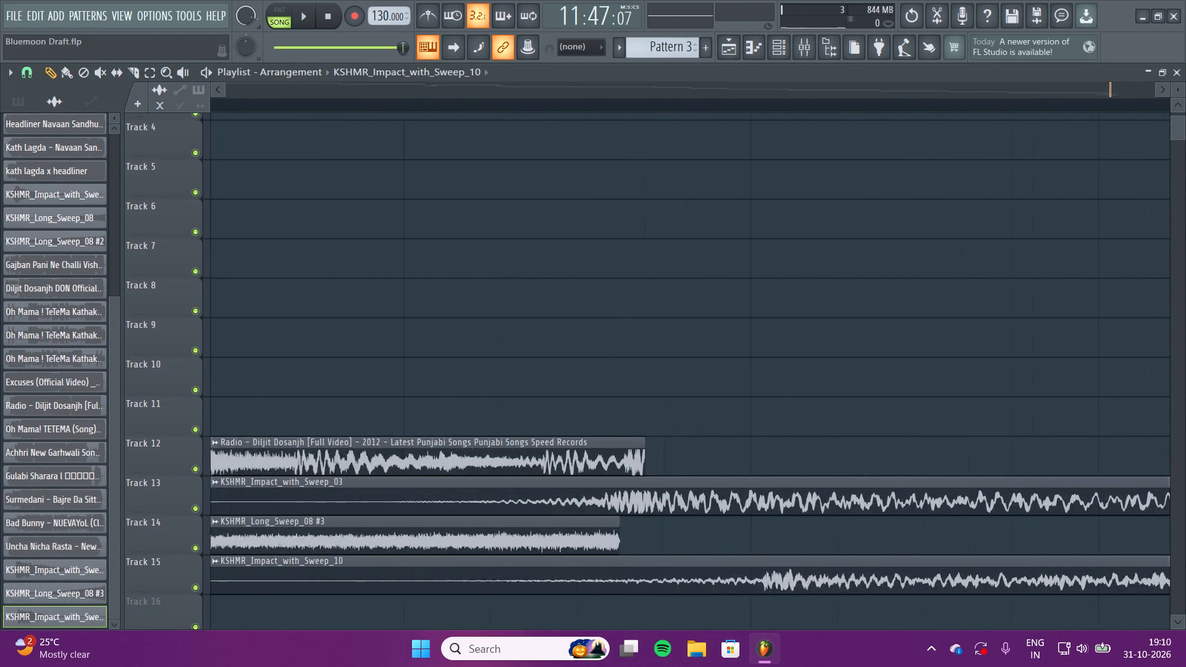
{"action": "right_click_drag", "start_coordinate": [825, 474], "coordinate": [830, 467]}
{"action": "left_click_drag", "start_coordinate": [721, 568], "coordinate": [554, 561]}
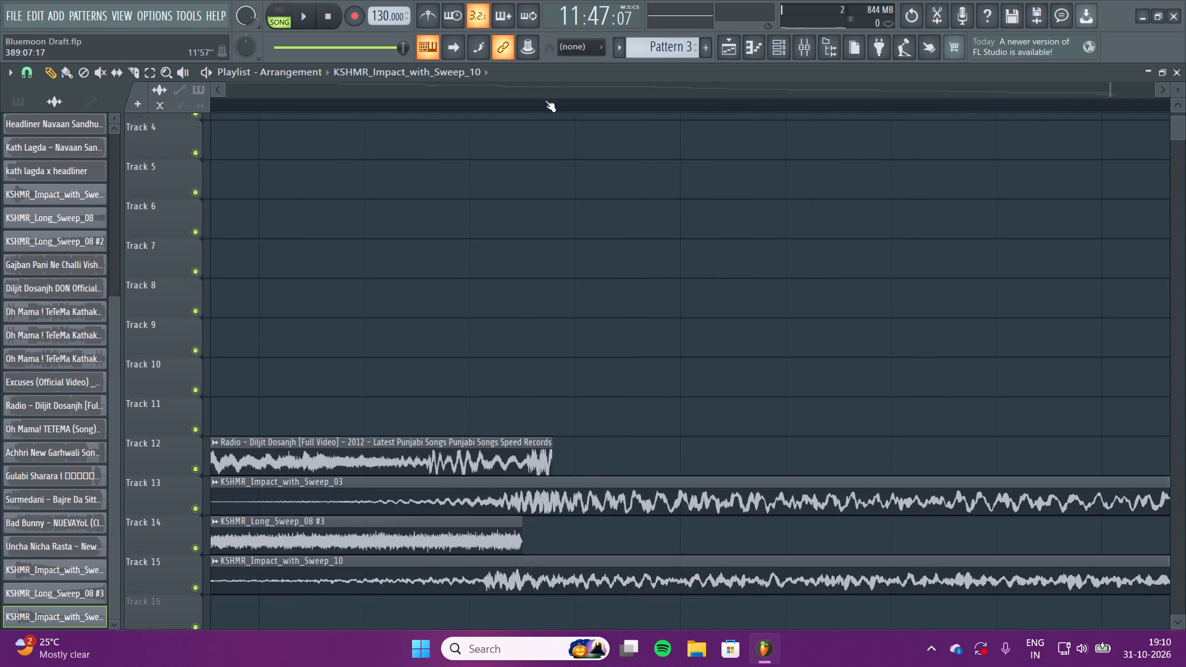
{"action": "scroll", "coordinate": [536, 94], "scroll_direction": "up", "scroll_amount": 1}
{"action": "scroll", "coordinate": [540, 102], "scroll_direction": "down", "scroll_amount": 2}
{"action": "scroll", "coordinate": [542, 103], "scroll_direction": "up", "scroll_amount": 8}
{"action": "right_click_drag", "start_coordinate": [549, 83], "coordinate": [593, 23]}
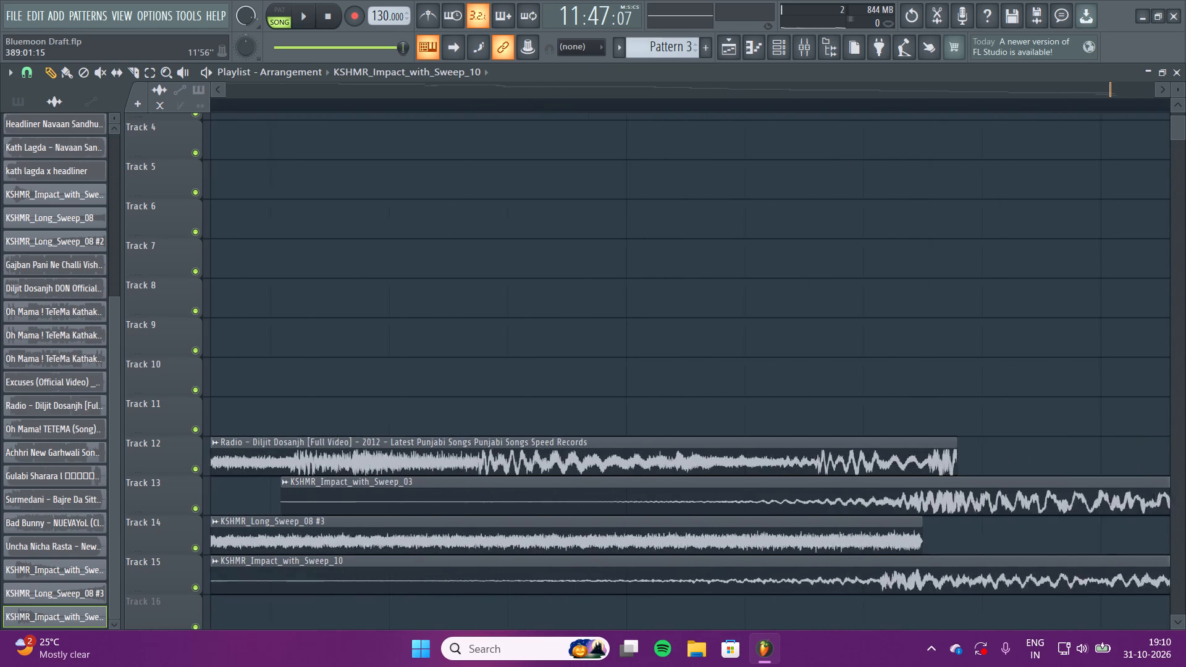
{"action": "right_click_drag", "start_coordinate": [593, 23], "coordinate": [649, 617]}
{"action": "left_click_drag", "start_coordinate": [451, 583], "coordinate": [526, 576]}
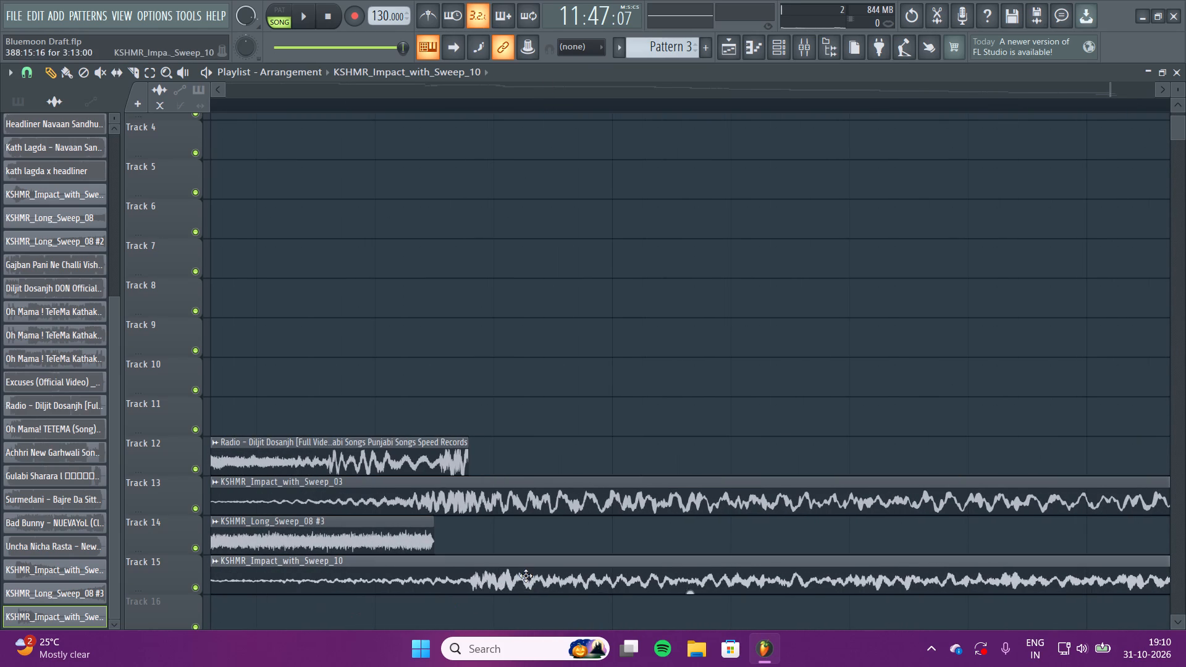
{"action": "left_click_drag", "start_coordinate": [526, 576], "coordinate": [508, 571]}
Listen to the end of Radio with the layered impacts and stop playback.
{"action": "right_click_drag", "start_coordinate": [418, 92], "coordinate": [412, 487]}
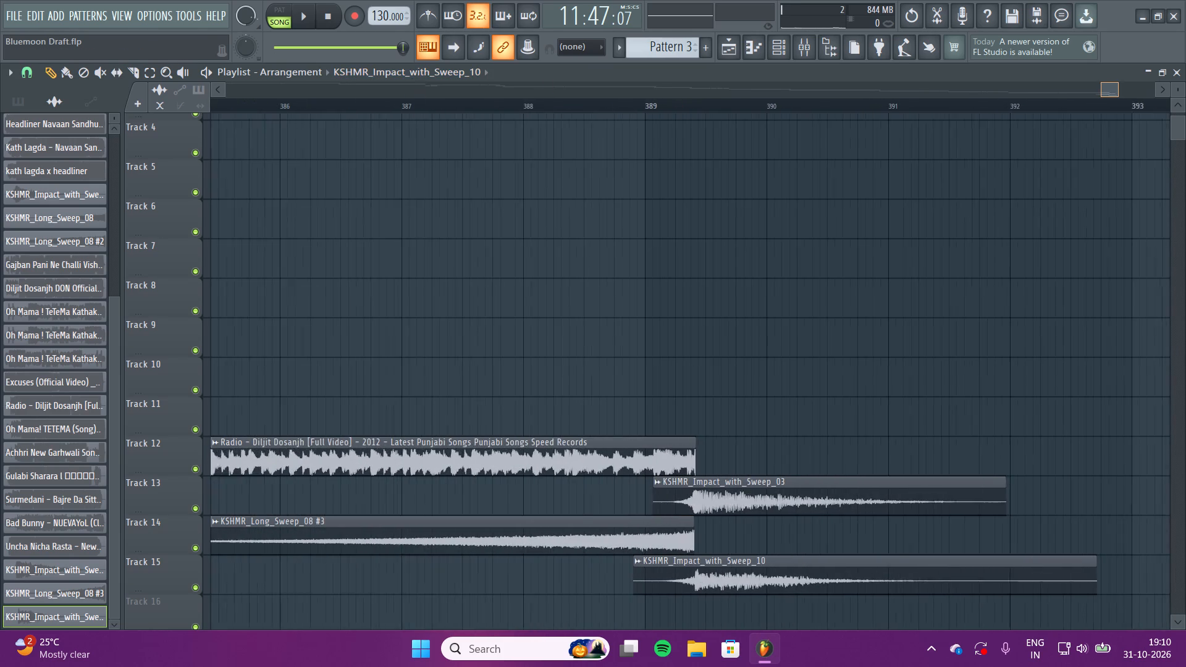
{"action": "right_click_drag", "start_coordinate": [412, 487], "coordinate": [412, 482]}
{"action": "key", "text": "space"}
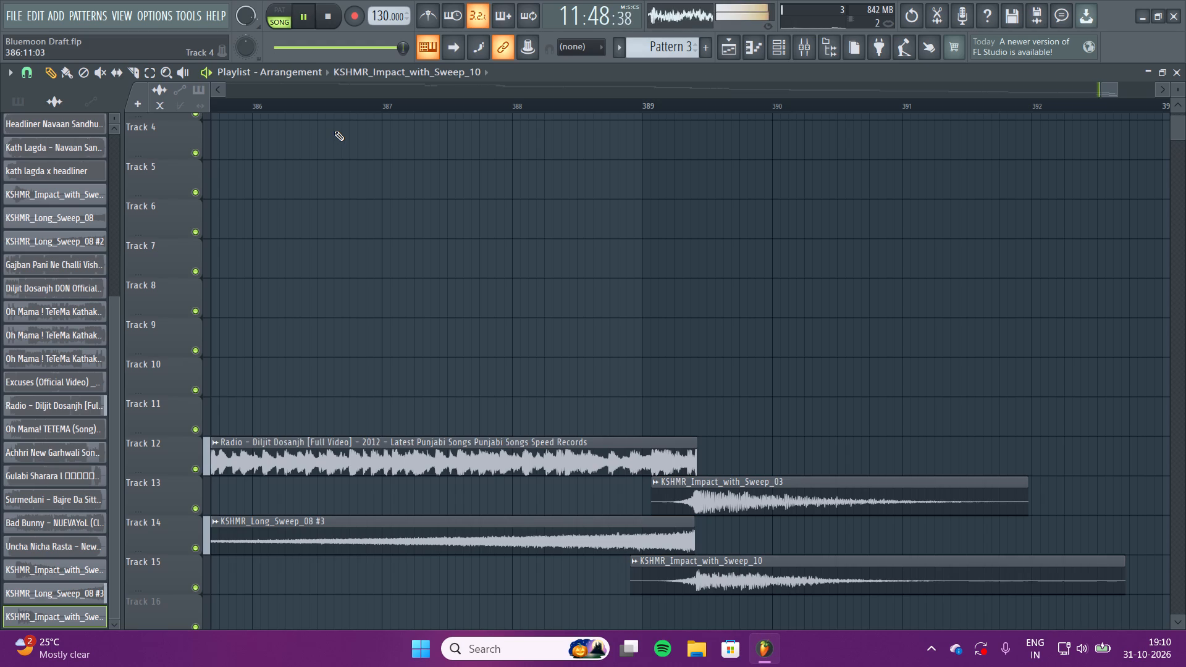
{"action": "key", "text": "space"}
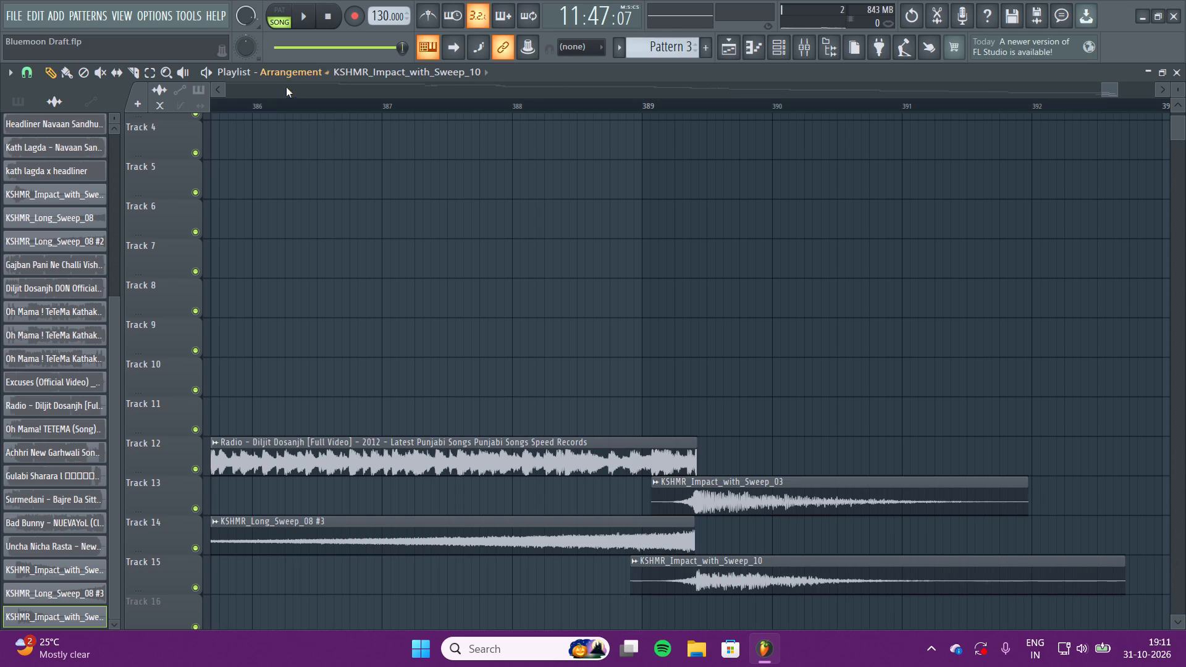
Route the Bad Bunny - NUEVAYoL channel on Track 11 to mixer track 9 and close its settings.
{"action": "right_click_drag", "start_coordinate": [287, 88], "coordinate": [44, 496]}
{"action": "scroll", "coordinate": [221, 195], "scroll_direction": "up", "scroll_amount": 13}
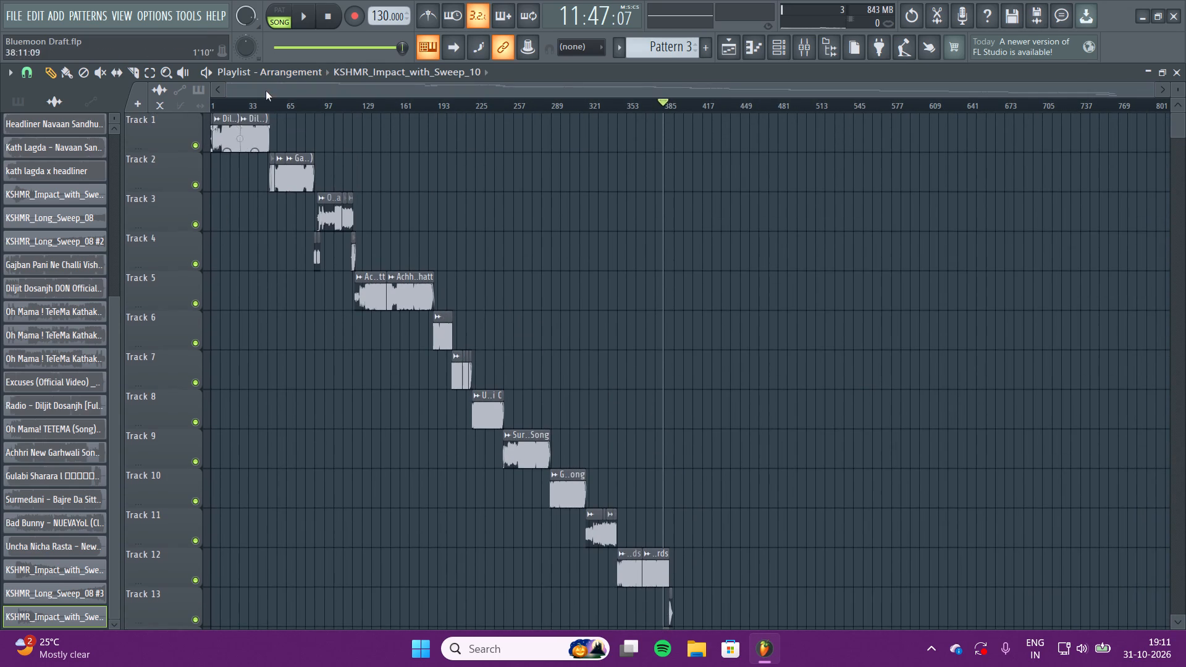
{"action": "right_click_drag", "start_coordinate": [279, 91], "coordinate": [149, 611]}
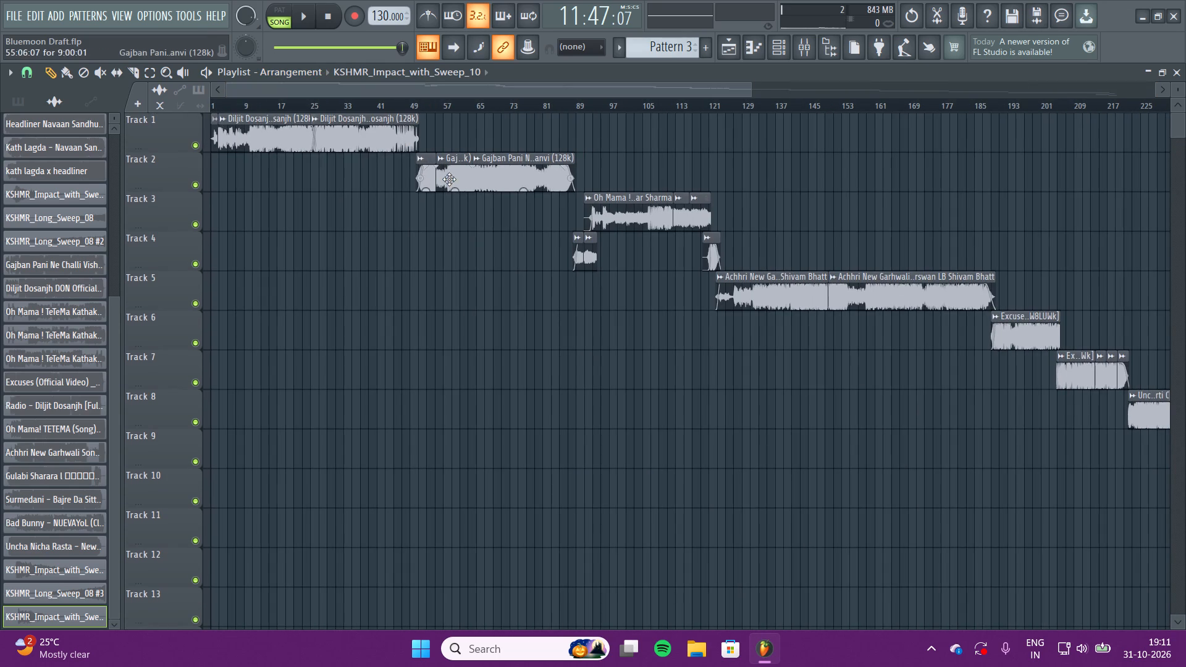
{"action": "right_click_drag", "start_coordinate": [629, 90], "coordinate": [646, 38]}
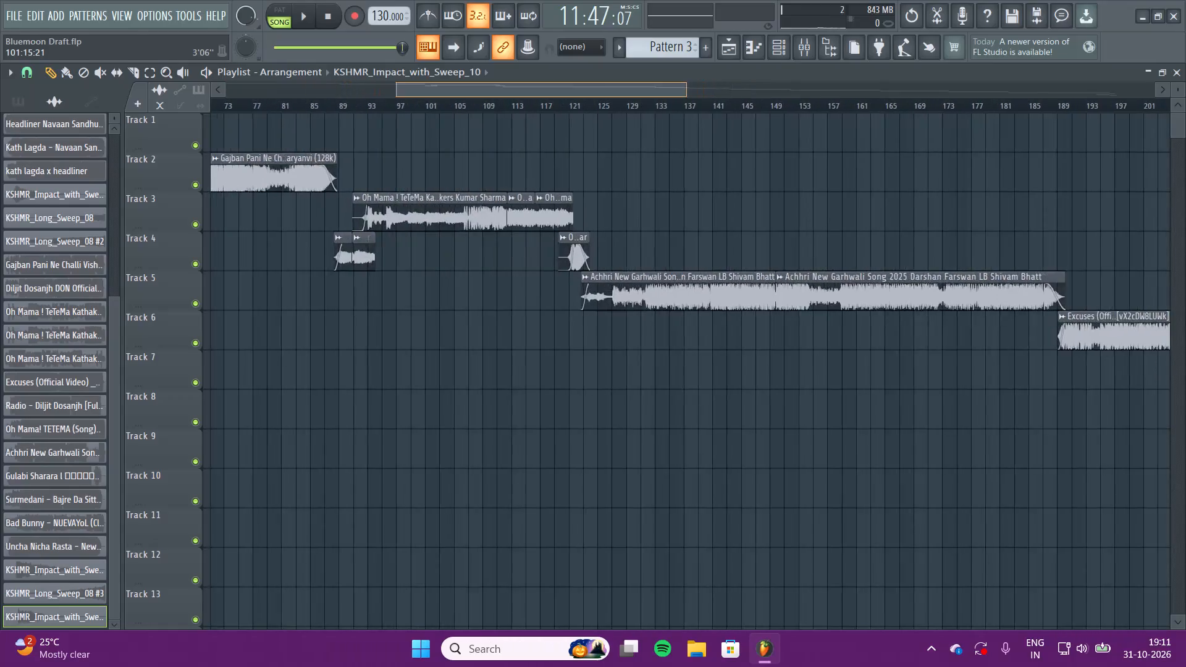
{"action": "right_click_drag", "start_coordinate": [646, 38], "coordinate": [670, 24]}
{"action": "right_click_drag", "start_coordinate": [666, 85], "coordinate": [674, 63]}
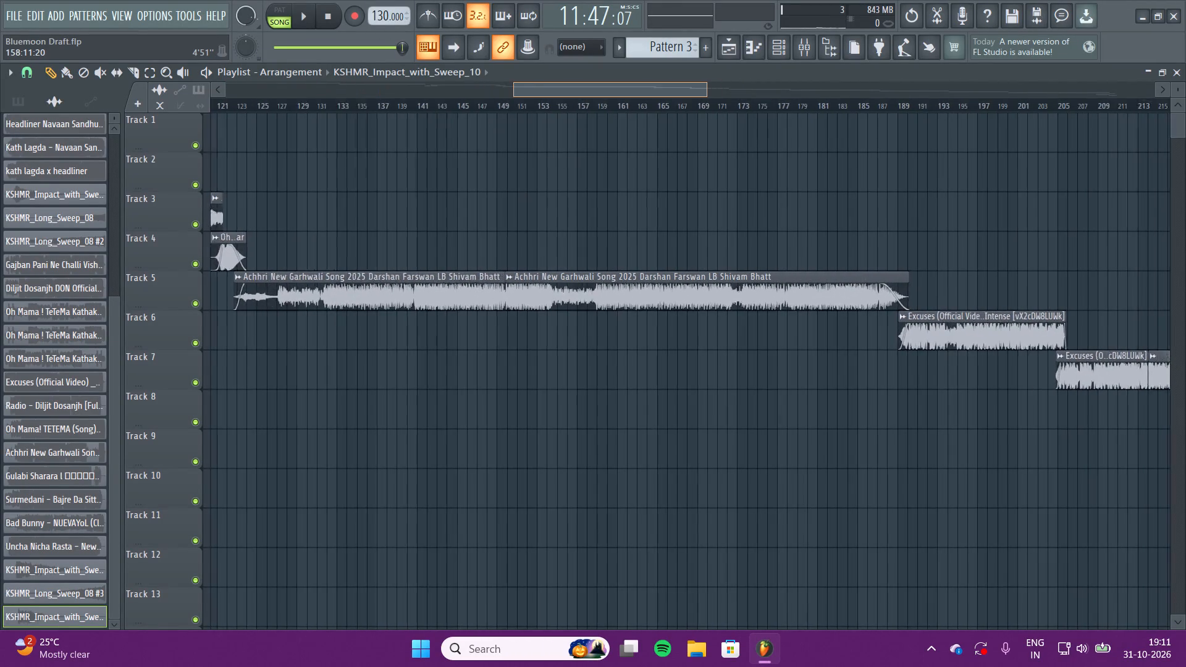
{"action": "right_click_drag", "start_coordinate": [674, 63], "coordinate": [816, 638]}
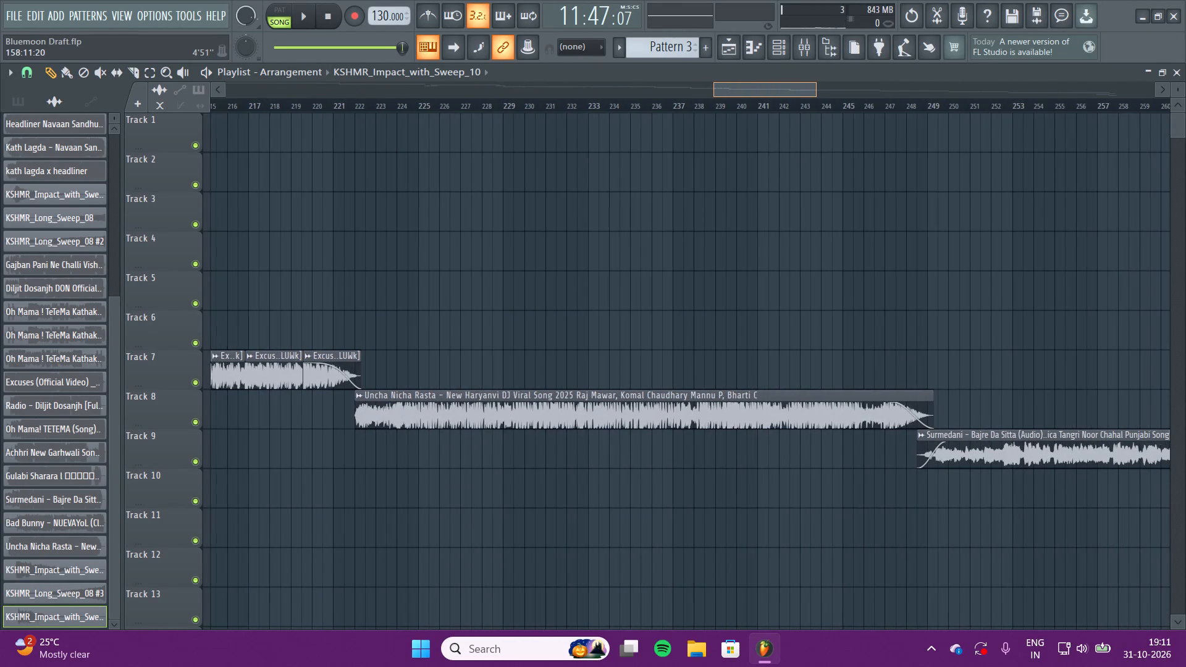
{"action": "right_click_drag", "start_coordinate": [816, 638], "coordinate": [897, 642]}
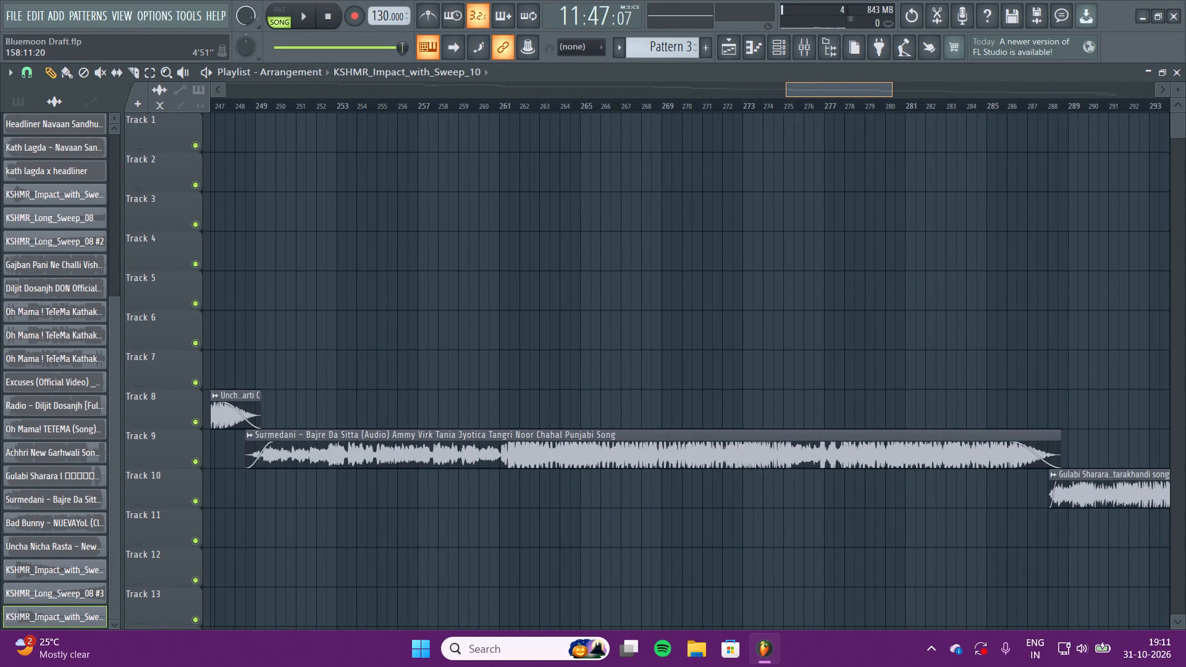
{"action": "right_click_drag", "start_coordinate": [897, 642], "coordinate": [1059, 608]}
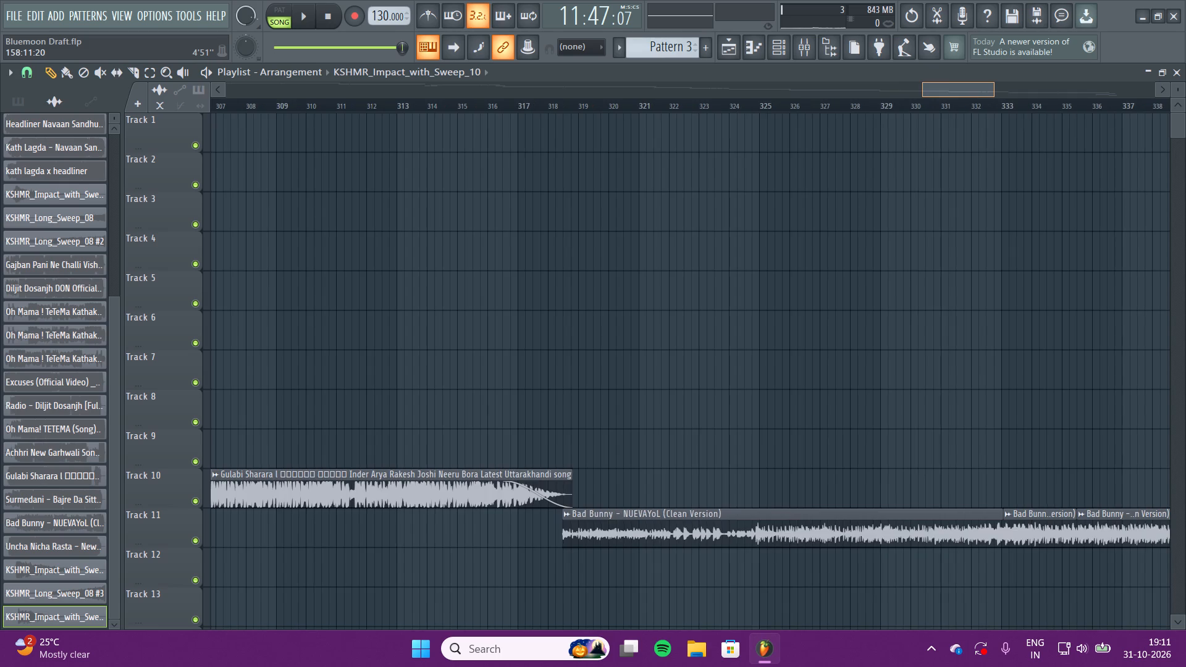
{"action": "right_click_drag", "start_coordinate": [1059, 608], "coordinate": [1157, 582]}
{"action": "scroll", "coordinate": [504, 256], "scroll_direction": "down", "scroll_amount": 5}
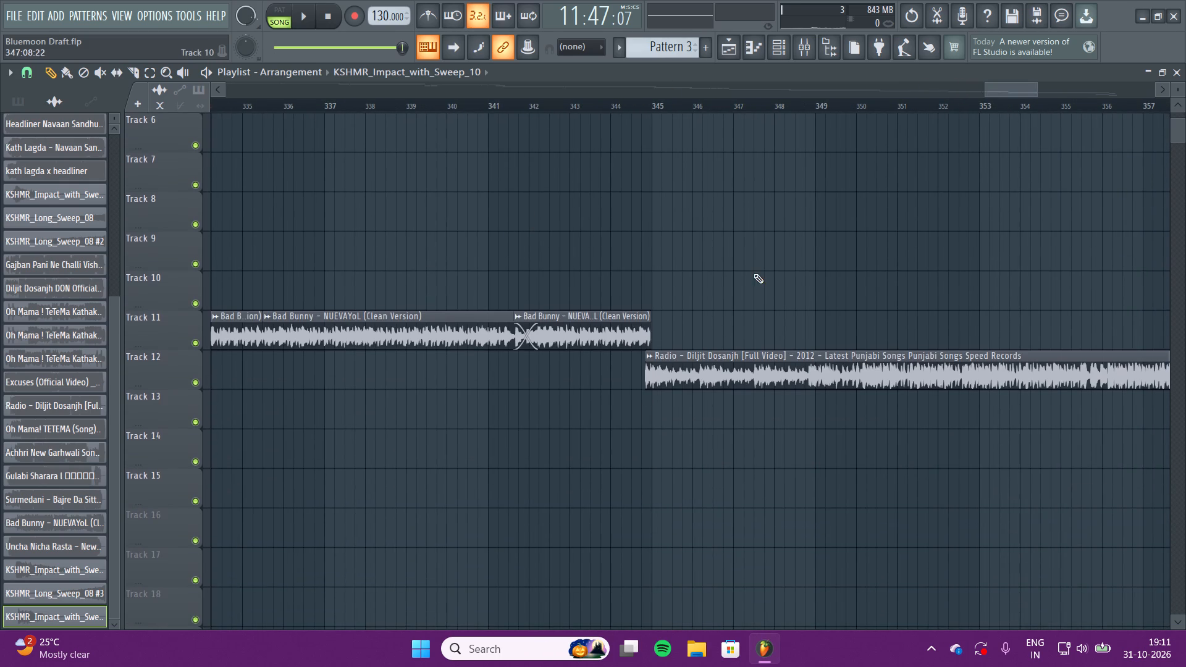
{"action": "double_click", "coordinate": [624, 330]}
{"action": "scroll", "coordinate": [775, 201], "scroll_direction": "up", "scroll_amount": 5}
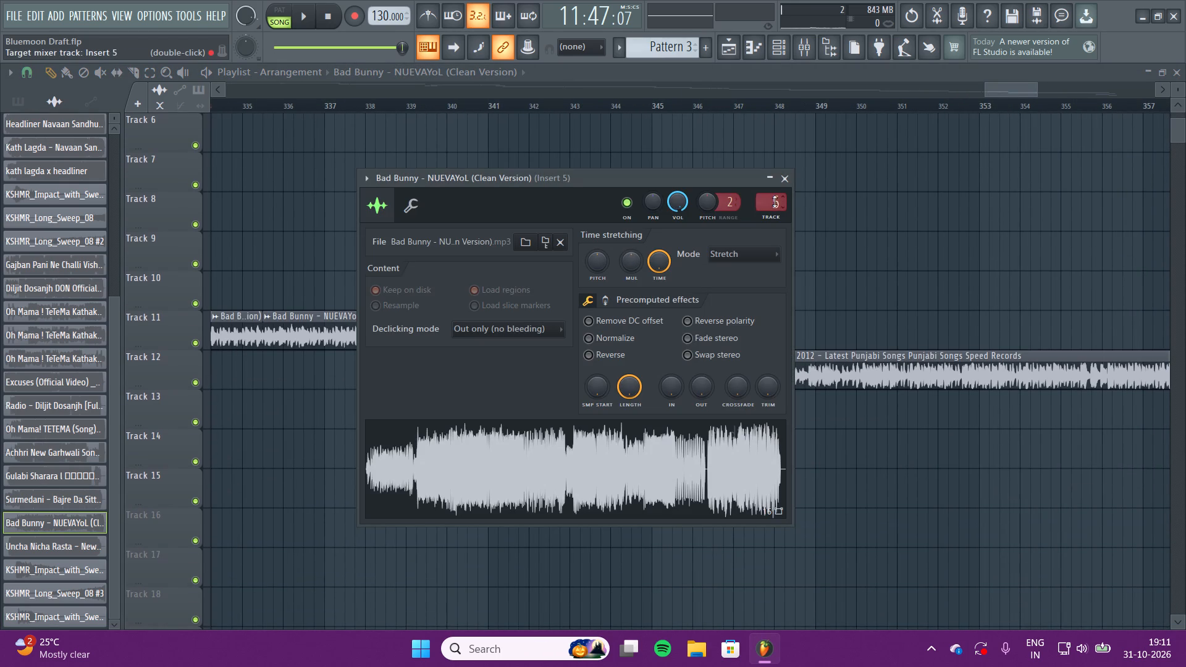
{"action": "scroll", "coordinate": [775, 201], "scroll_direction": "up", "scroll_amount": 5}
{"action": "scroll", "coordinate": [775, 201], "scroll_direction": "down", "scroll_amount": 2}
{"action": "left_click", "coordinate": [783, 182]}
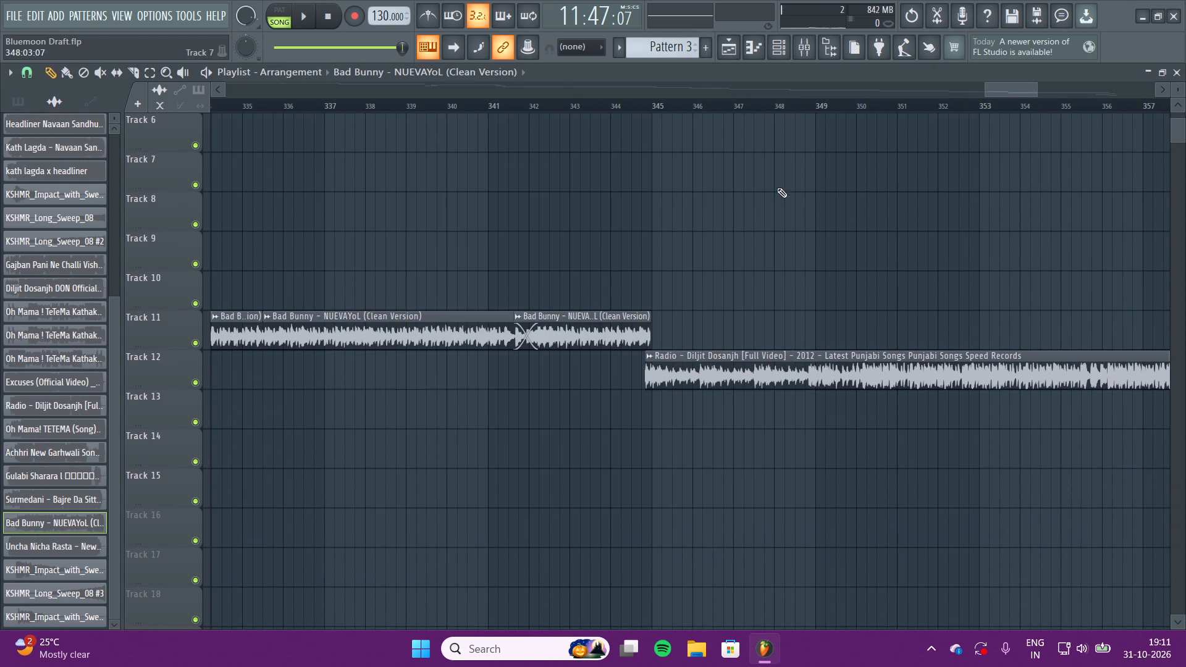
Open the mixer and set the Windows sound output device to Headphone (Realtek(R) Audio).
{"action": "left_click", "coordinate": [815, 48]}
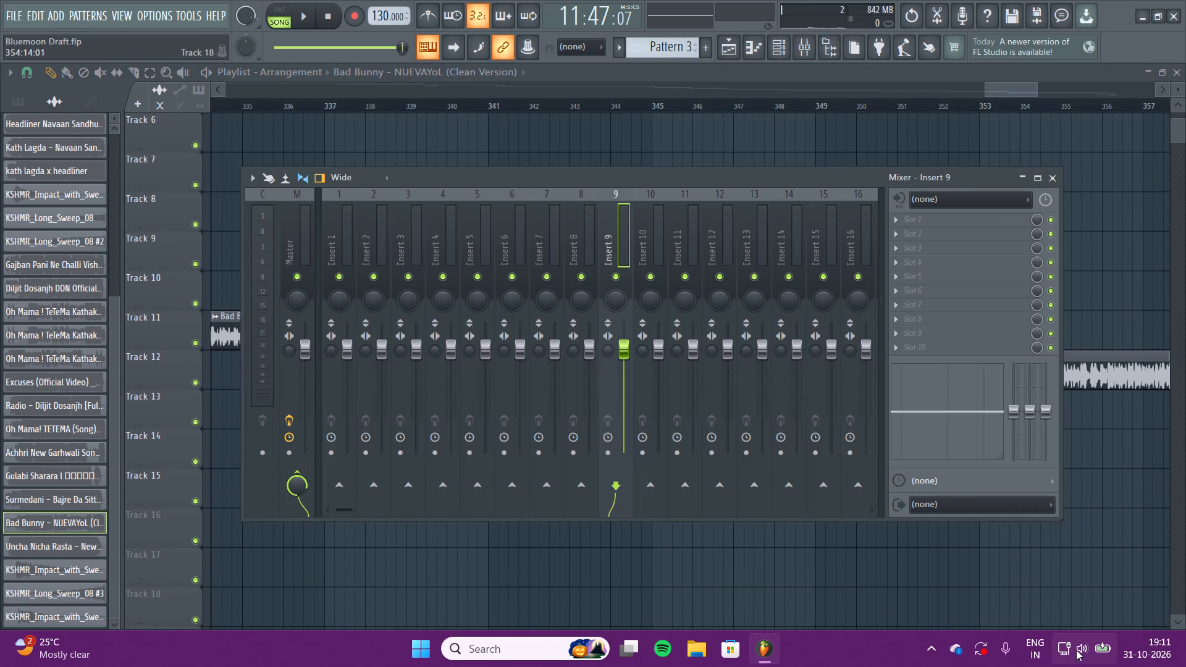
{"action": "left_click", "coordinate": [1076, 650]}
{"action": "left_click", "coordinate": [1149, 567]}
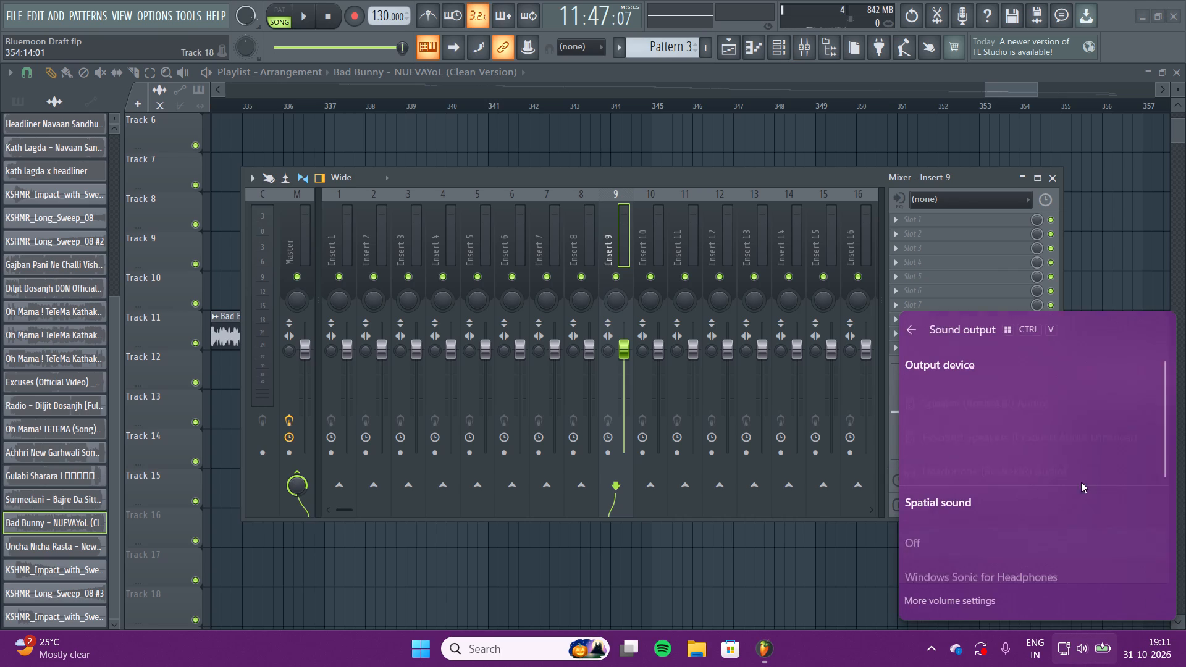
{"action": "triple_click", "coordinate": [1023, 466]}
{"action": "left_click", "coordinate": [1023, 466]}
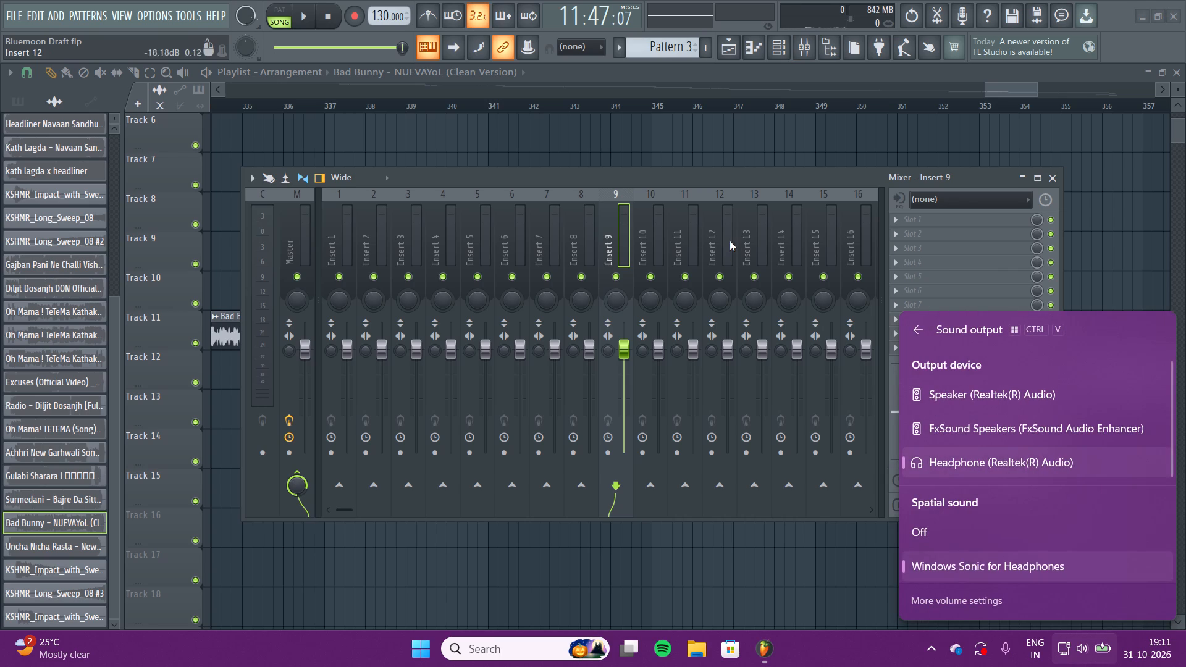
Load Fruity Parametric EQ 2 into slot 1 of Insert 9, apply its 20Hz + 18kHz cut preset, and close the mixer.
{"action": "left_click", "coordinate": [902, 218]}
{"action": "left_click", "coordinate": [702, 523]}
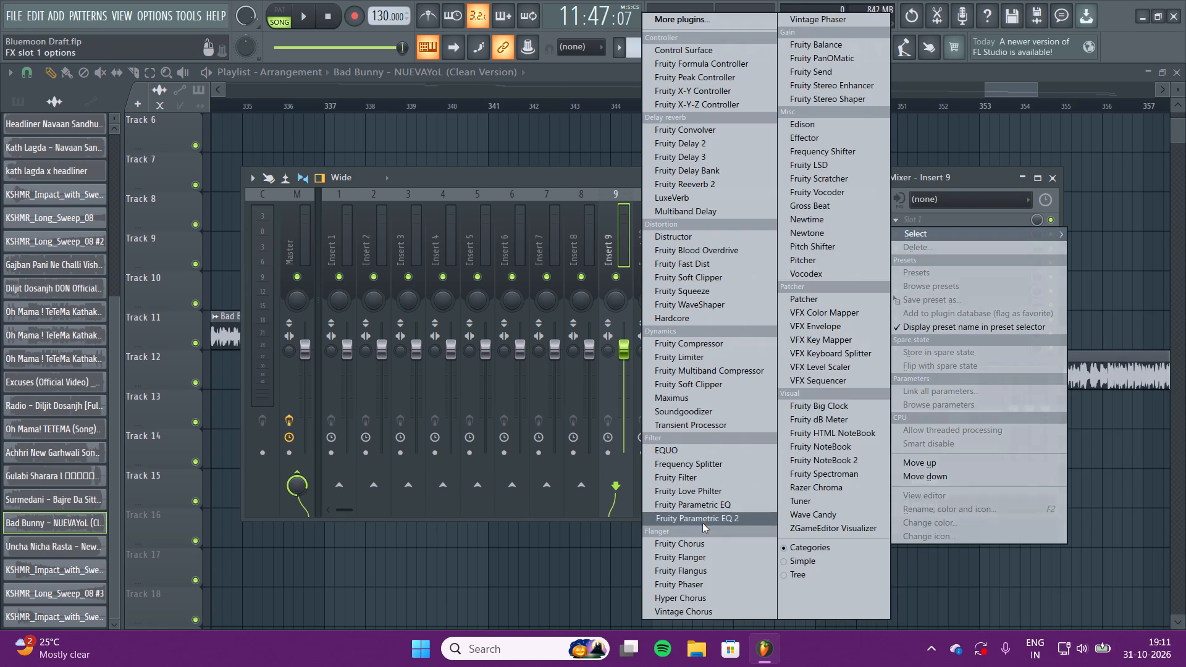
{"action": "double_click", "coordinate": [574, 211]}
{"action": "left_click", "coordinate": [571, 205]}
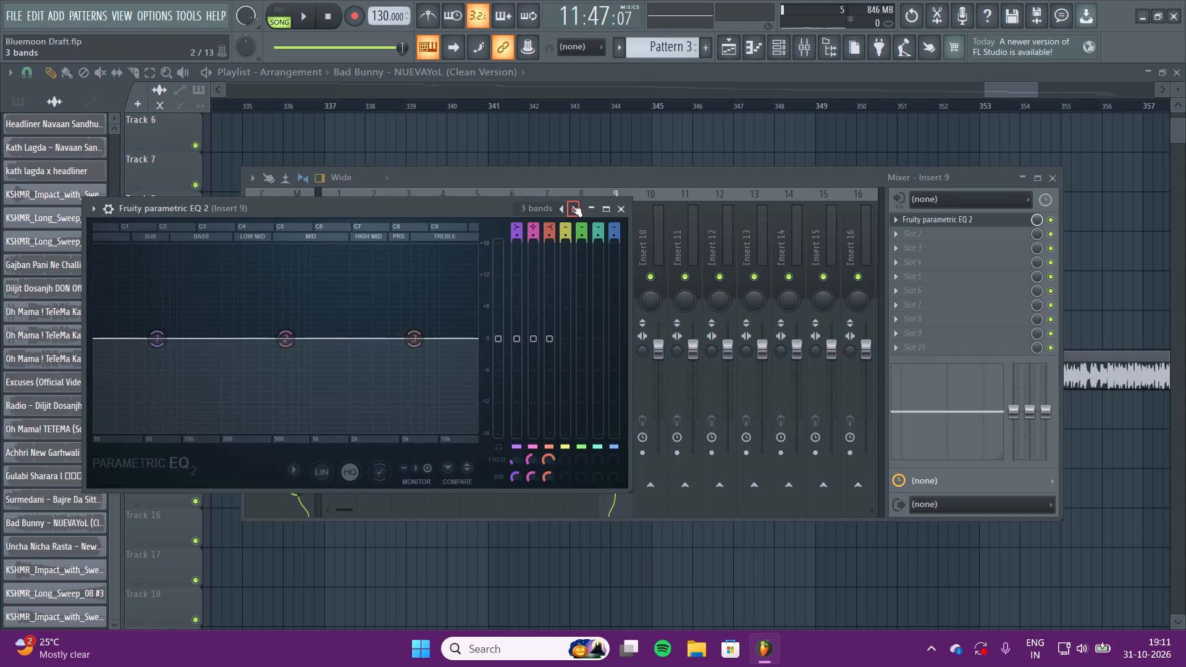
{"action": "left_click", "coordinate": [1054, 174]}
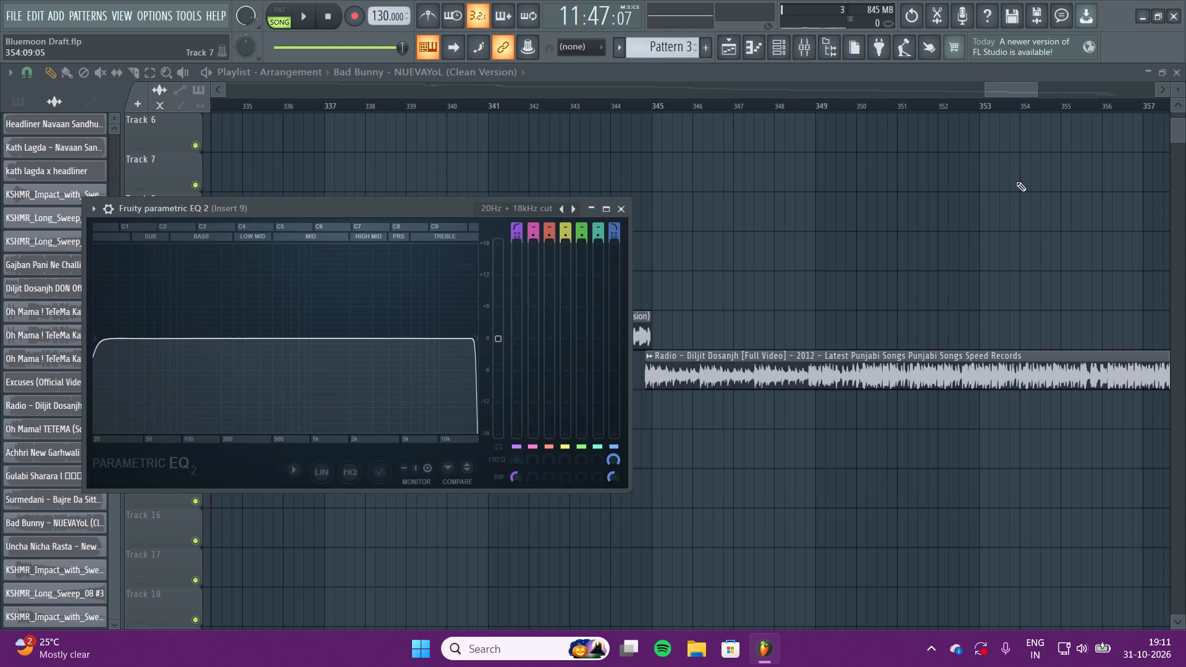
Move the song position back to about 9:46, near the start of the Bad Bunny section on Track 11.
{"action": "right_click_drag", "start_coordinate": [665, 93], "coordinate": [721, 183]}
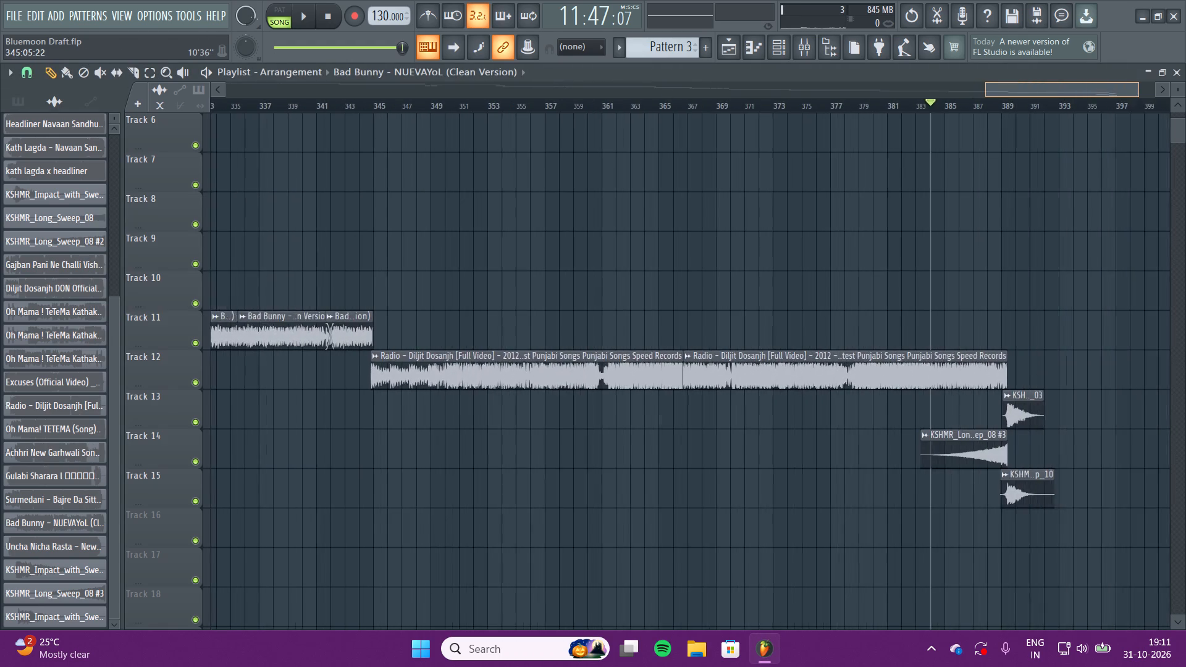
{"action": "right_click_drag", "start_coordinate": [721, 183], "coordinate": [700, 178]}
{"action": "left_click_drag", "start_coordinate": [345, 103], "coordinate": [231, 106]}
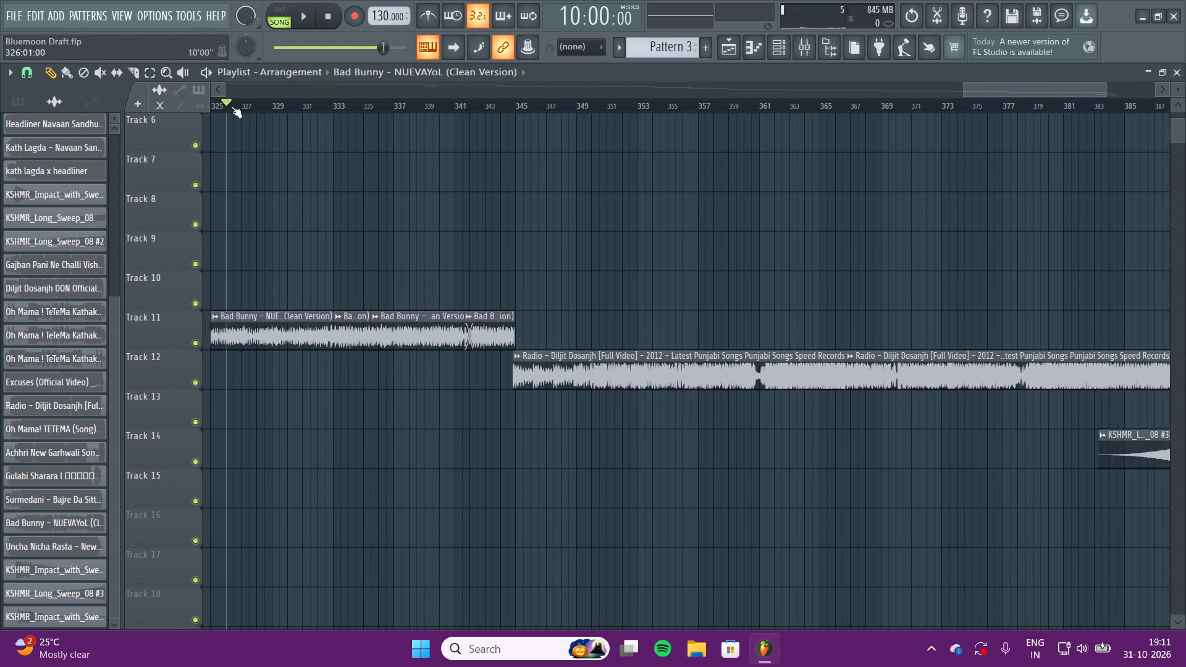
{"action": "left_click_drag", "start_coordinate": [231, 106], "coordinate": [188, 108]}
{"action": "right_click_drag", "start_coordinate": [596, 93], "coordinate": [592, 45]}
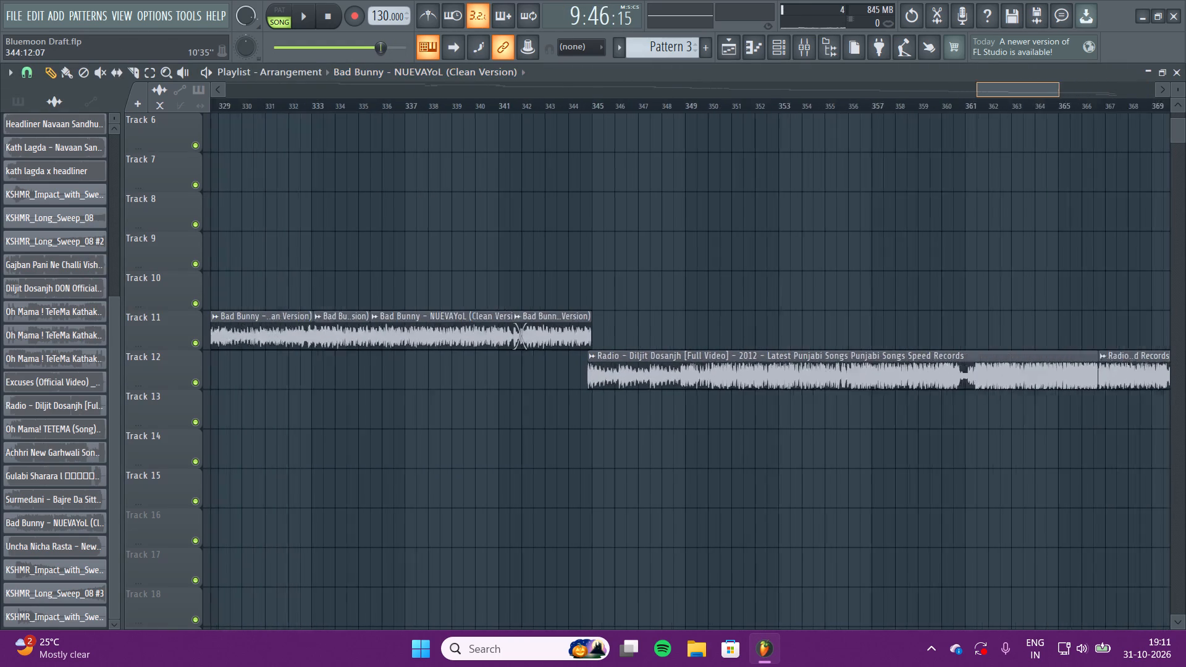
{"action": "right_click_drag", "start_coordinate": [592, 45], "coordinate": [582, 632]}
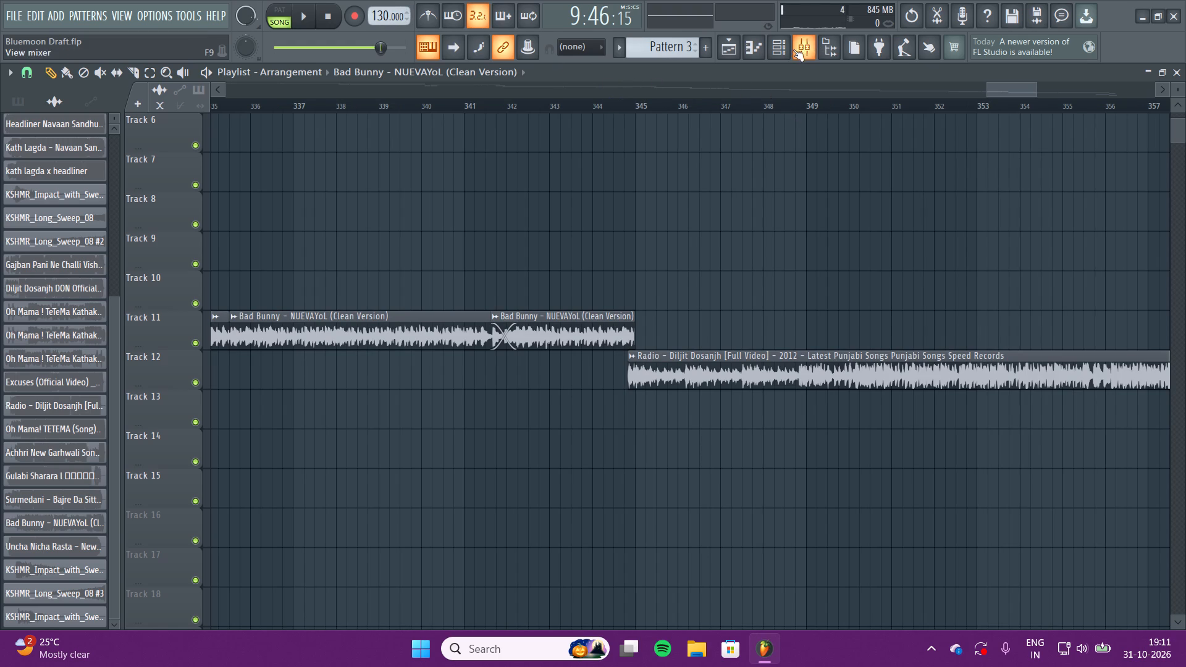
Arm recording for notes and automation.
{"action": "left_click", "coordinate": [363, 20]}
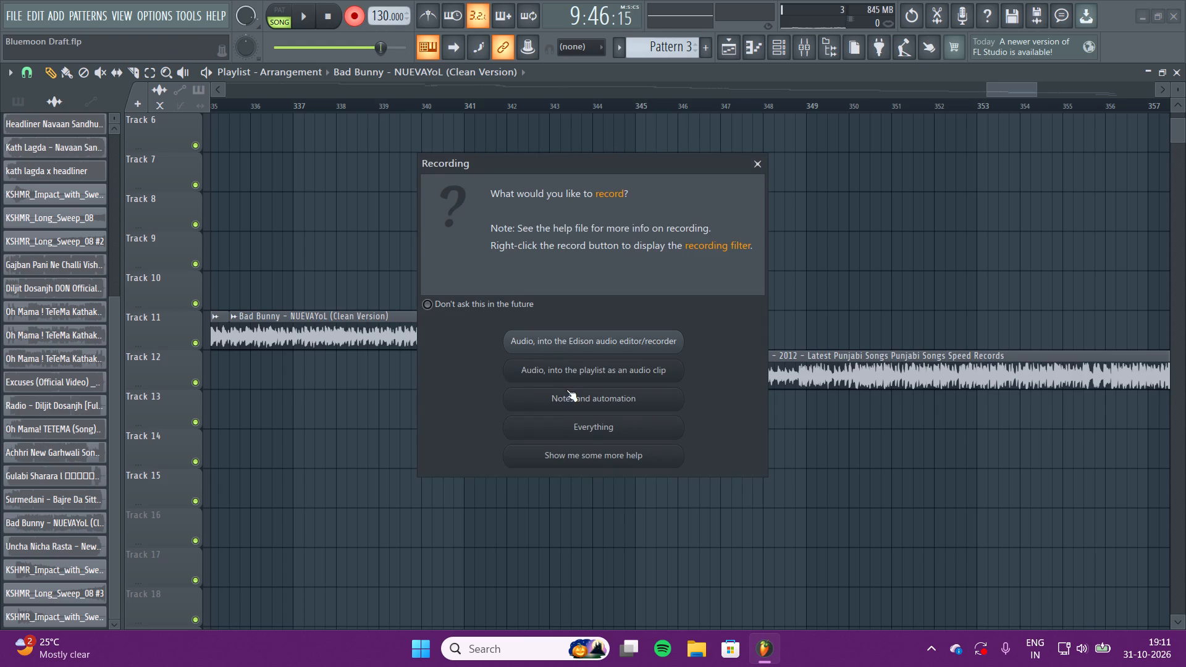
{"action": "left_click", "coordinate": [567, 390]}
Open the Fruity Parametric EQ 2 window on Insert 9 from the mixer and close the mixer.
{"action": "left_click", "coordinate": [819, 52]}
{"action": "left_click", "coordinate": [823, 50]}
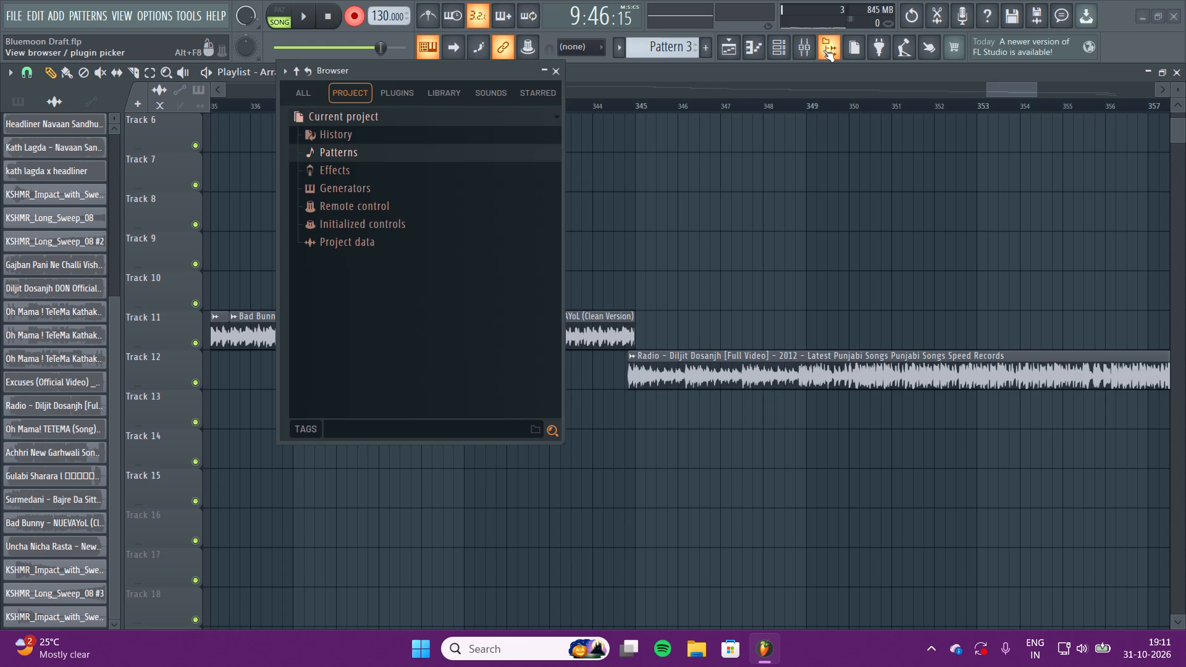
{"action": "left_click", "coordinate": [805, 55]}
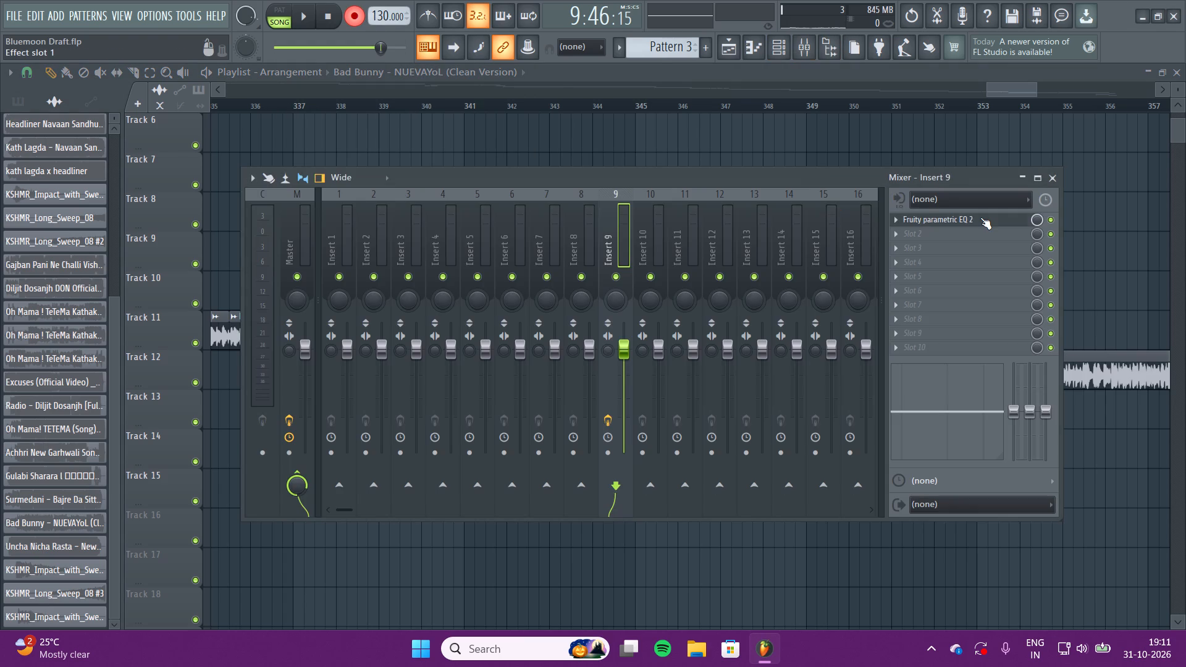
{"action": "double_click", "coordinate": [980, 217]}
{"action": "left_click", "coordinate": [1048, 182]}
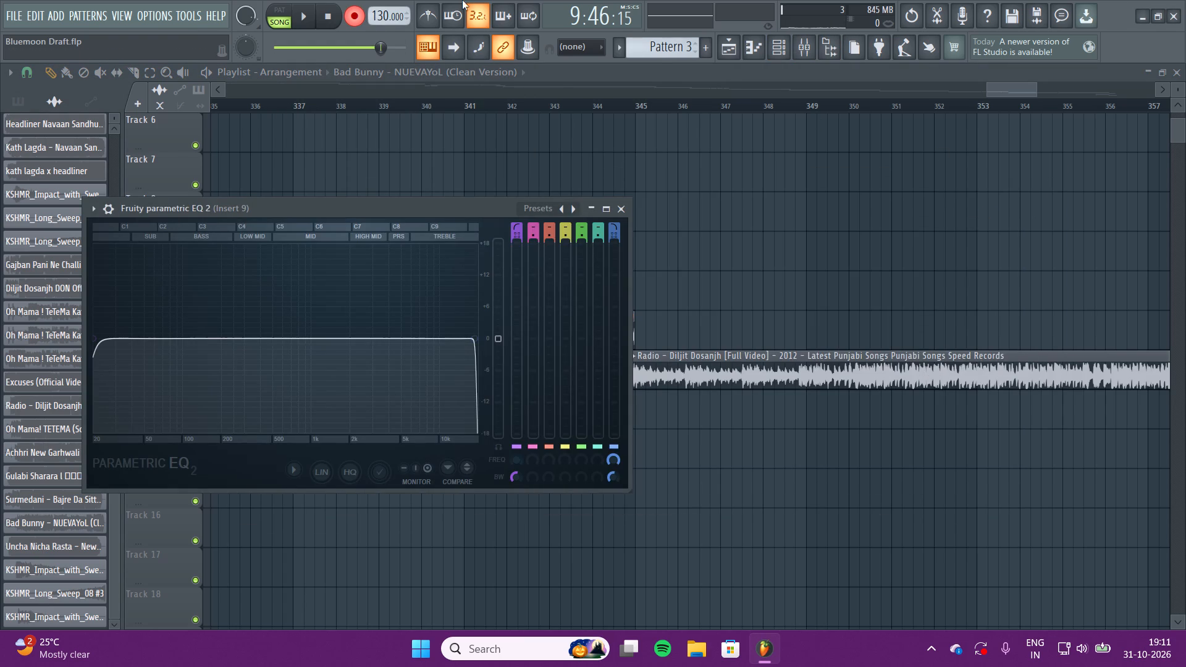
Start recording playback, place the EQ window below the Track 11 and 12 clips, and select its 20Hz + 18kHz cut preset.
{"action": "left_click", "coordinate": [313, 14]}
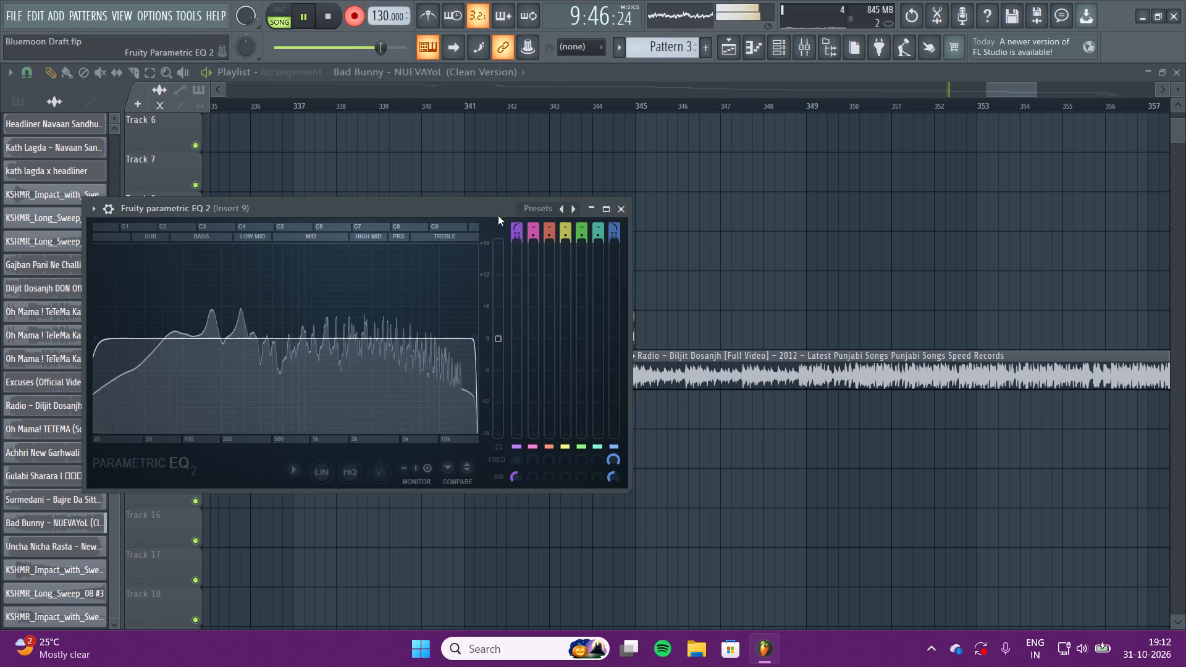
{"action": "left_click_drag", "start_coordinate": [496, 211], "coordinate": [345, 134]}
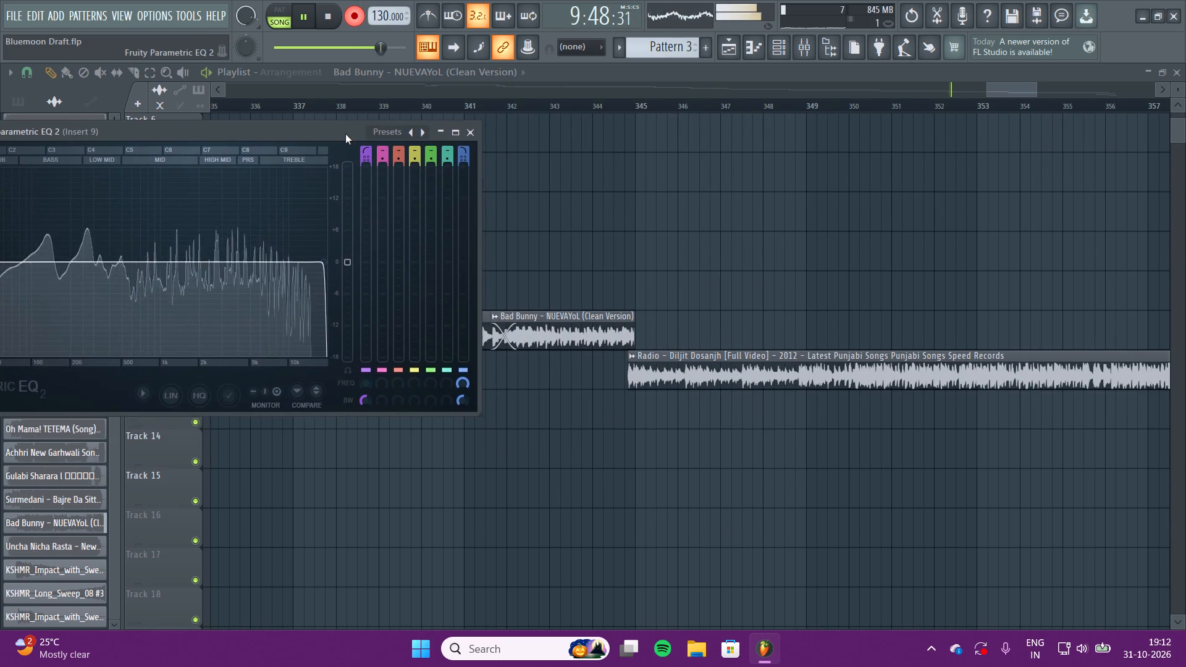
{"action": "left_click_drag", "start_coordinate": [345, 134], "coordinate": [895, 191]}
{"action": "left_click_drag", "start_coordinate": [889, 190], "coordinate": [939, 296]}
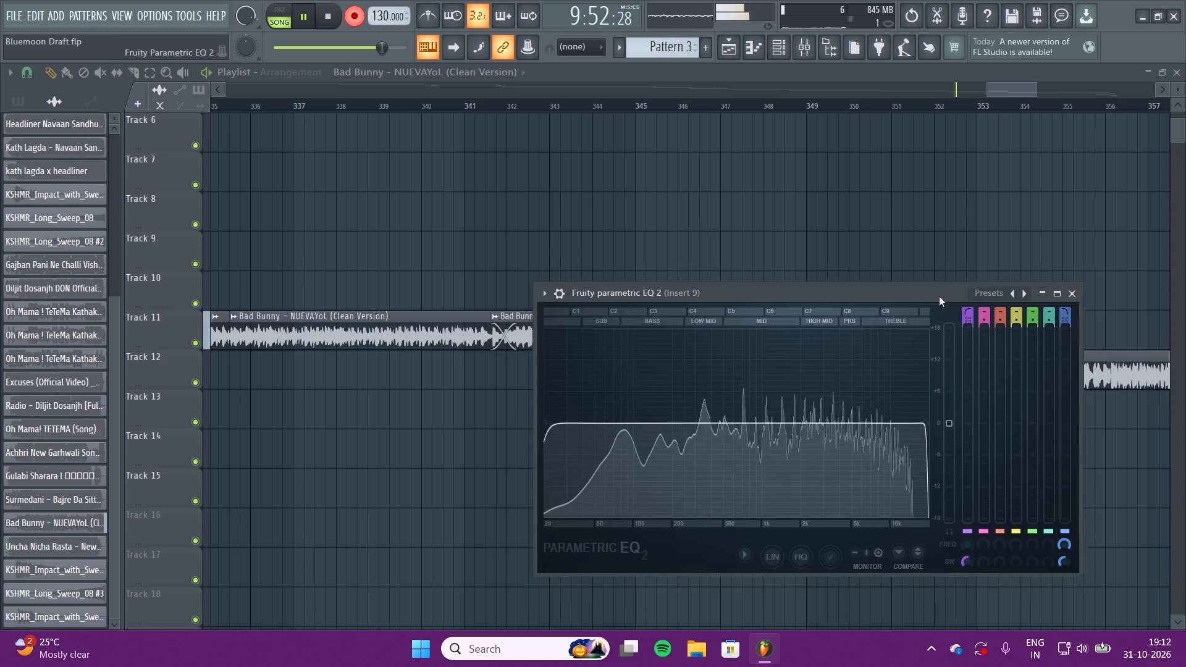
{"action": "left_click_drag", "start_coordinate": [939, 296], "coordinate": [931, 360]}
{"action": "scroll", "coordinate": [847, 254], "scroll_direction": "down", "scroll_amount": 3}
{"action": "scroll", "coordinate": [805, 289], "scroll_direction": "down", "scroll_amount": 1}
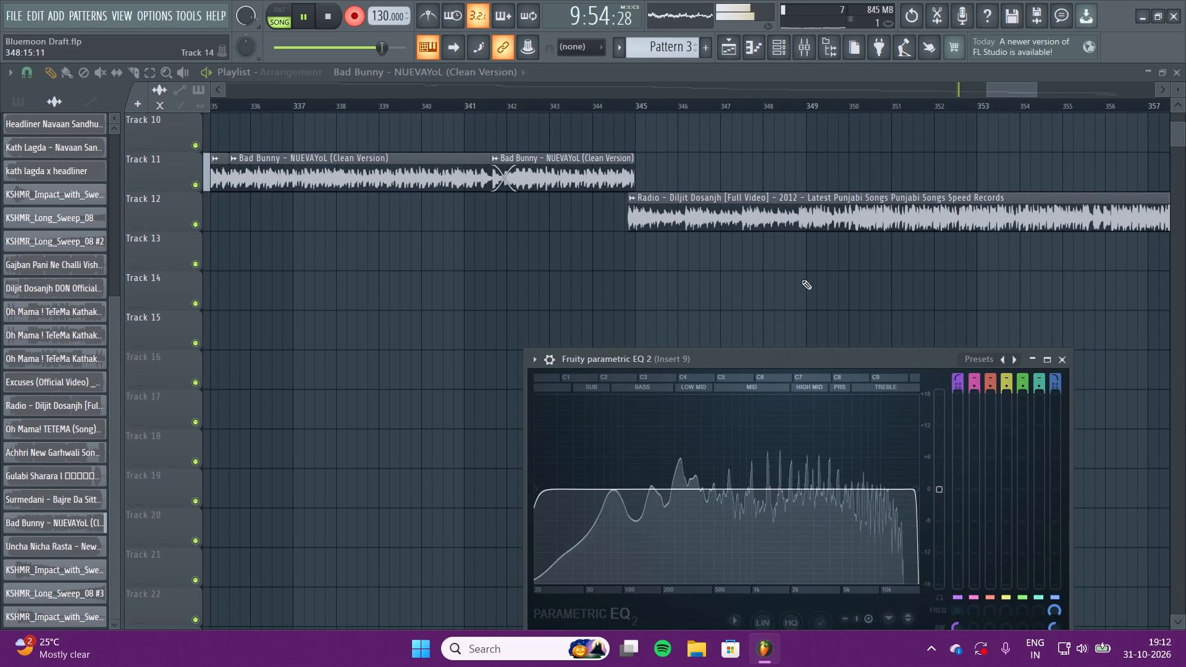
{"action": "left_click_drag", "start_coordinate": [761, 359], "coordinate": [741, 304]}
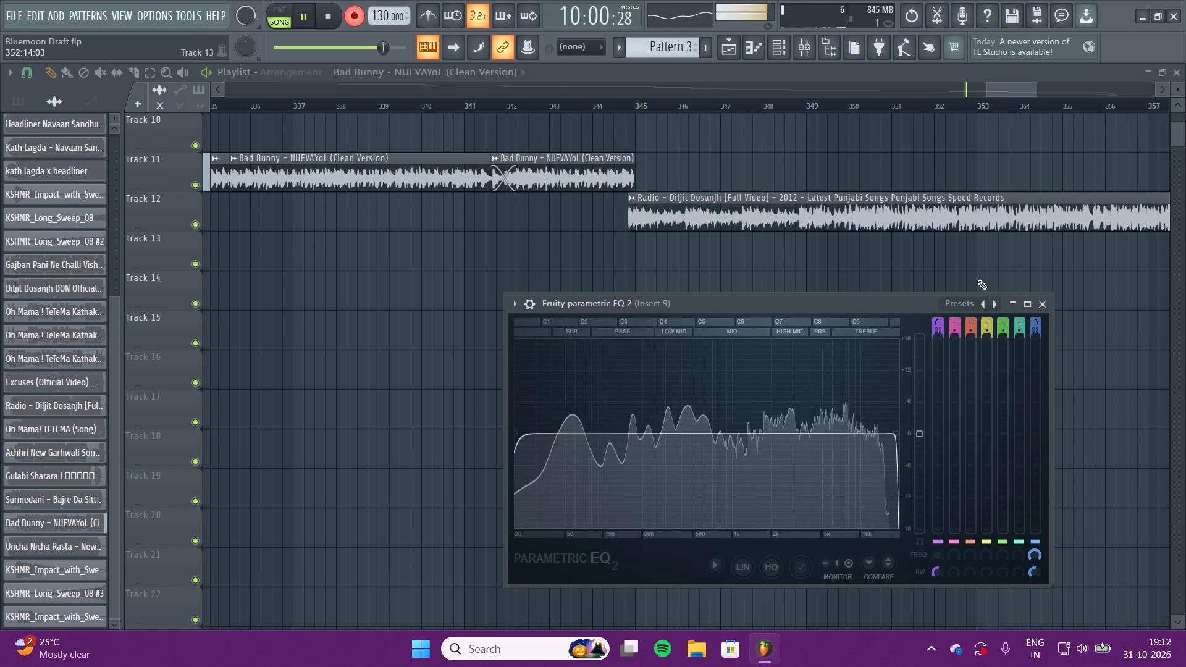
{"action": "left_click", "coordinate": [994, 301]}
{"action": "left_click", "coordinate": [985, 304]}
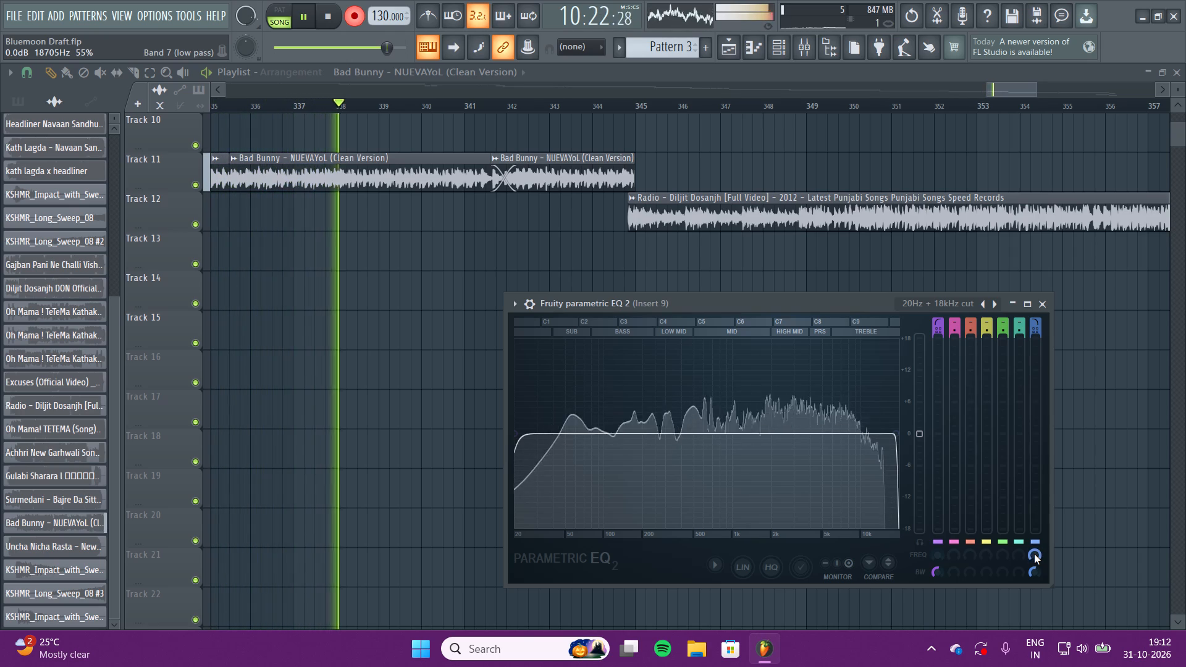
Record a Band 7 low-pass sweep from about 18.7 kHz to below 349 Hz over bars 341 to 345, then stop and disarm recording.
{"action": "left_click_drag", "start_coordinate": [1034, 554], "coordinate": [1035, 574]}
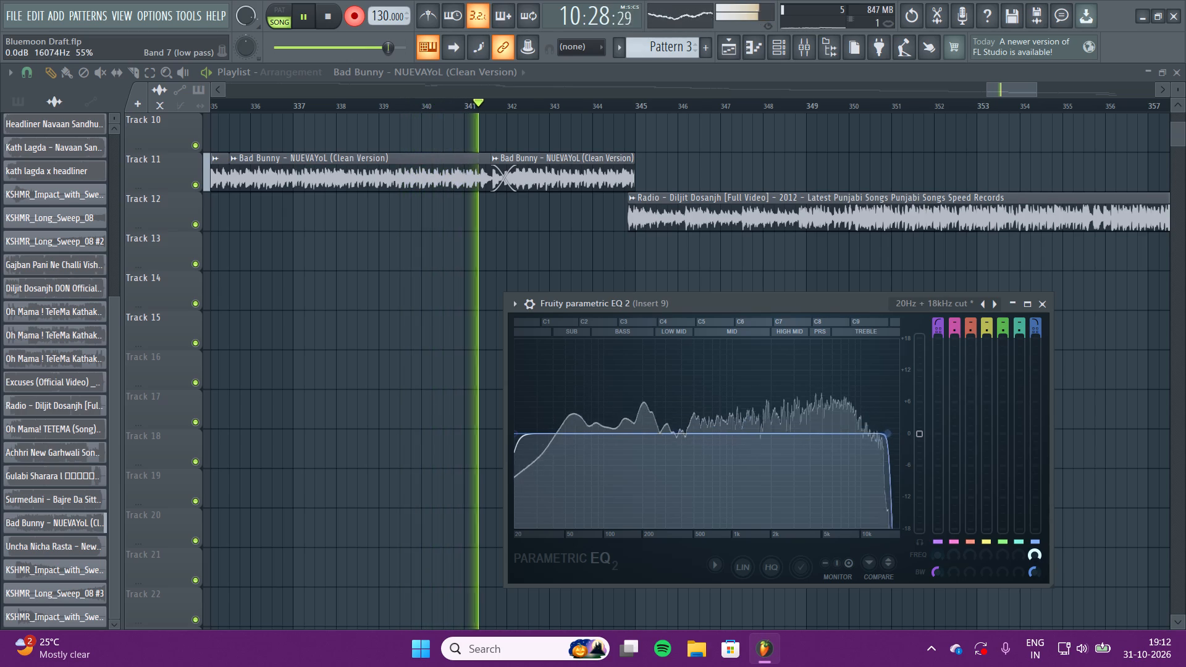
{"action": "left_click_drag", "start_coordinate": [1035, 574], "coordinate": [1048, 122]}
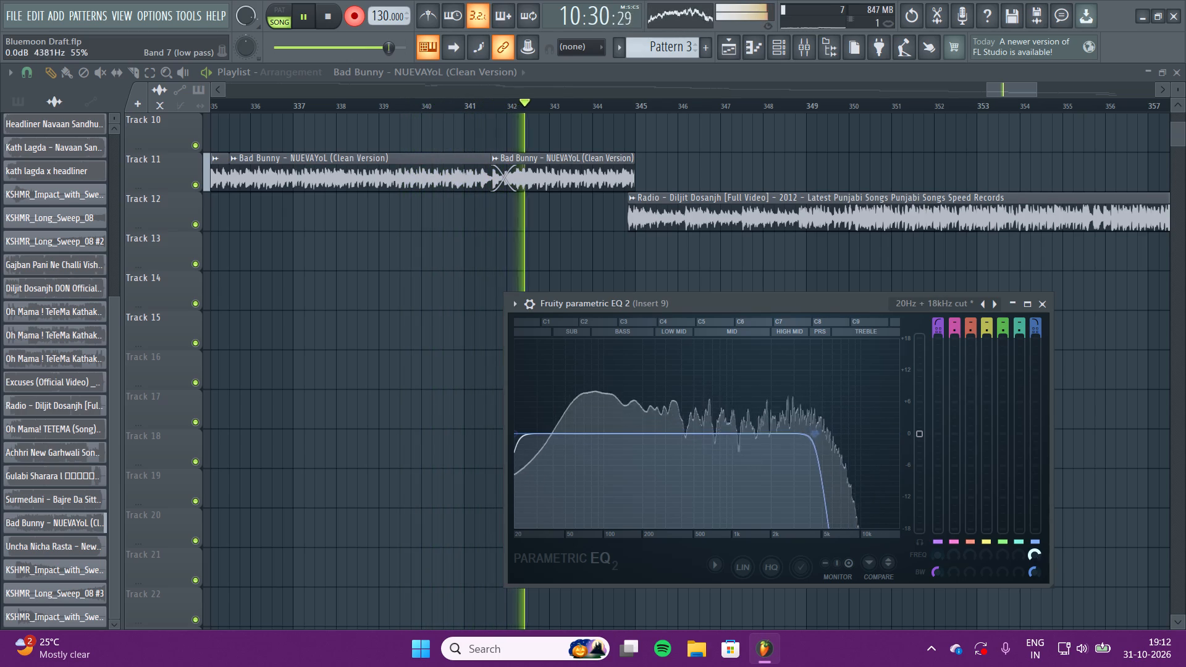
{"action": "left_click_drag", "start_coordinate": [1048, 122], "coordinate": [1055, 264]}
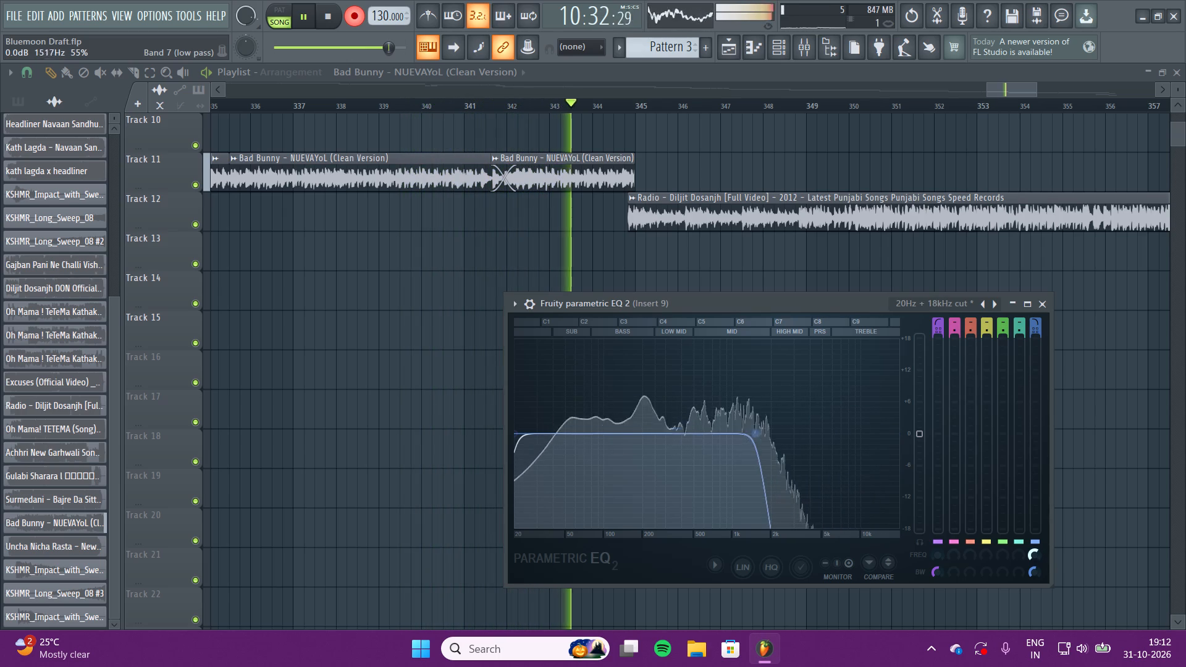
{"action": "left_click_drag", "start_coordinate": [1055, 264], "coordinate": [1074, 462]}
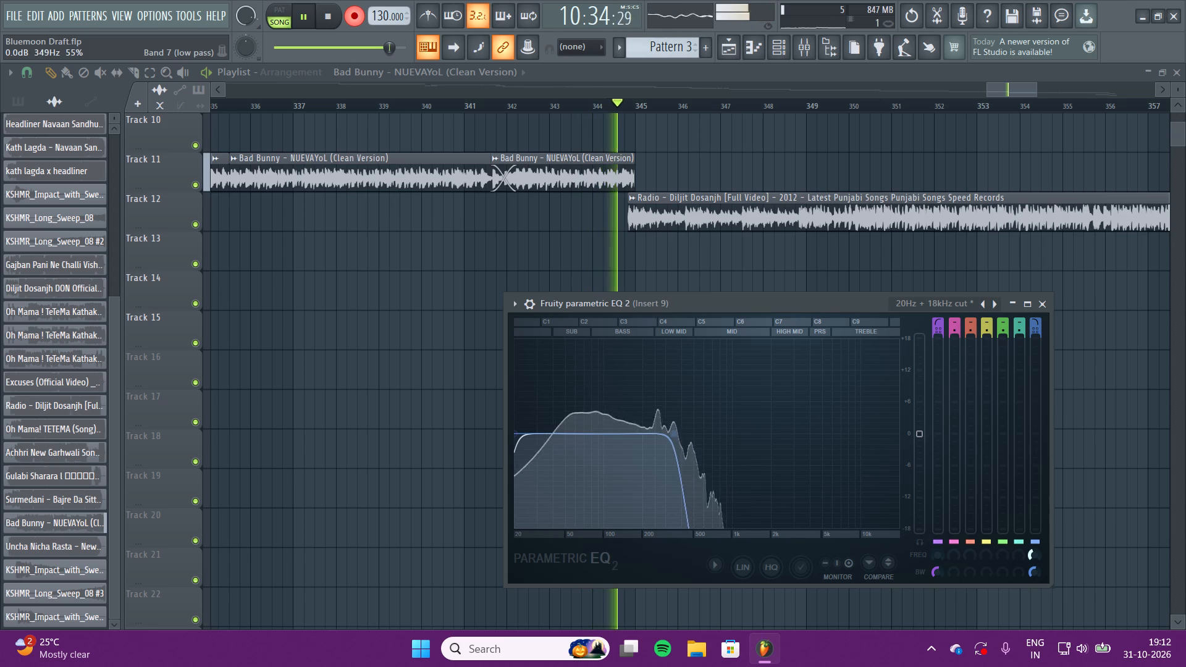
{"action": "left_click_drag", "start_coordinate": [1074, 462], "coordinate": [1070, 497]}
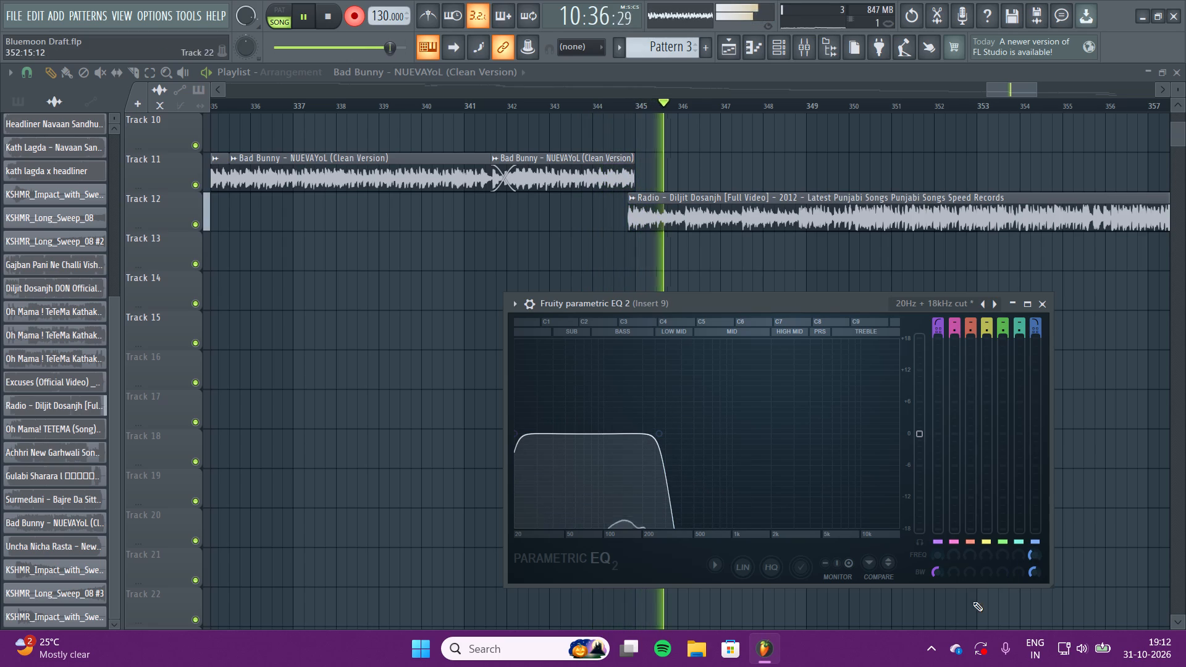
{"action": "key", "text": "space"}
{"action": "left_click", "coordinate": [1045, 306]}
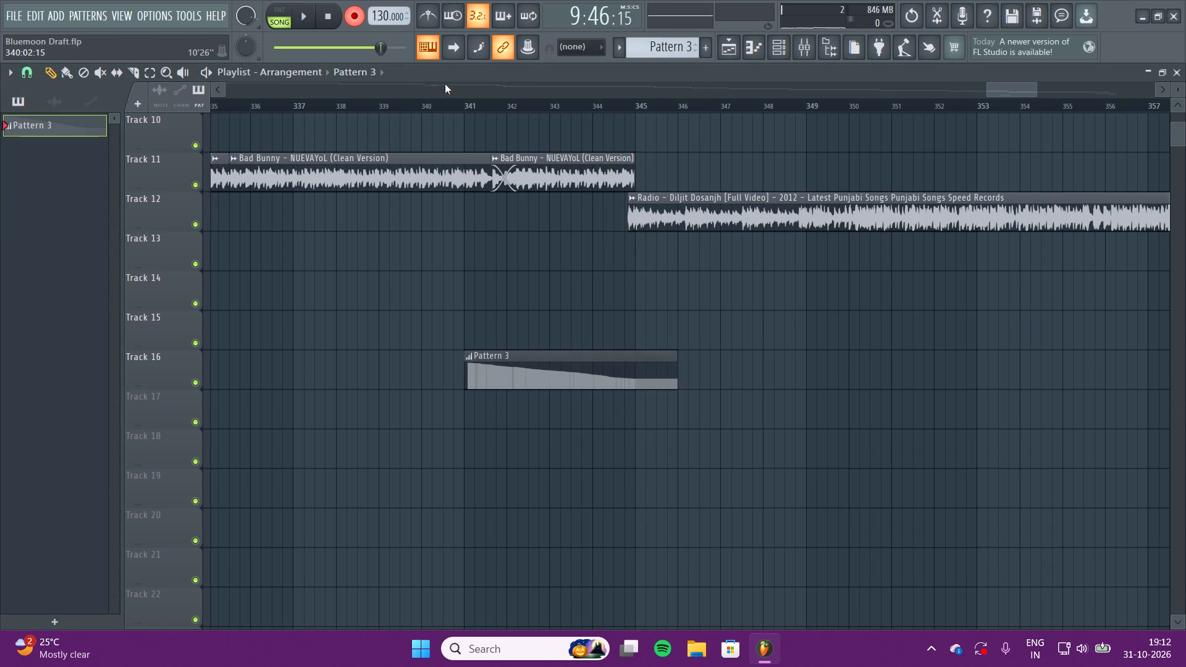
{"action": "right_click_drag", "start_coordinate": [445, 83], "coordinate": [440, 183]}
{"action": "left_click", "coordinate": [352, 14]}
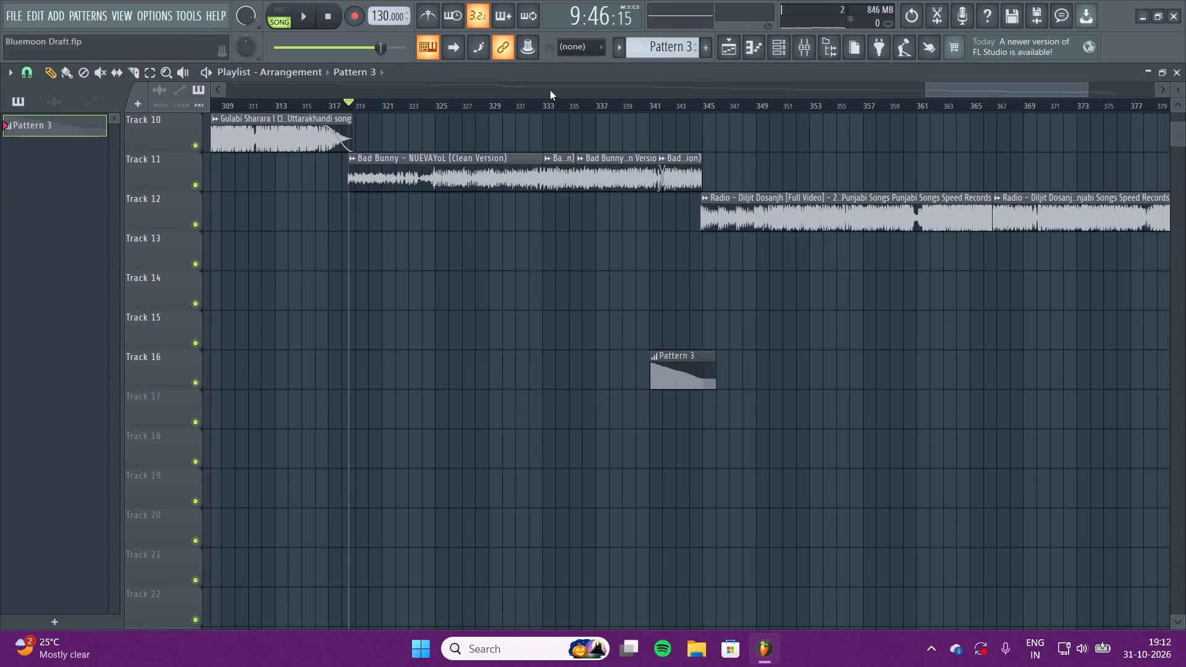
Open Pattern 3's Band 7 freq events and redraw them as a descending ramp from maximum to minimum before pattern bar 6.
{"action": "right_click_drag", "start_coordinate": [550, 87], "coordinate": [544, 563]}
{"action": "double_click", "coordinate": [631, 376]}
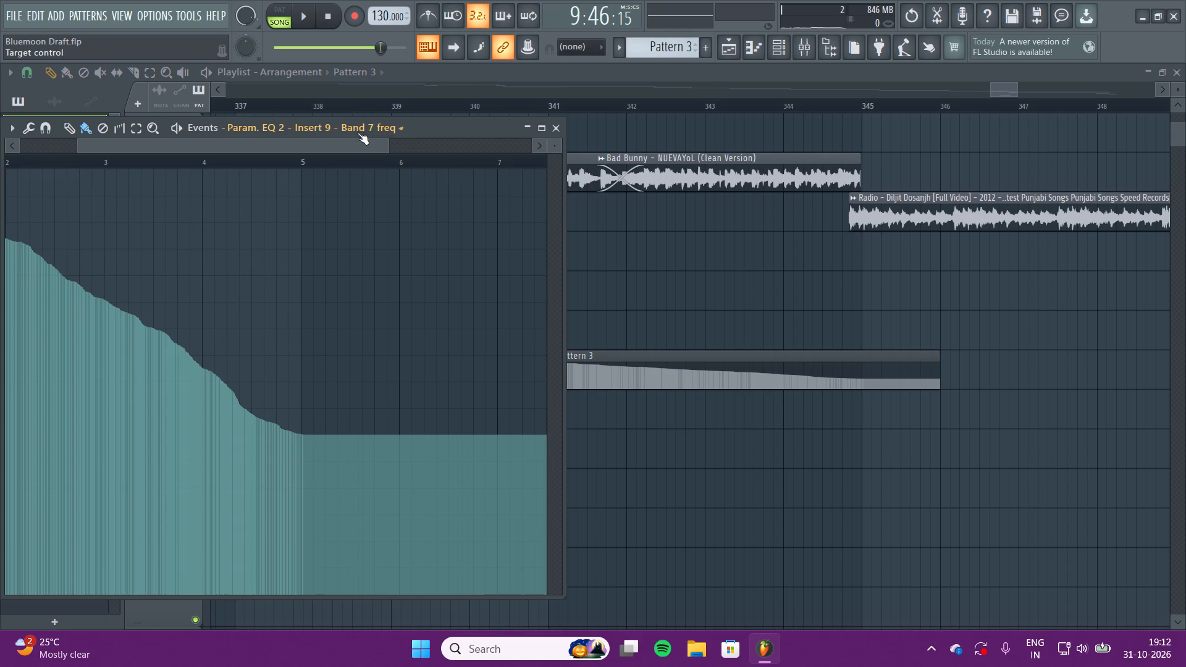
{"action": "left_click", "coordinate": [358, 125]}
{"action": "left_click", "coordinate": [348, 151]}
{"action": "right_click_drag", "start_coordinate": [344, 143], "coordinate": [324, 124]}
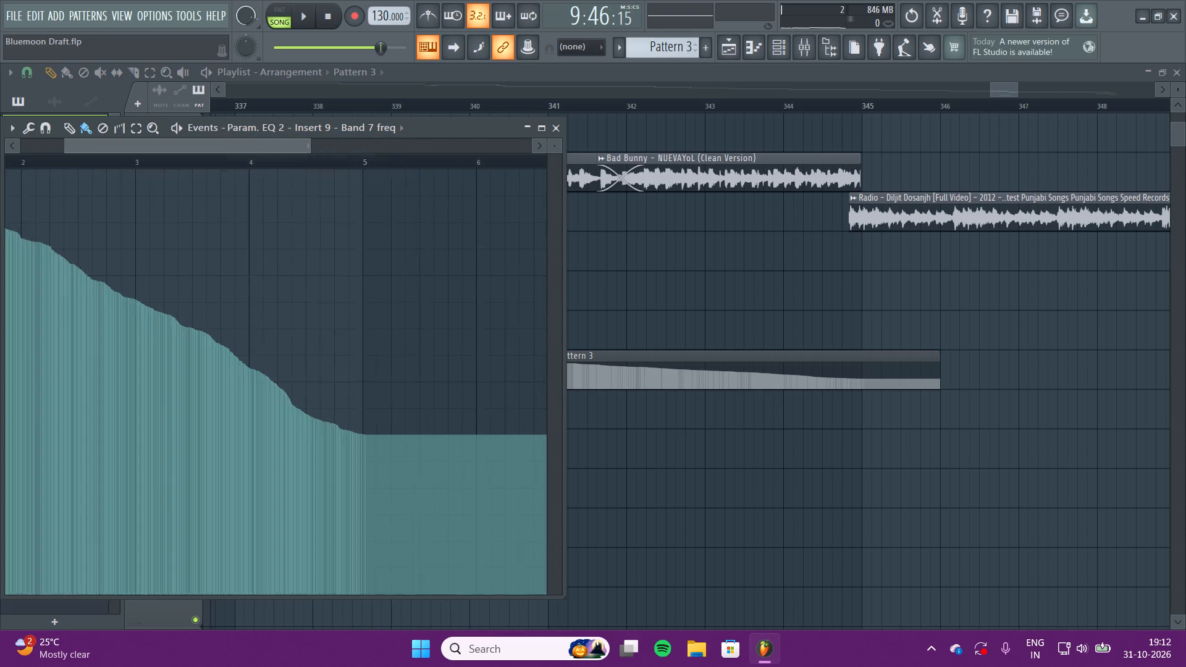
{"action": "right_click_drag", "start_coordinate": [324, 124], "coordinate": [285, 132]}
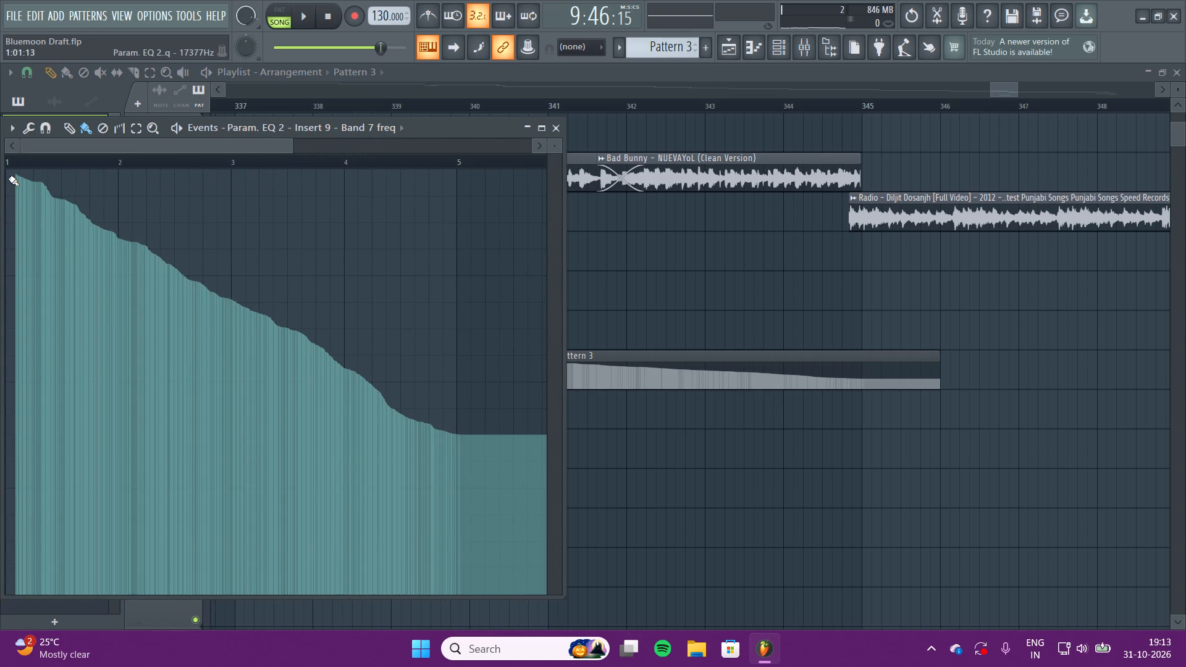
{"action": "left_click_drag", "start_coordinate": [19, 178], "coordinate": [51, 187]}
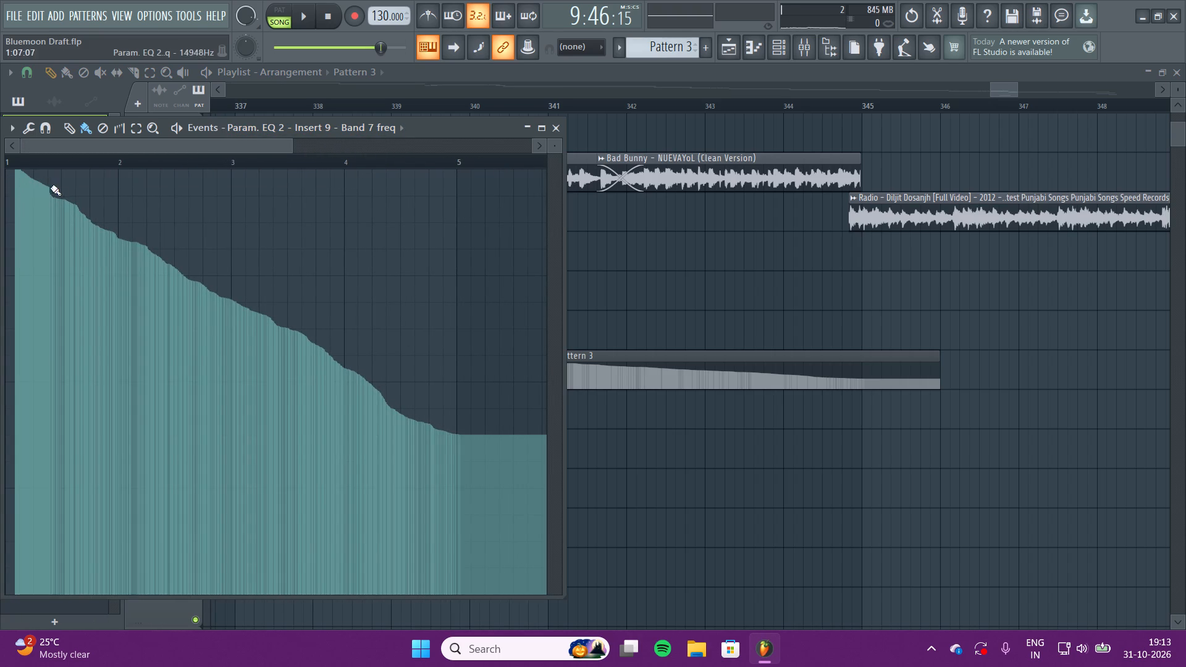
{"action": "left_click_drag", "start_coordinate": [51, 187], "coordinate": [728, 666]}
During playback, redraw the ramp flat at maximum until about bar 1.4, falling to 20Hz around bar 5.5, and close the event editor.
{"action": "key", "text": "space"}
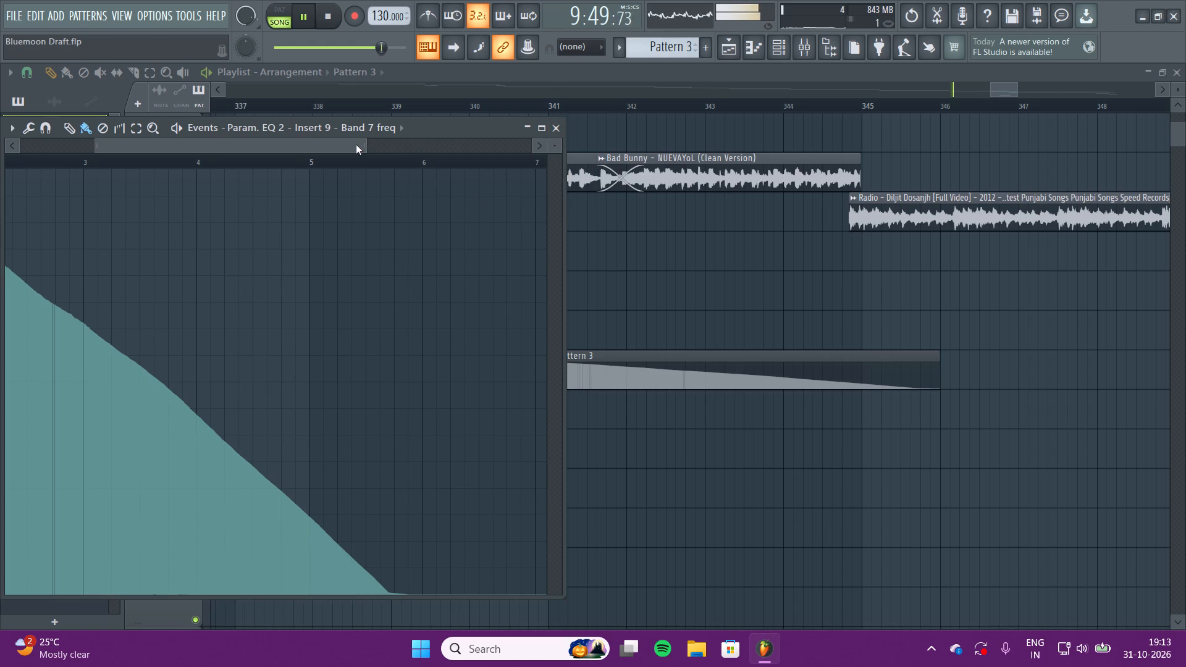
{"action": "left_click_drag", "start_coordinate": [354, 145], "coordinate": [219, 128]}
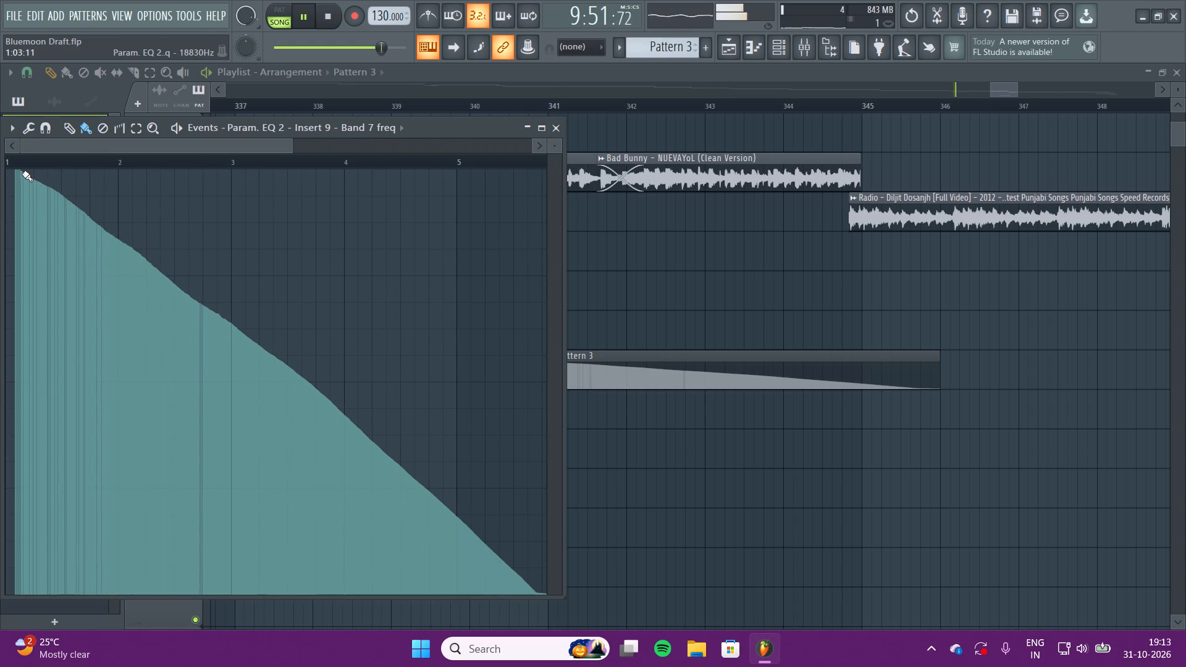
{"action": "left_click_drag", "start_coordinate": [22, 173], "coordinate": [99, 208]}
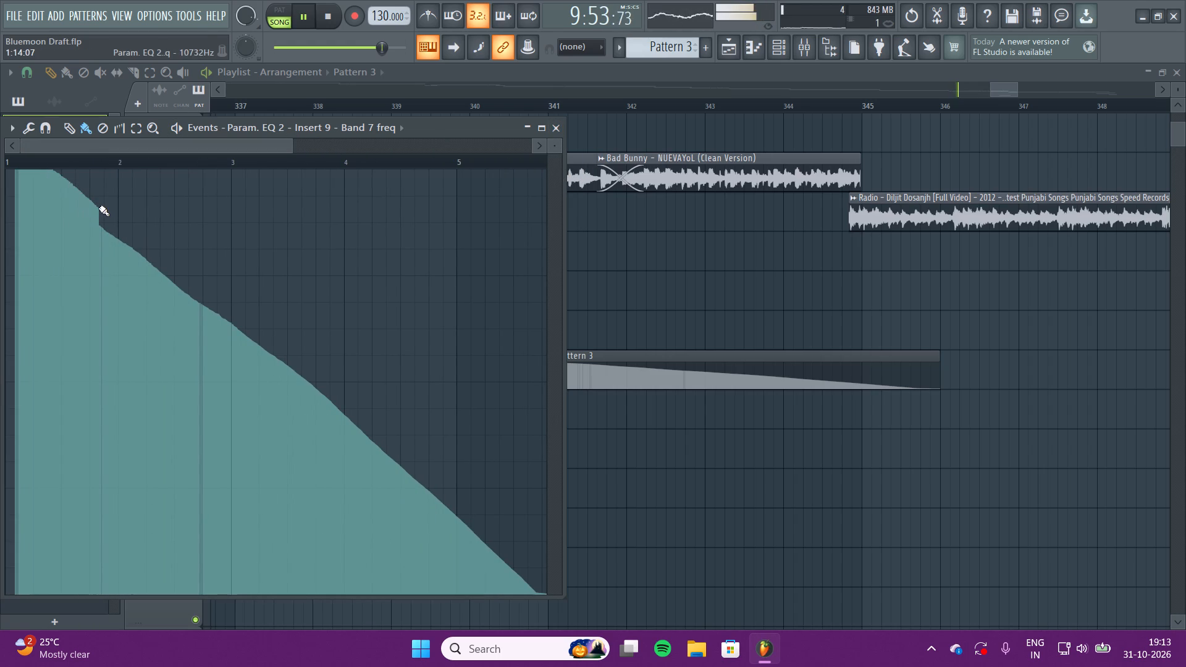
{"action": "left_click_drag", "start_coordinate": [99, 208], "coordinate": [587, 664]}
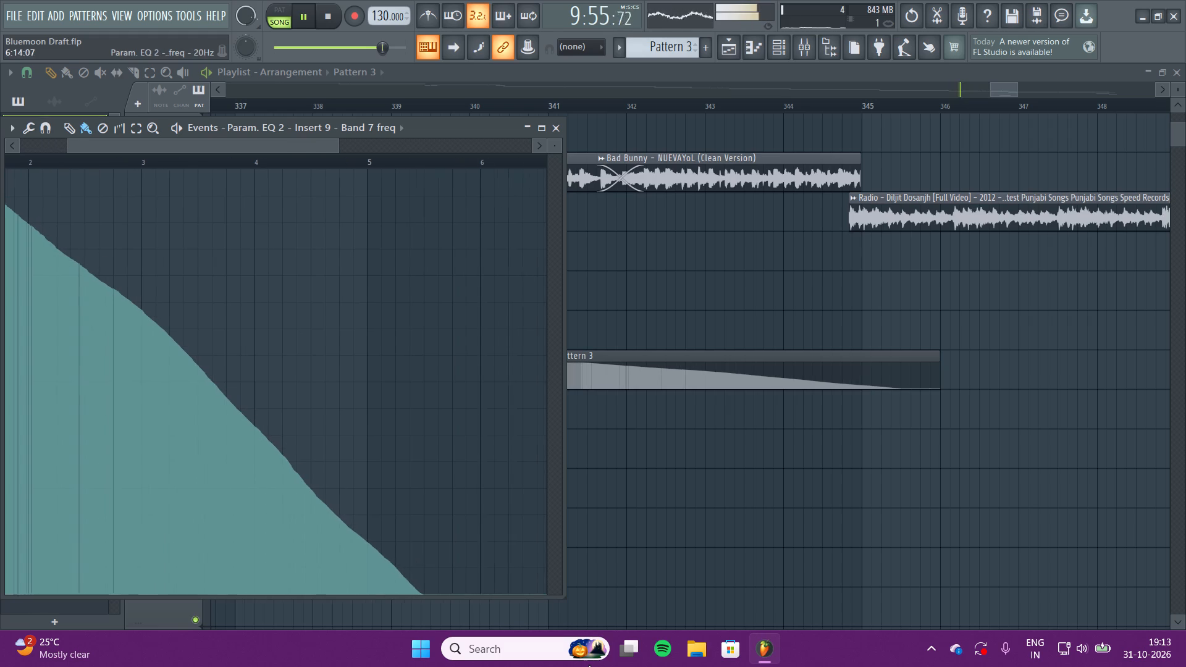
{"action": "left_click", "coordinate": [555, 129]}
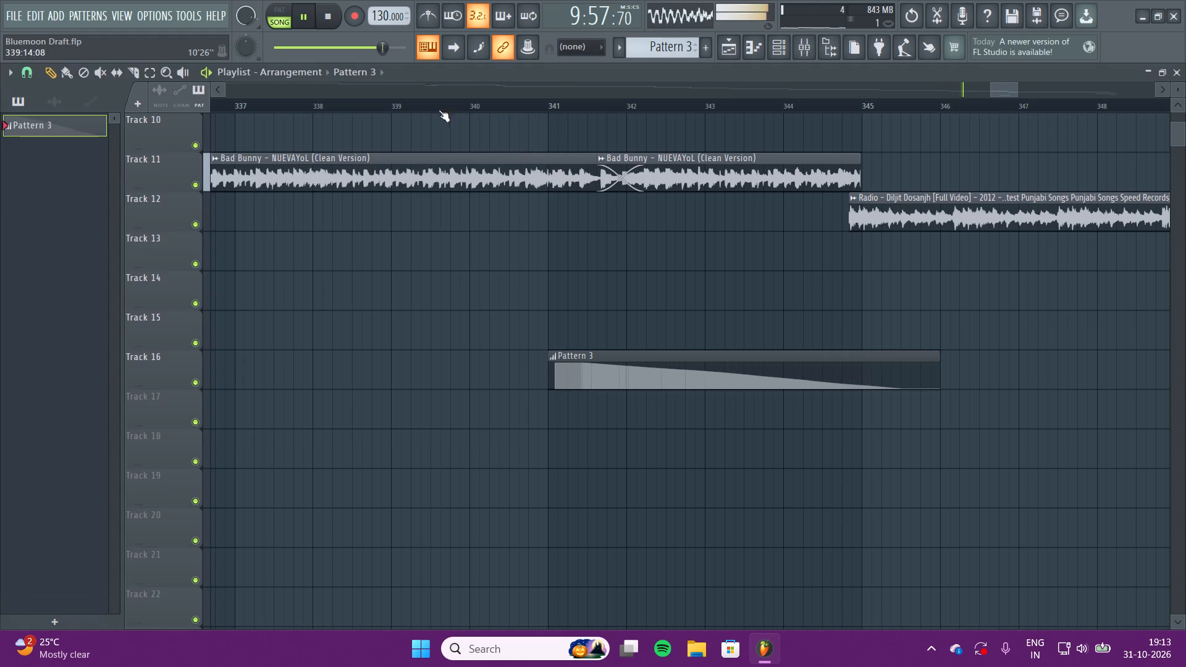
Play from about bar 338, reopen Pattern 3's Band 7 freq events and redraw a steeper ramp reaching minimum shortly after pattern bar 4.
{"action": "left_click", "coordinate": [331, 104]}
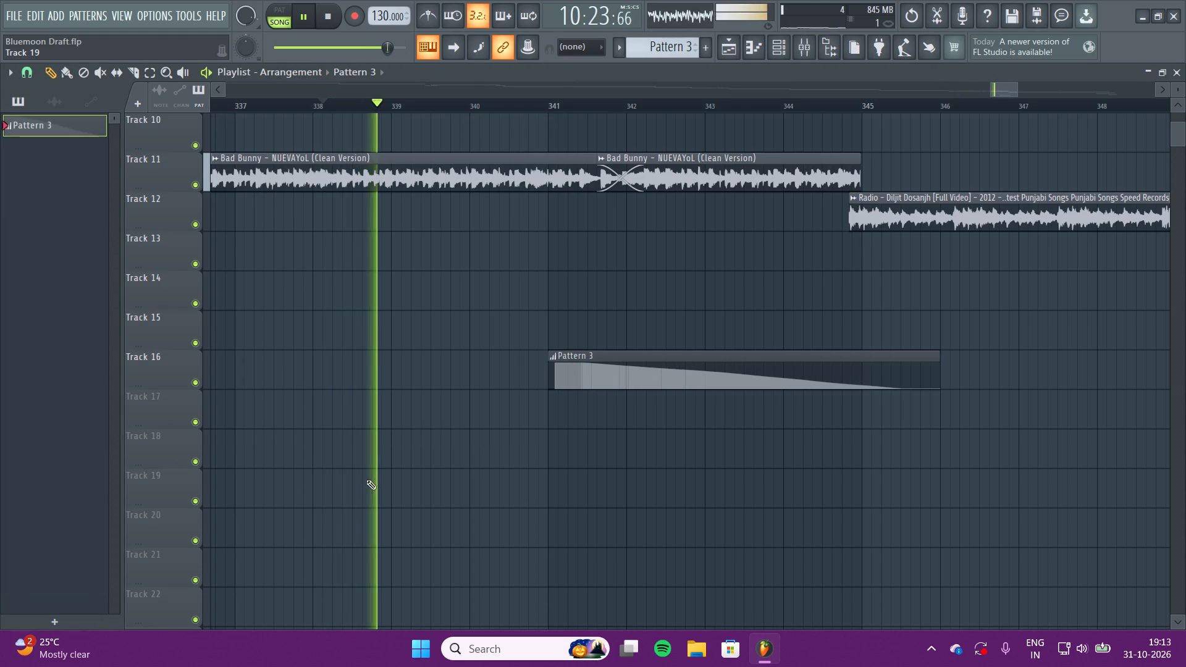
{"action": "double_click", "coordinate": [596, 364]}
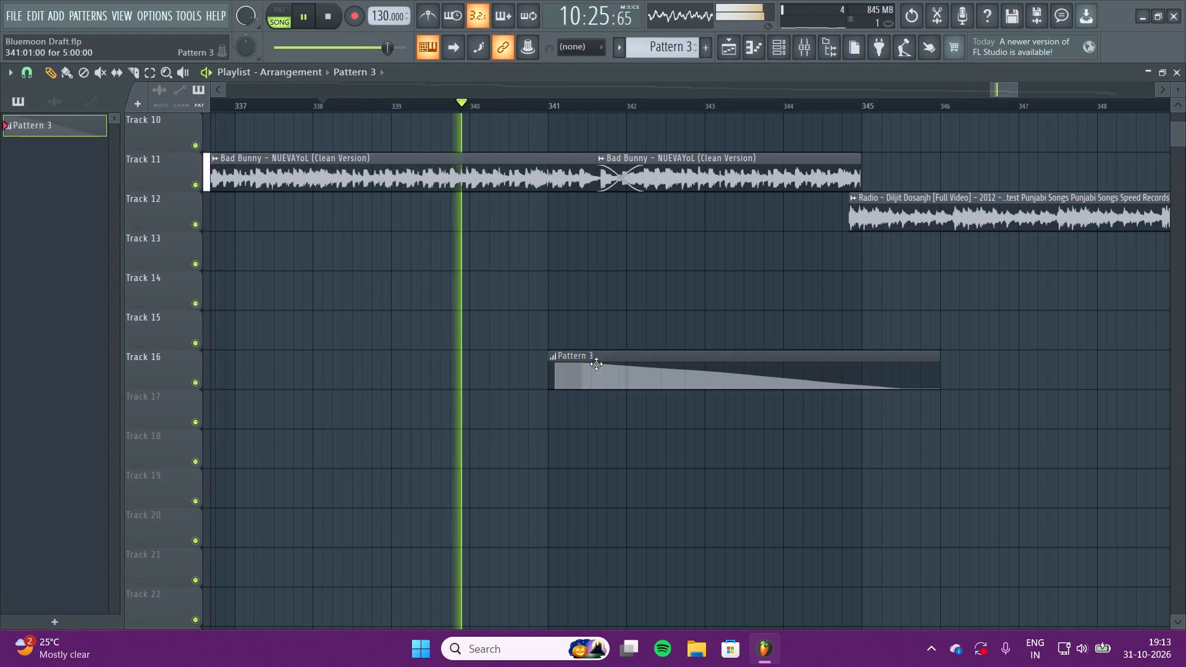
{"action": "right_click_drag", "start_coordinate": [216, 151], "coordinate": [179, 106]}
{"action": "left_click_drag", "start_coordinate": [74, 170], "coordinate": [410, 401]}
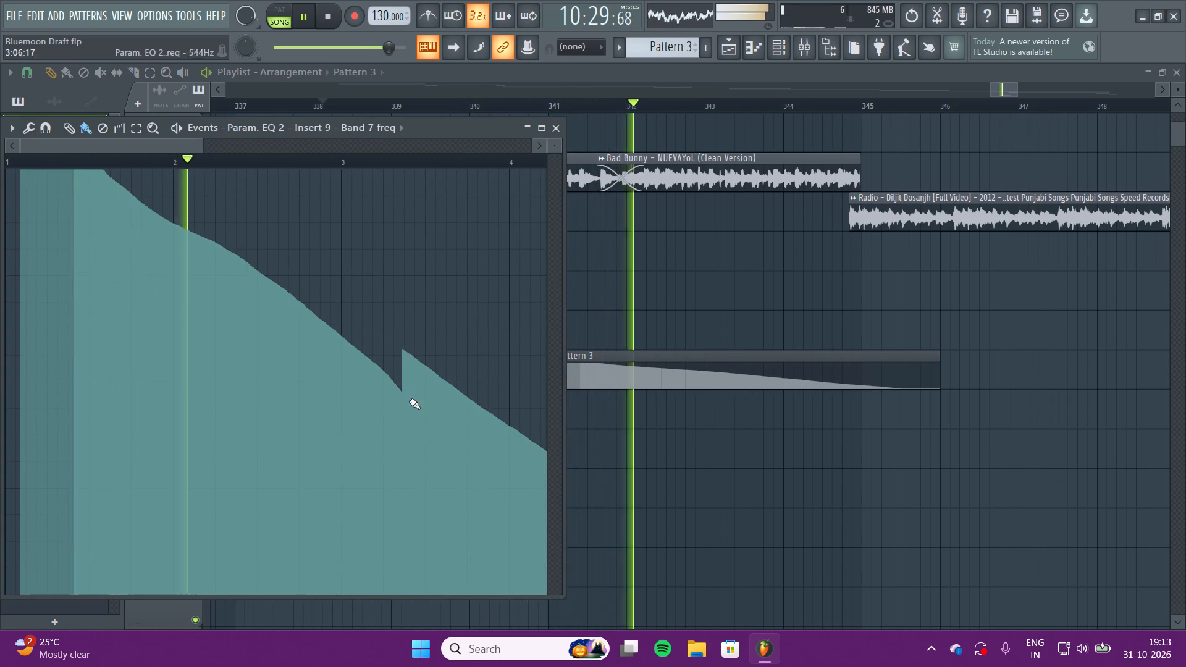
{"action": "left_click_drag", "start_coordinate": [410, 401], "coordinate": [626, 665]}
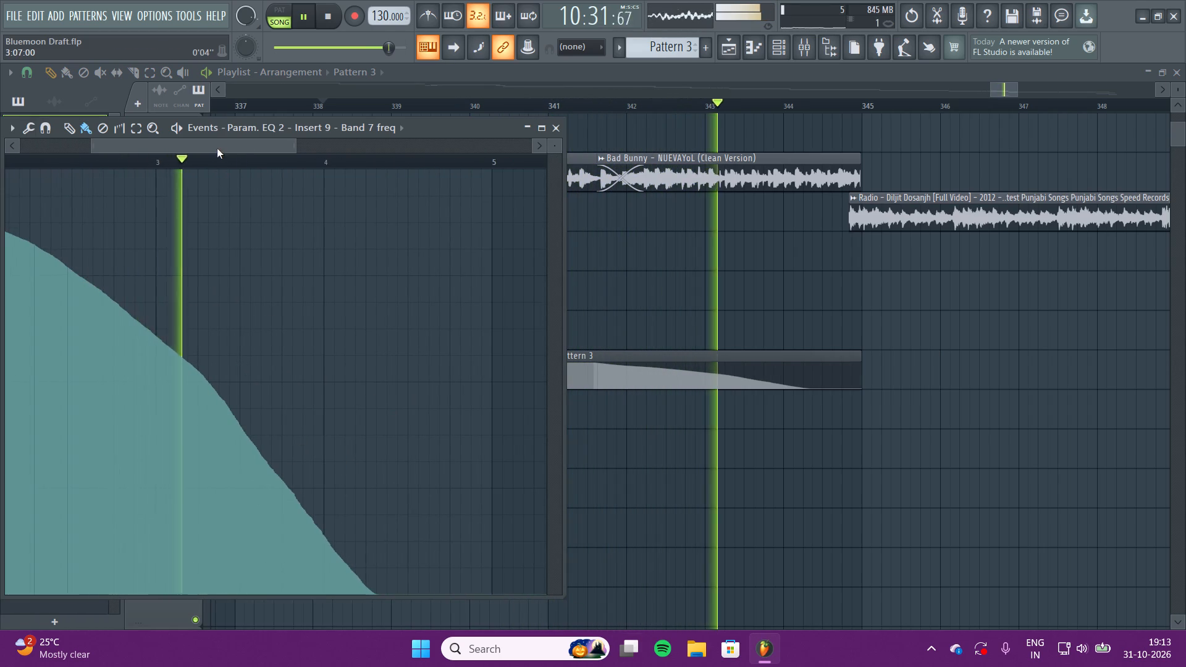
{"action": "right_click_drag", "start_coordinate": [217, 148], "coordinate": [191, 120]}
{"action": "left_click_drag", "start_coordinate": [303, 370], "coordinate": [424, 480]}
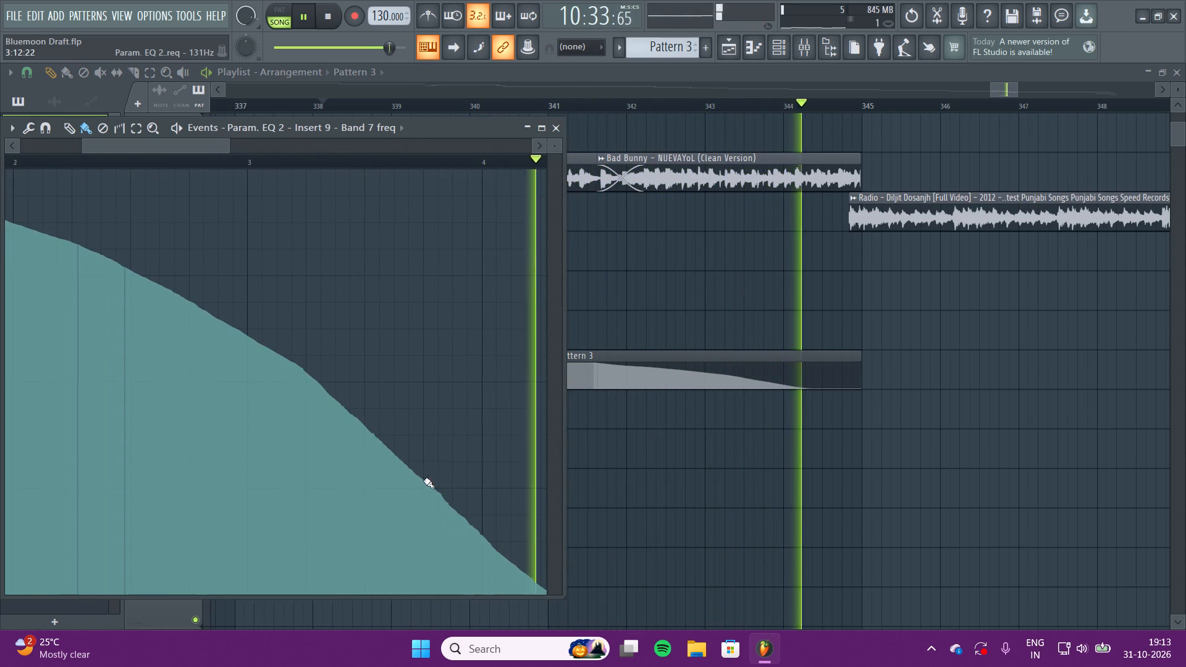
{"action": "left_click_drag", "start_coordinate": [424, 480], "coordinate": [590, 621]}
{"action": "right_click_drag", "start_coordinate": [262, 148], "coordinate": [271, 239]}
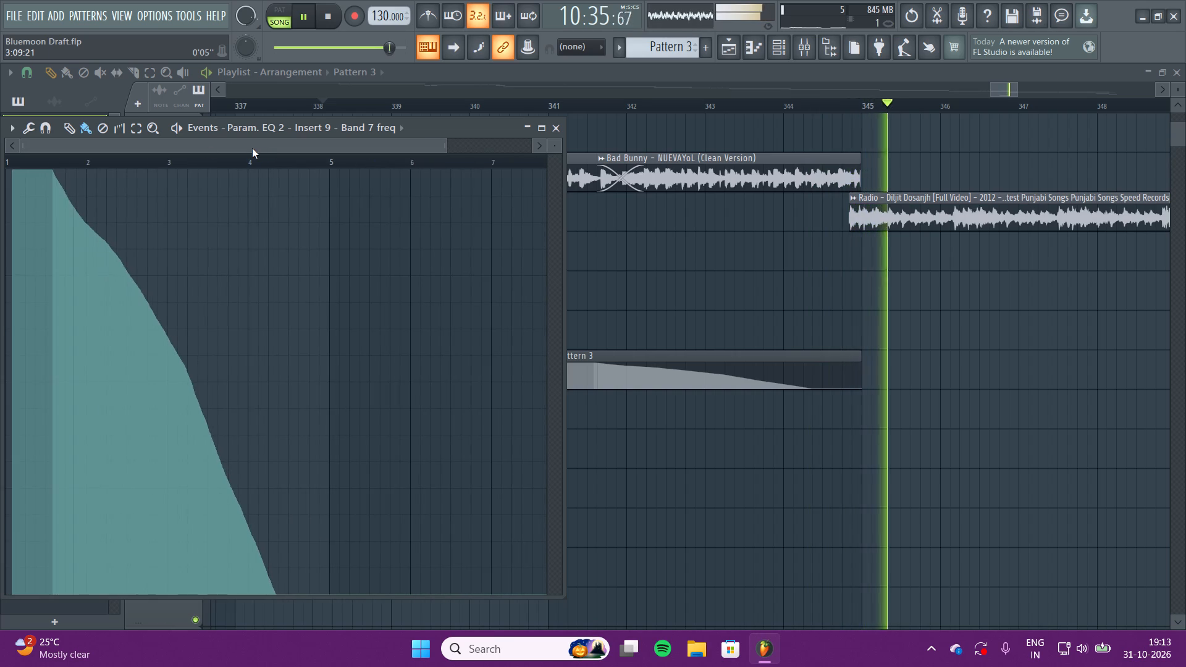
Stop playback and redraw the Band 7 freq ramp from about pattern bar 1.5 to reach minimum just after bar 5.
{"action": "key", "text": "space"}
{"action": "left_click_drag", "start_coordinate": [46, 172], "coordinate": [75, 193]}
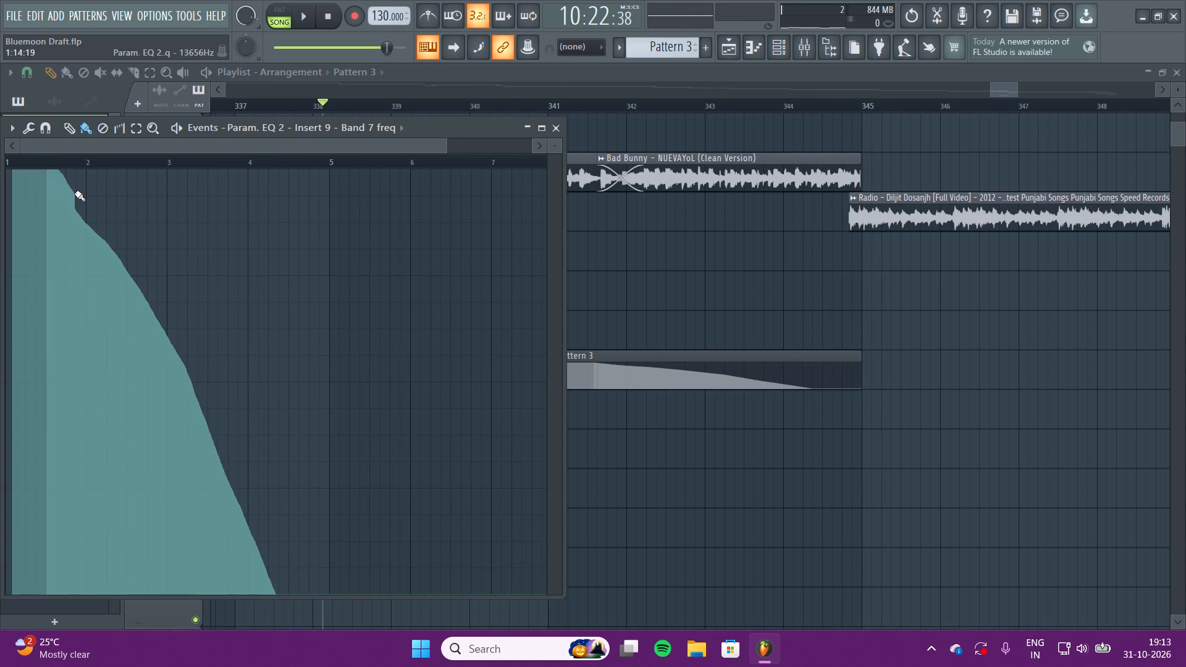
{"action": "left_click_drag", "start_coordinate": [75, 193], "coordinate": [230, 412]}
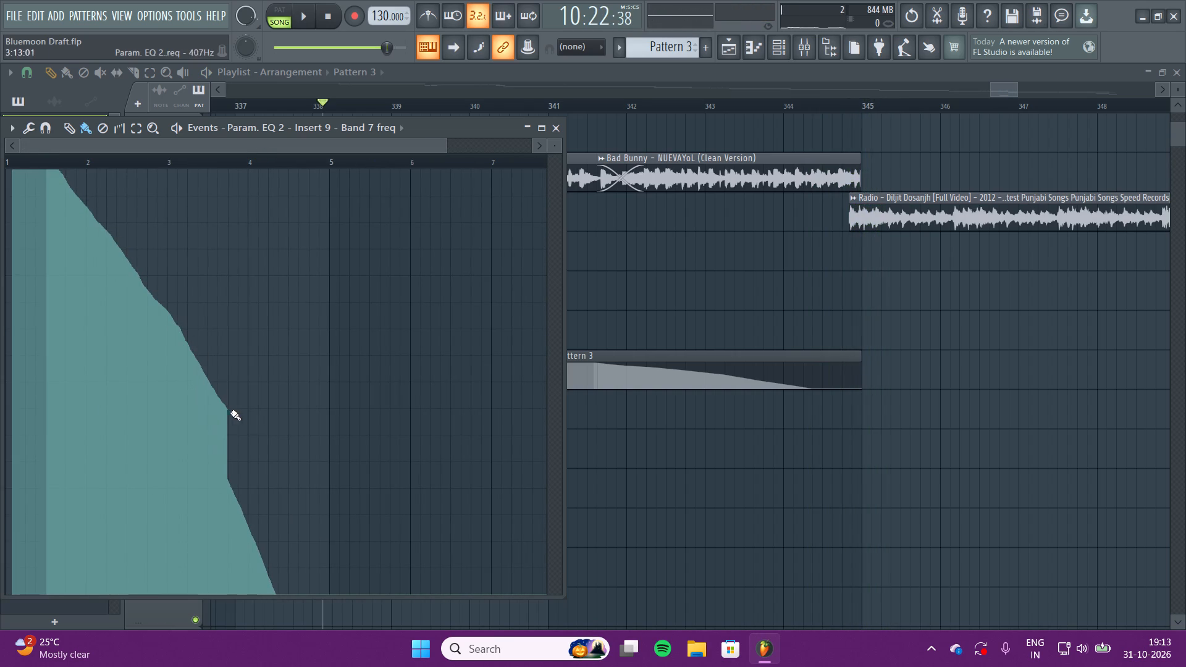
{"action": "left_click_drag", "start_coordinate": [230, 412], "coordinate": [364, 627]}
During playback, smooth the Band 7 freq ramp from about pattern bar 1.6 down to minimum just after bar 5, then close the event editor.
{"action": "key", "text": "space"}
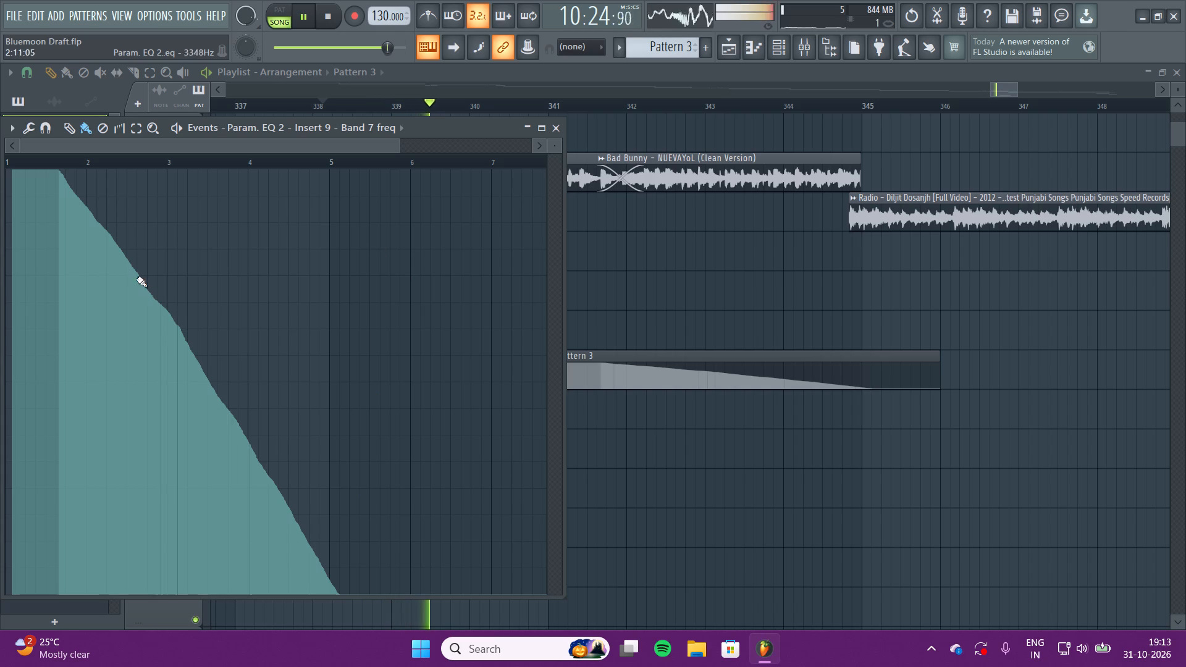
{"action": "right_click_drag", "start_coordinate": [127, 144], "coordinate": [108, 99]}
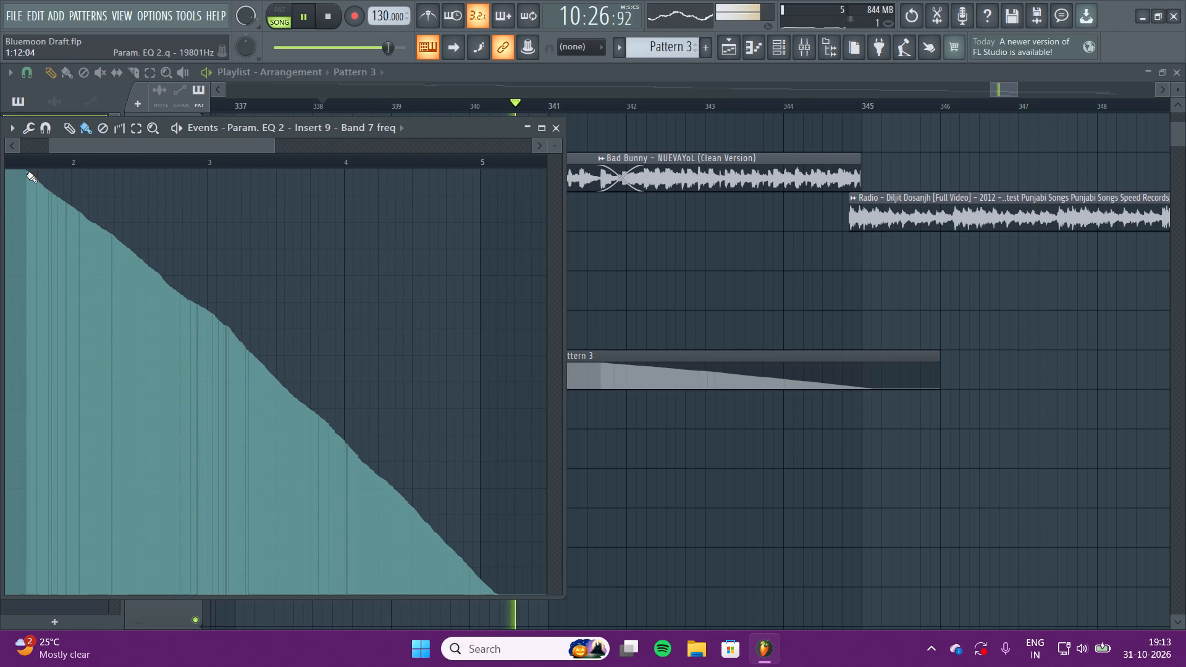
{"action": "left_click_drag", "start_coordinate": [23, 170], "coordinate": [68, 198]}
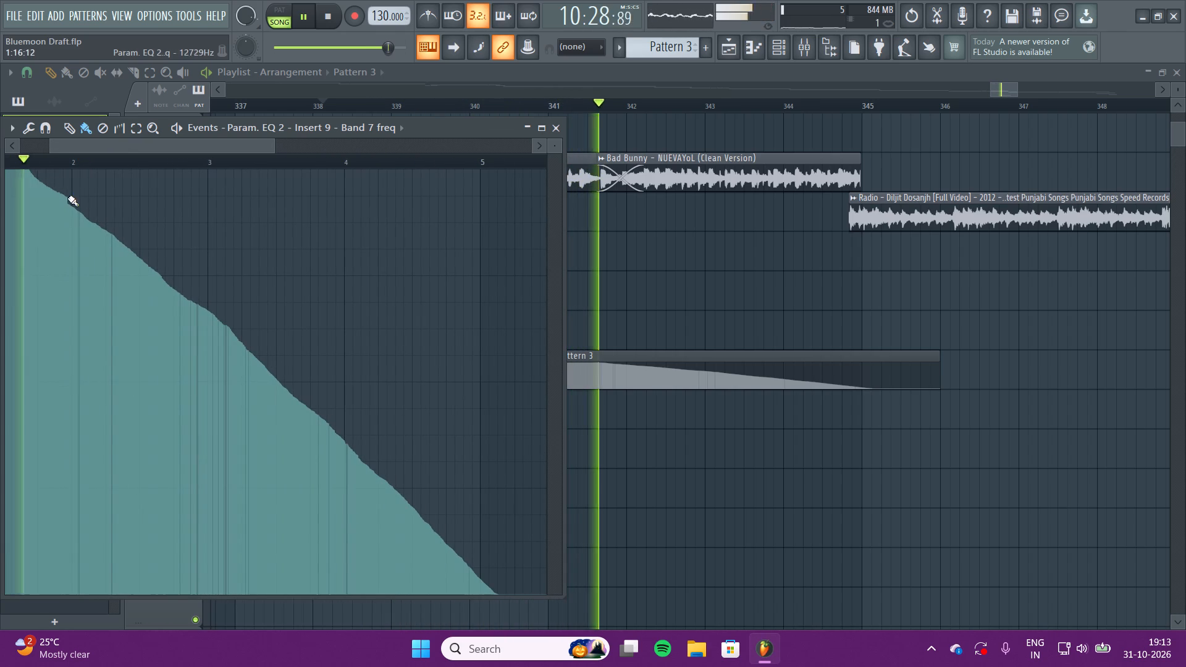
{"action": "left_click_drag", "start_coordinate": [68, 198], "coordinate": [279, 358]}
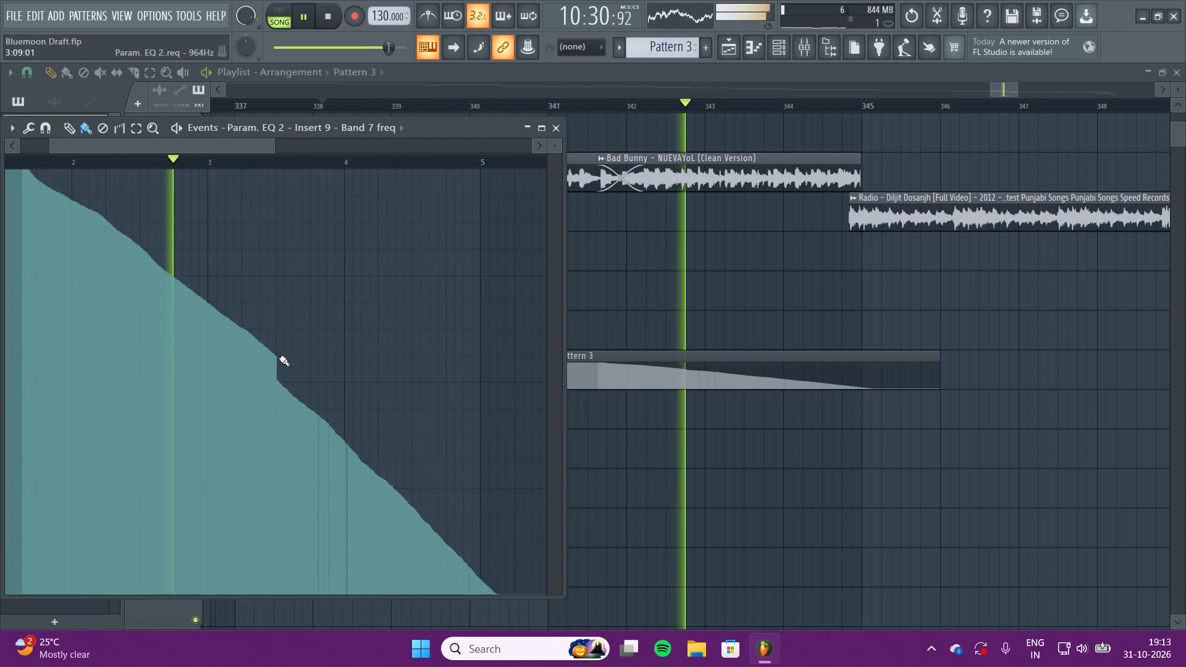
{"action": "left_click_drag", "start_coordinate": [279, 358], "coordinate": [470, 567]}
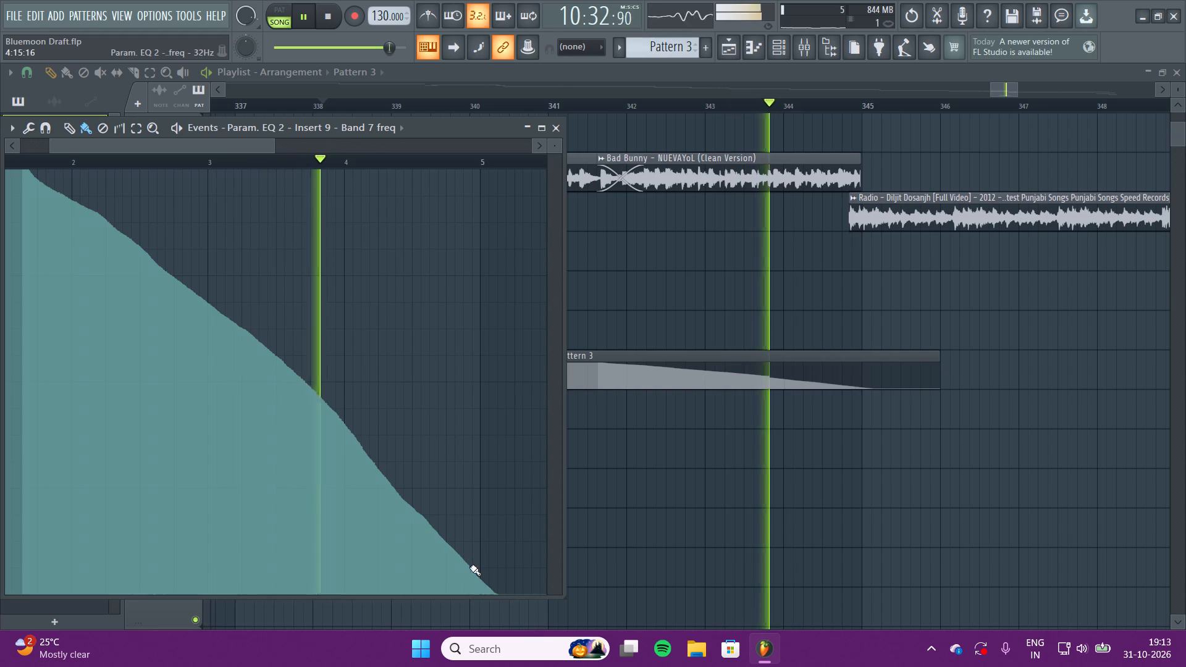
{"action": "left_click_drag", "start_coordinate": [470, 567], "coordinate": [540, 636]}
{"action": "left_click", "coordinate": [552, 125]}
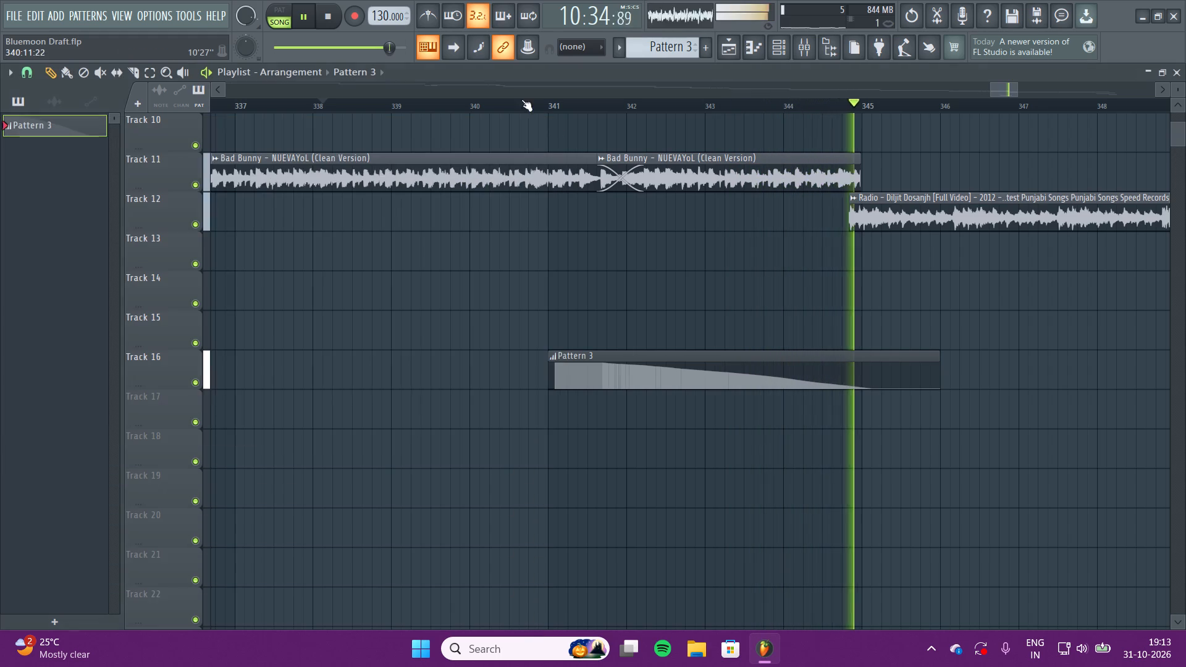
Shift the Radio clips and the KSHMR effects at their end on Tracks 12–15 earlier together, so Radio starts at about bar 344.
{"action": "right_click_drag", "start_coordinate": [498, 87], "coordinate": [609, 305]}
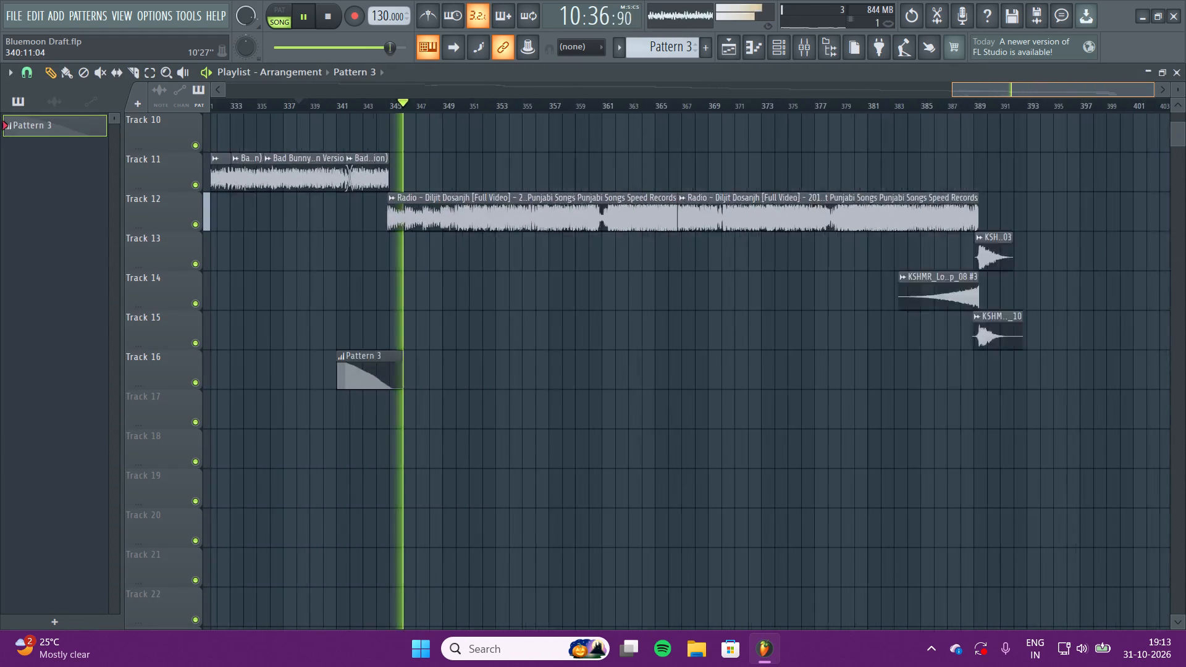
{"action": "right_click_drag", "start_coordinate": [609, 305], "coordinate": [616, 321]}
{"action": "left_click", "coordinate": [145, 73]}
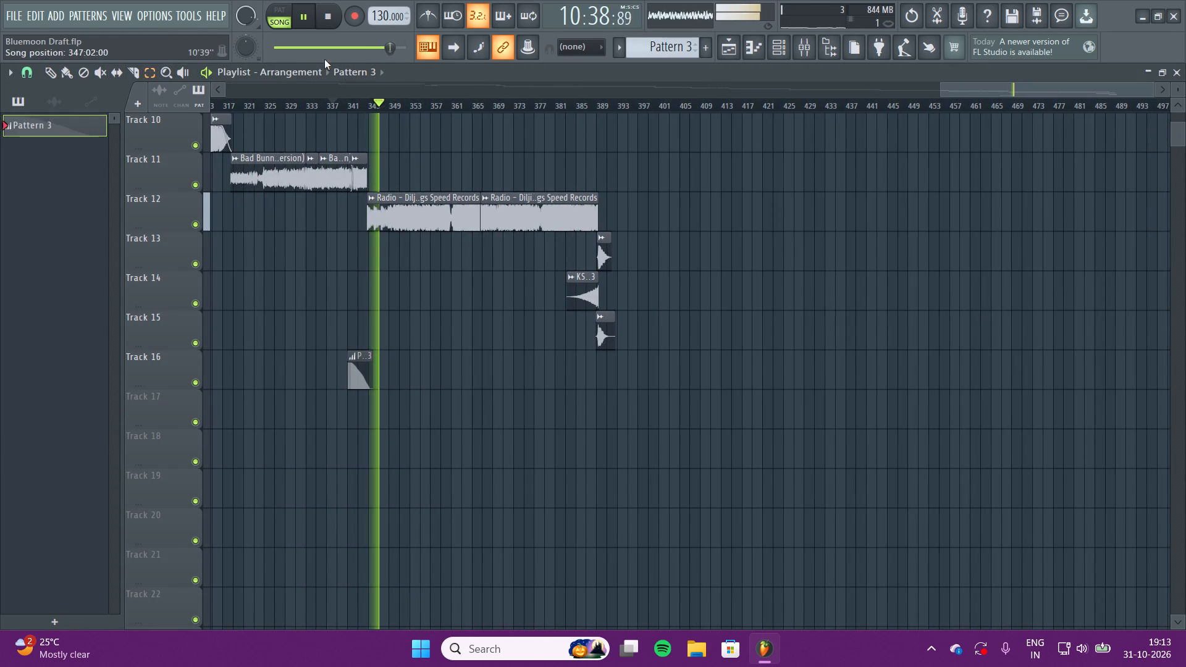
{"action": "right_click_drag", "start_coordinate": [362, 91], "coordinate": [335, 30]}
{"action": "left_click_drag", "start_coordinate": [356, 196], "coordinate": [973, 335]}
{"action": "right_click_drag", "start_coordinate": [403, 88], "coordinate": [366, 619]}
{"action": "key", "text": "space"}
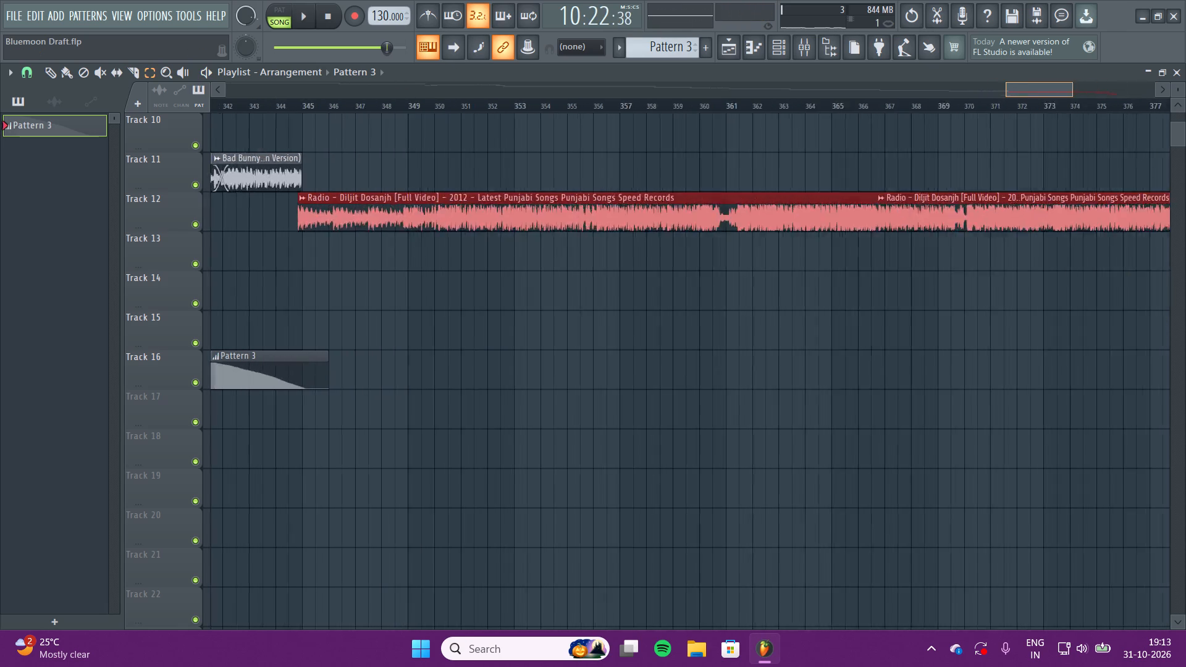
{"action": "right_click_drag", "start_coordinate": [366, 619], "coordinate": [298, 547]}
{"action": "key", "text": "space"}
{"action": "left_click", "coordinate": [40, 72]}
{"action": "left_click", "coordinate": [48, 73]}
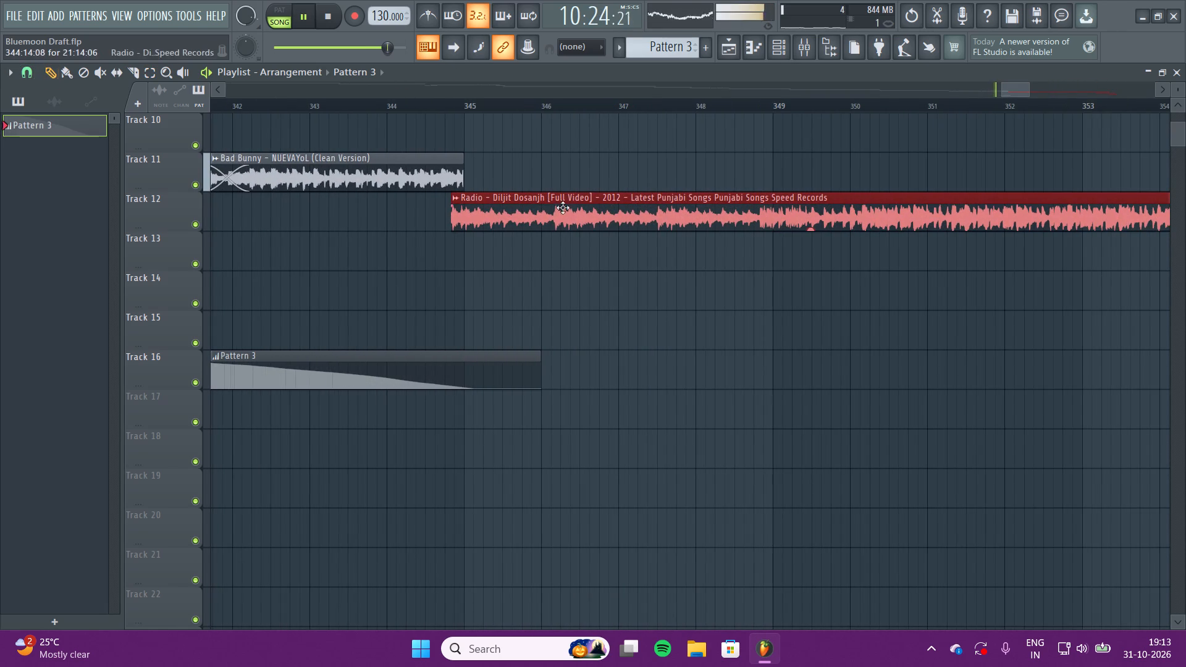
{"action": "left_click_drag", "start_coordinate": [555, 215], "coordinate": [497, 206]}
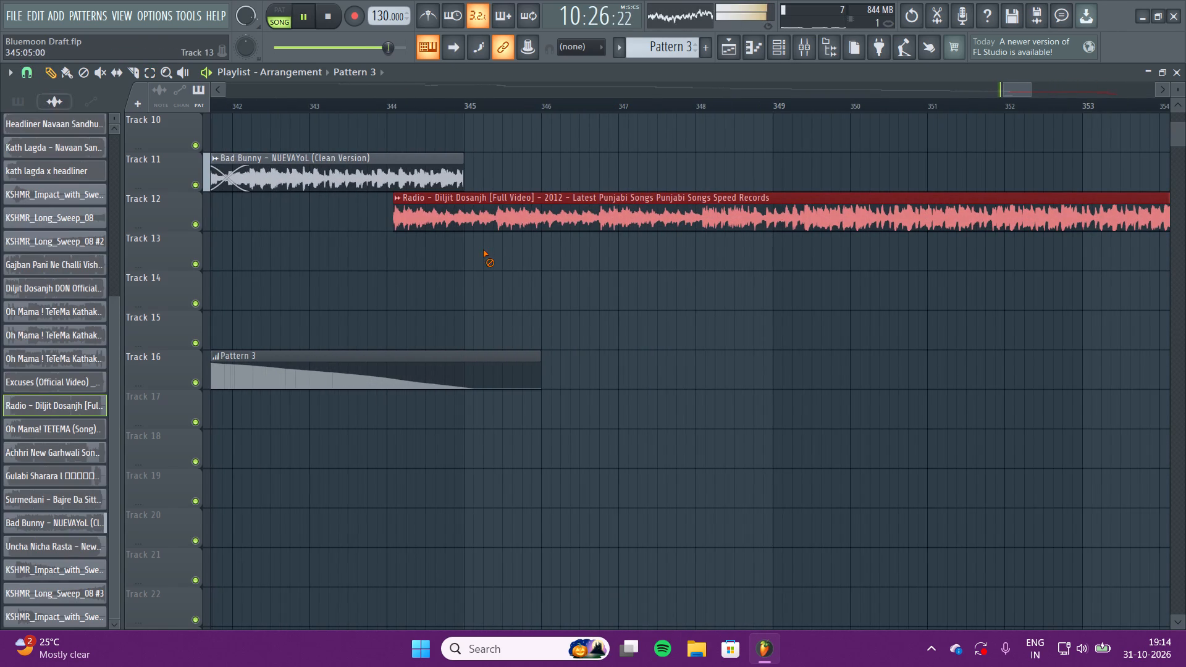
{"action": "right_click", "coordinate": [483, 250]}
Add a fade-in about one bar long to the start of the first Radio clip on Track 12.
{"action": "left_click_drag", "start_coordinate": [395, 206], "coordinate": [467, 209]}
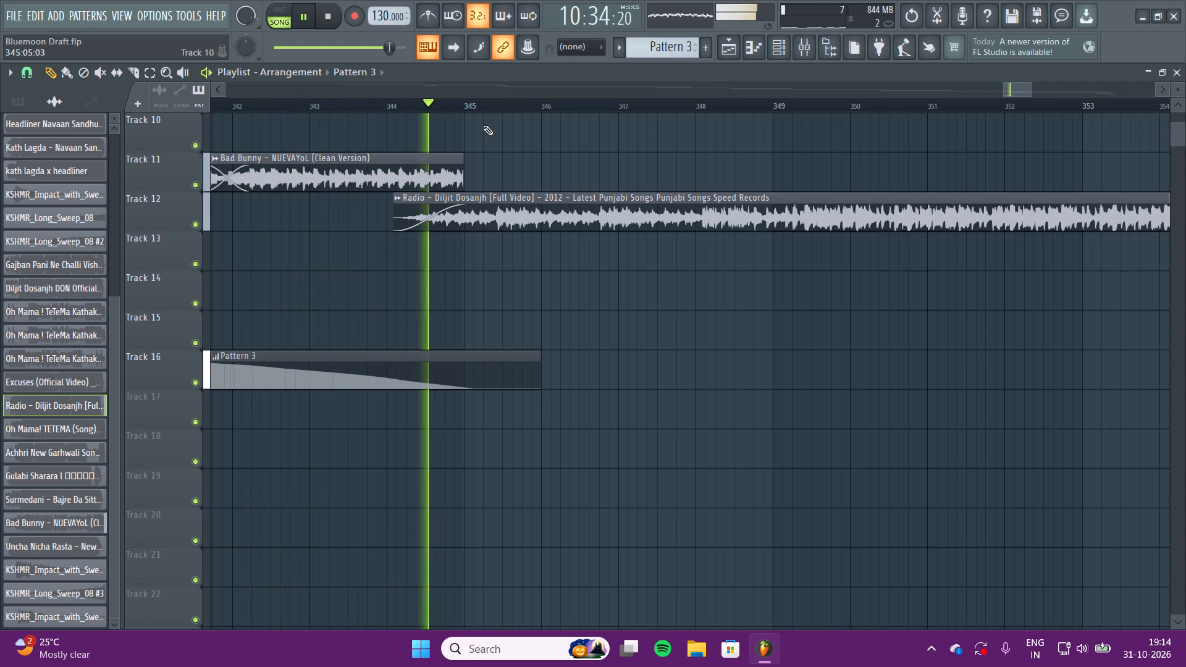
Return to the start of the medley and play the Diljit Dosanjh DON to Gajban Pani Ne transition from about bar 48.
{"action": "right_click_drag", "start_coordinate": [482, 89], "coordinate": [544, 290]}
{"action": "right_click_drag", "start_coordinate": [626, 85], "coordinate": [616, 119]}
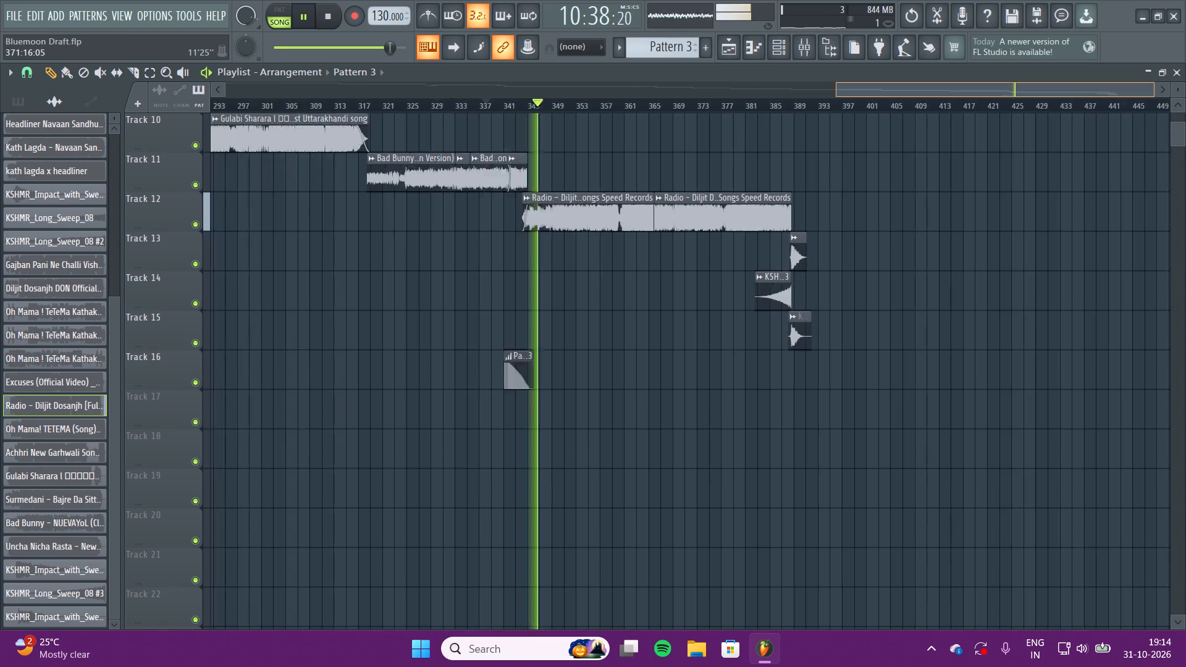
{"action": "right_click_drag", "start_coordinate": [616, 119], "coordinate": [610, 161]}
{"action": "scroll", "coordinate": [556, 185], "scroll_direction": "up", "scroll_amount": 10}
{"action": "right_click_drag", "start_coordinate": [453, 95], "coordinate": [331, 193]}
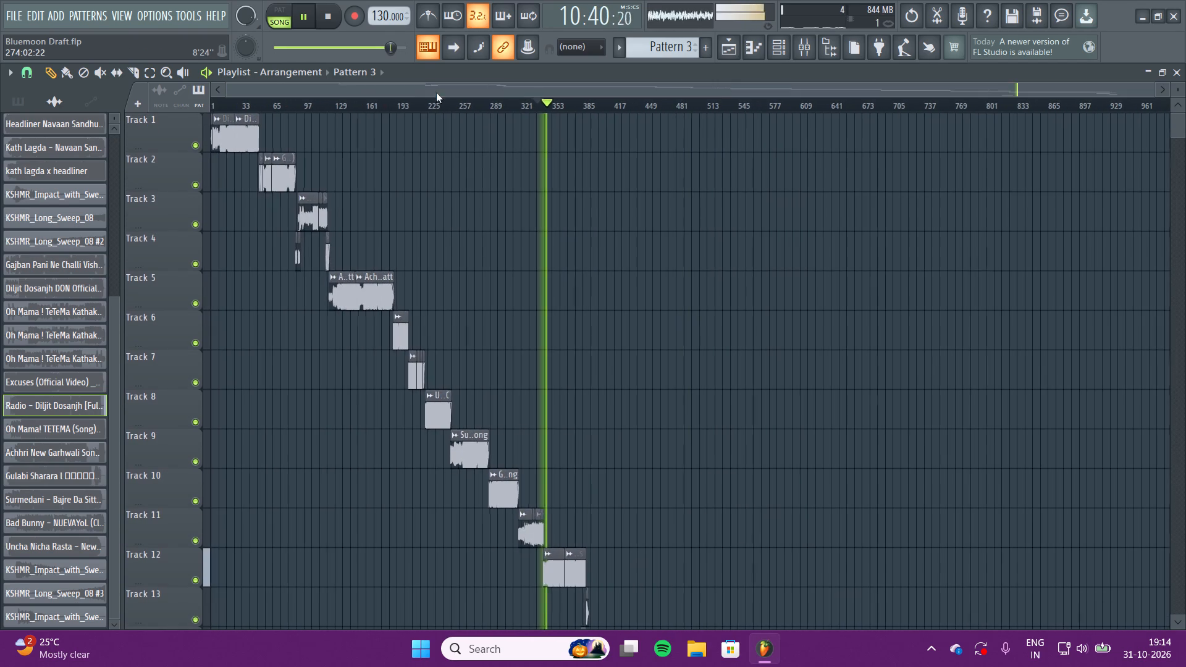
{"action": "key", "text": "space"}
{"action": "double_click", "coordinate": [258, 97]}
{"action": "left_click", "coordinate": [258, 102]}
{"action": "key", "text": "space"}
{"action": "scroll", "coordinate": [257, 102], "scroll_direction": "up", "scroll_amount": 6}
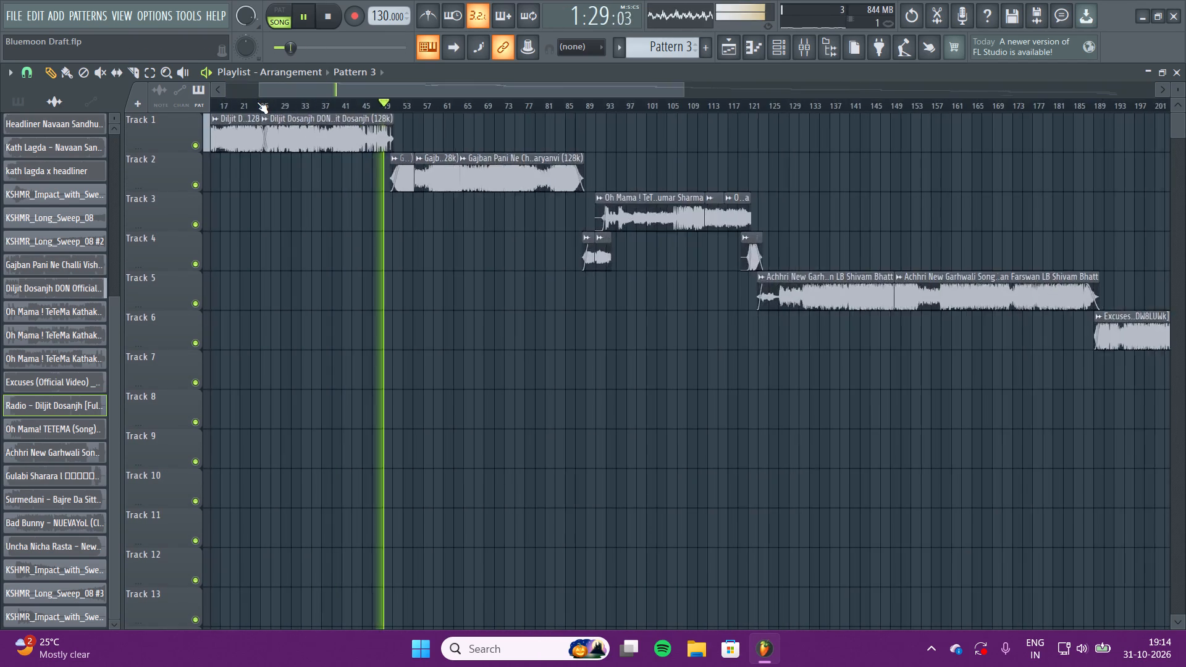
{"action": "scroll", "coordinate": [264, 99], "scroll_direction": "up", "scroll_amount": 6}
{"action": "right_click", "coordinate": [343, 203]}
{"action": "left_click", "coordinate": [0, 309]}
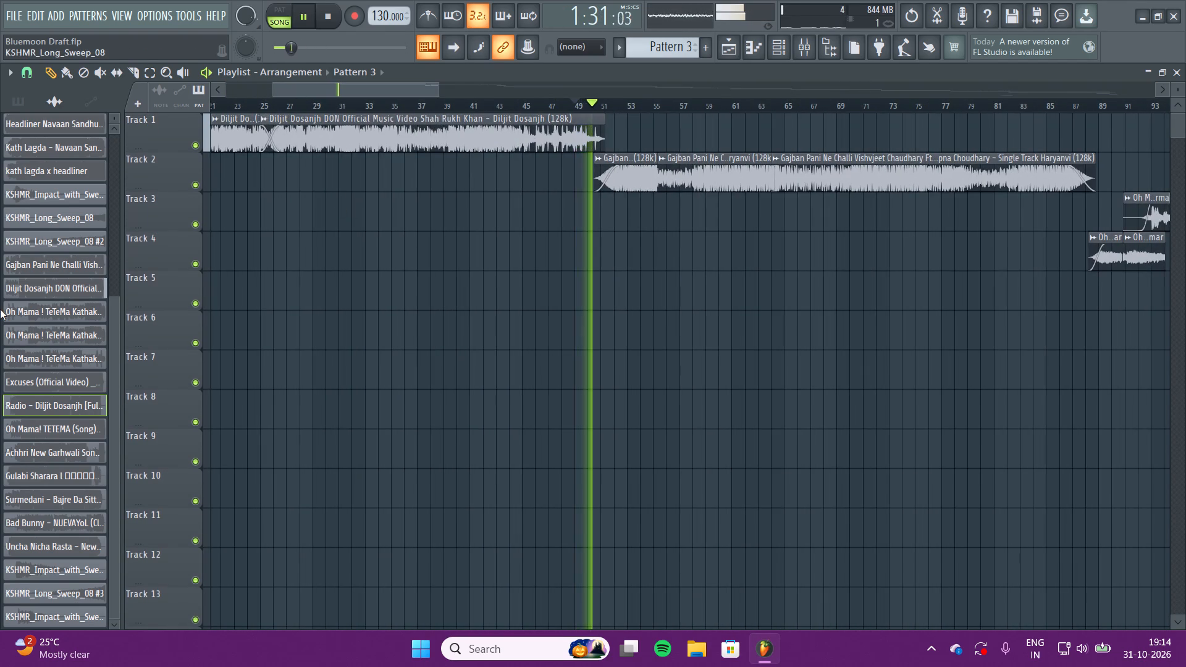
Save the project.
{"action": "key", "text": "ctrl+s"}
Play the transitions from Gajban Pani Ne into Oh Mama around bar 88 and from Oh Mama into Achhri from about bar 120.
{"action": "right_click_drag", "start_coordinate": [570, 90], "coordinate": [588, 44]}
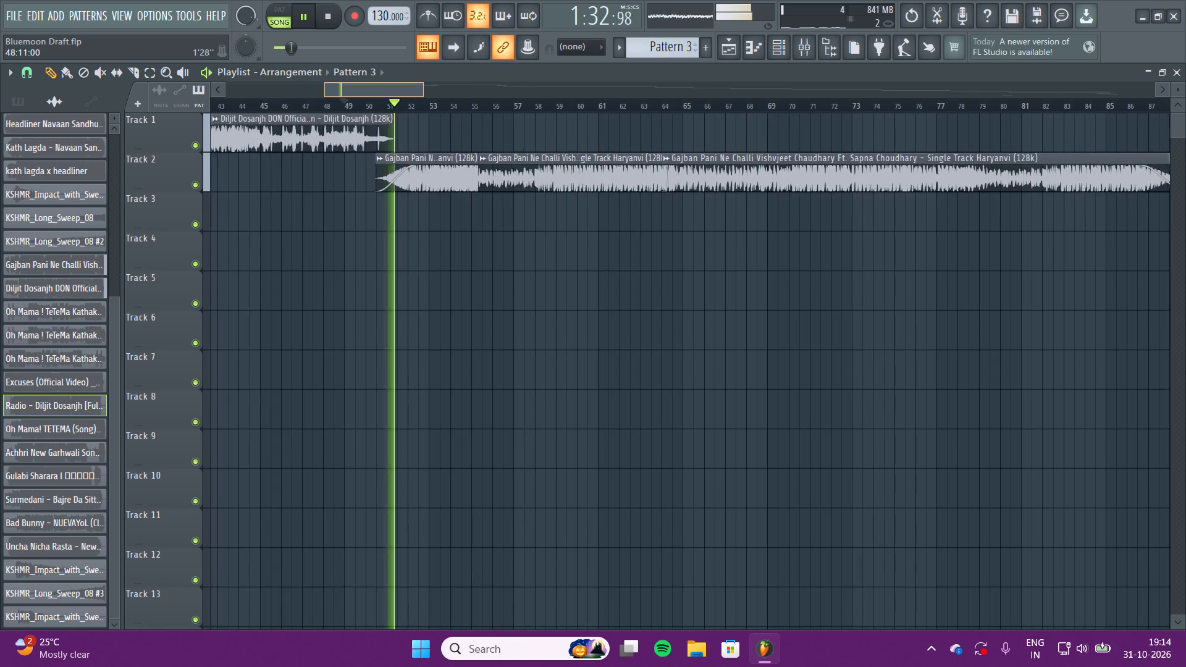
{"action": "right_click_drag", "start_coordinate": [588, 44], "coordinate": [590, 40]}
{"action": "right_click_drag", "start_coordinate": [570, 90], "coordinate": [608, 164]}
{"action": "left_click_drag", "start_coordinate": [649, 101], "coordinate": [676, 104]}
{"action": "right_click_drag", "start_coordinate": [674, 91], "coordinate": [708, 566]}
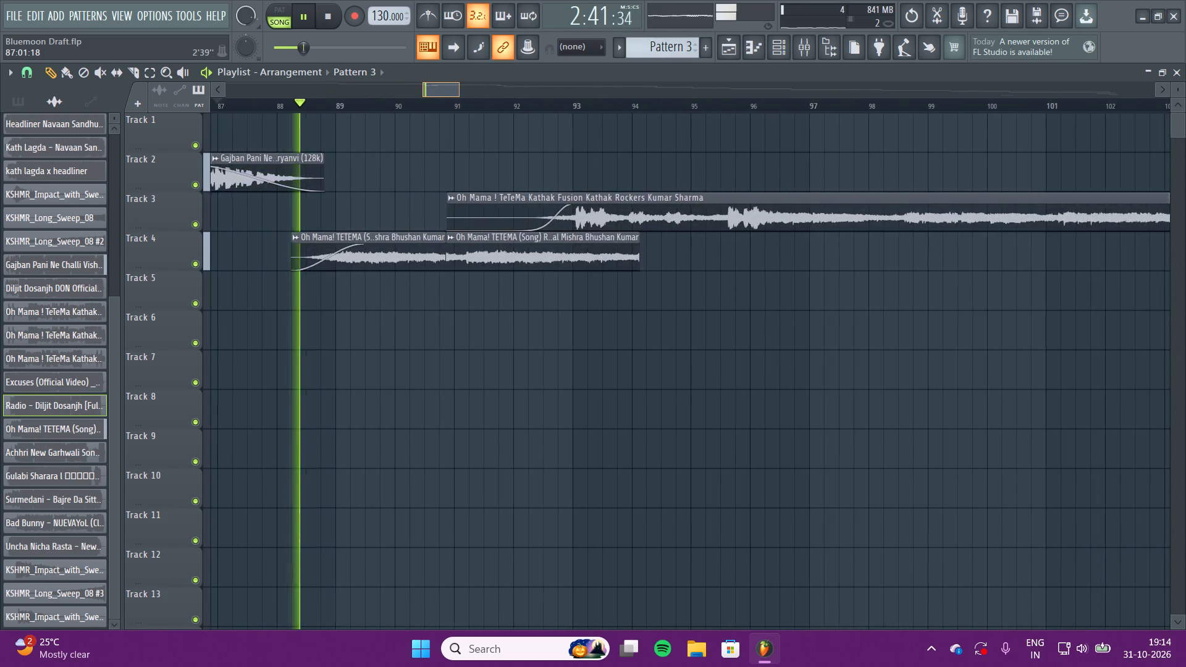
{"action": "right_click_drag", "start_coordinate": [708, 566], "coordinate": [815, 62]}
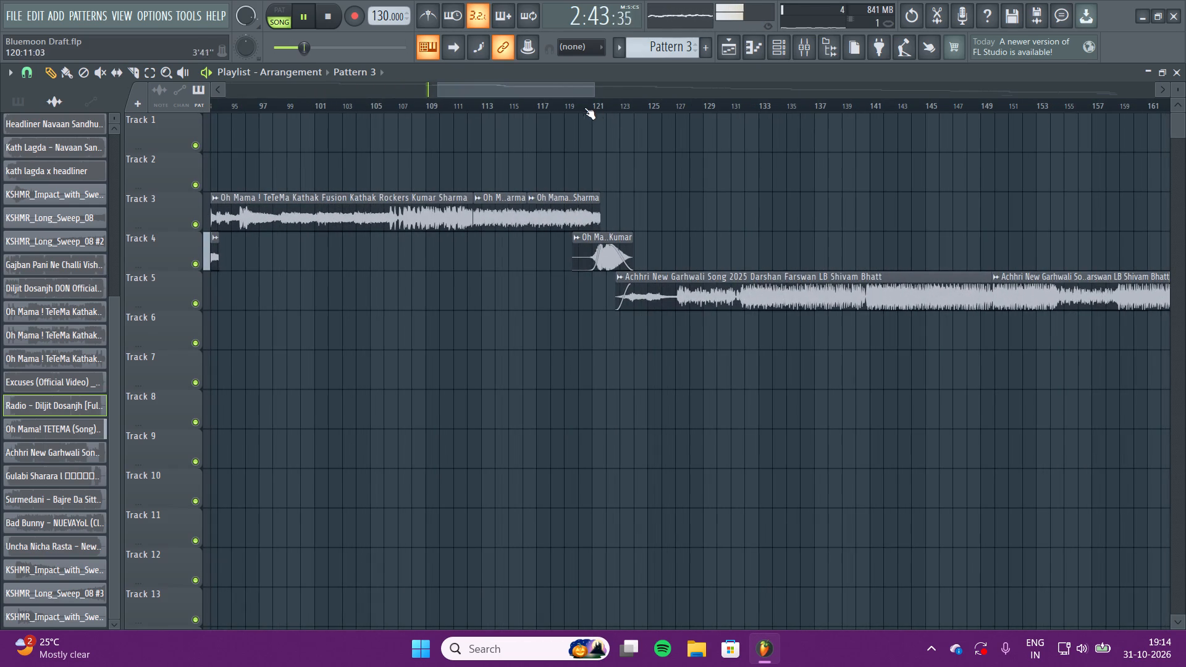
{"action": "left_click", "coordinate": [579, 107]}
{"action": "scroll", "coordinate": [586, 108], "scroll_direction": "up", "scroll_amount": 5}
{"action": "right_click_drag", "start_coordinate": [589, 90], "coordinate": [597, 642]}
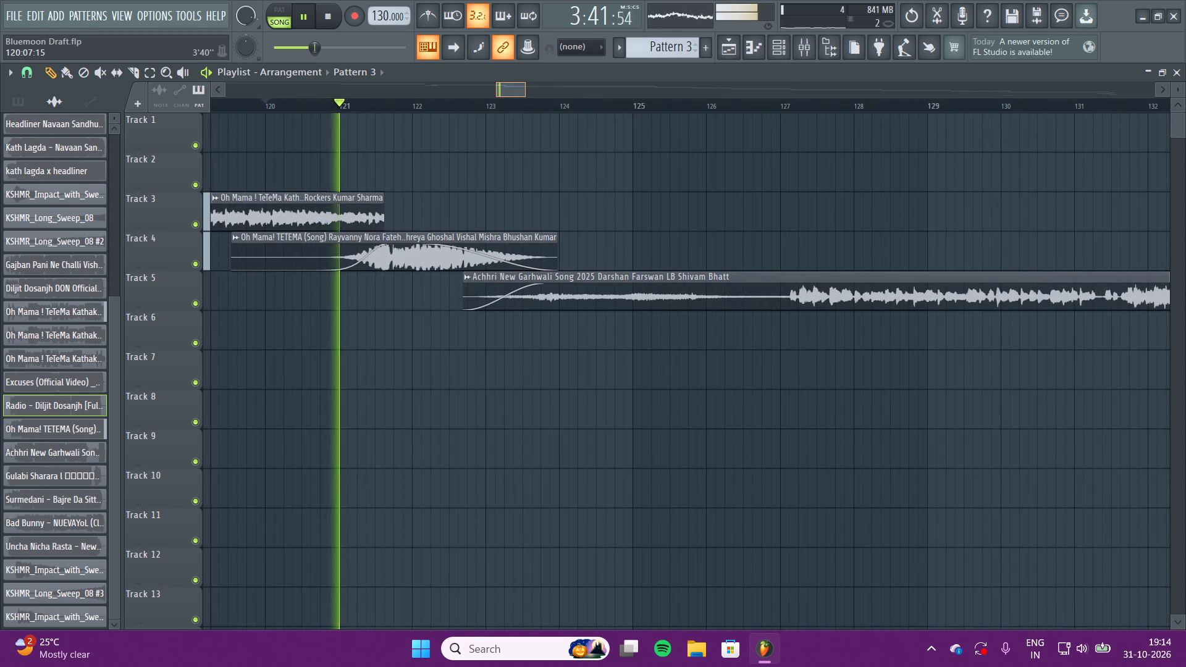
{"action": "right_click_drag", "start_coordinate": [597, 642], "coordinate": [608, 22]}
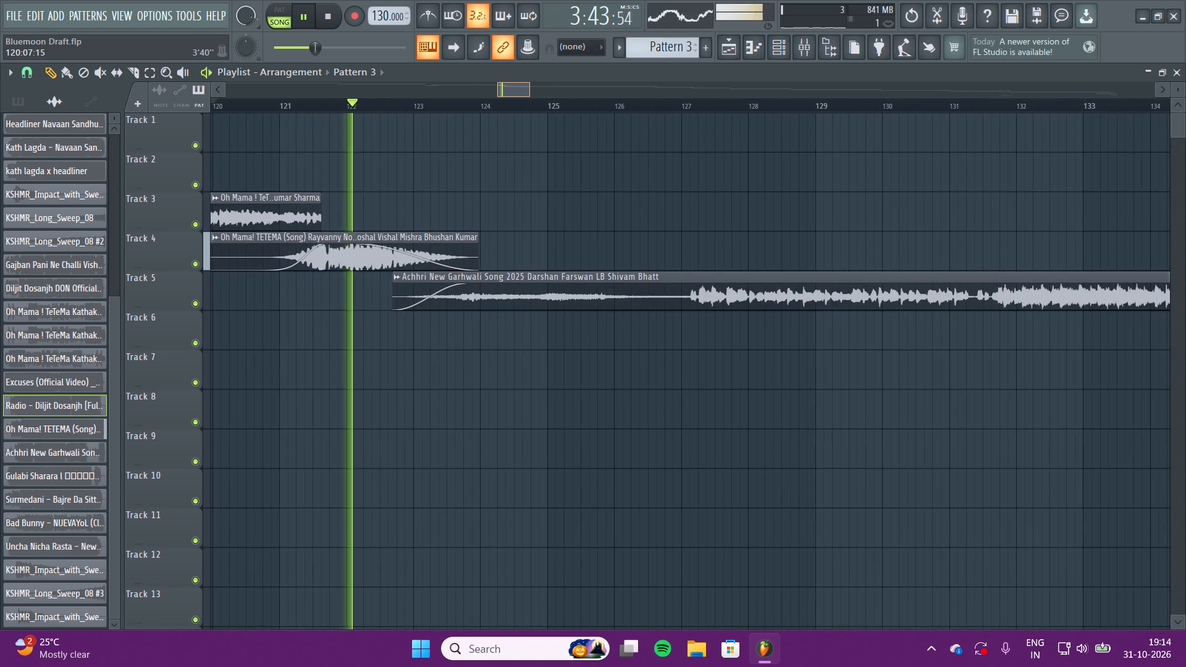
Play the transition from Achhri into Excuses around bar 188 and the handover between the Excuses clips around bar 205.
{"action": "right_click_drag", "start_coordinate": [608, 22], "coordinate": [665, 119]}
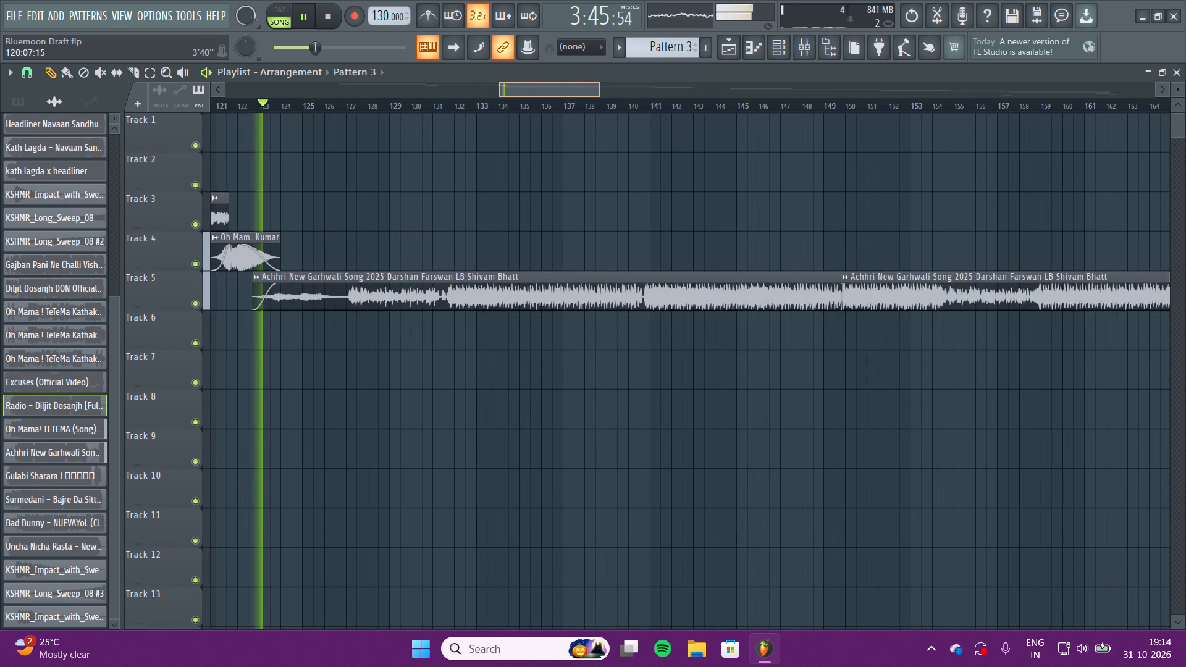
{"action": "right_click_drag", "start_coordinate": [665, 119], "coordinate": [785, 120]}
{"action": "left_click", "coordinate": [606, 99]}
{"action": "right_click_drag", "start_coordinate": [610, 89], "coordinate": [664, 47]}
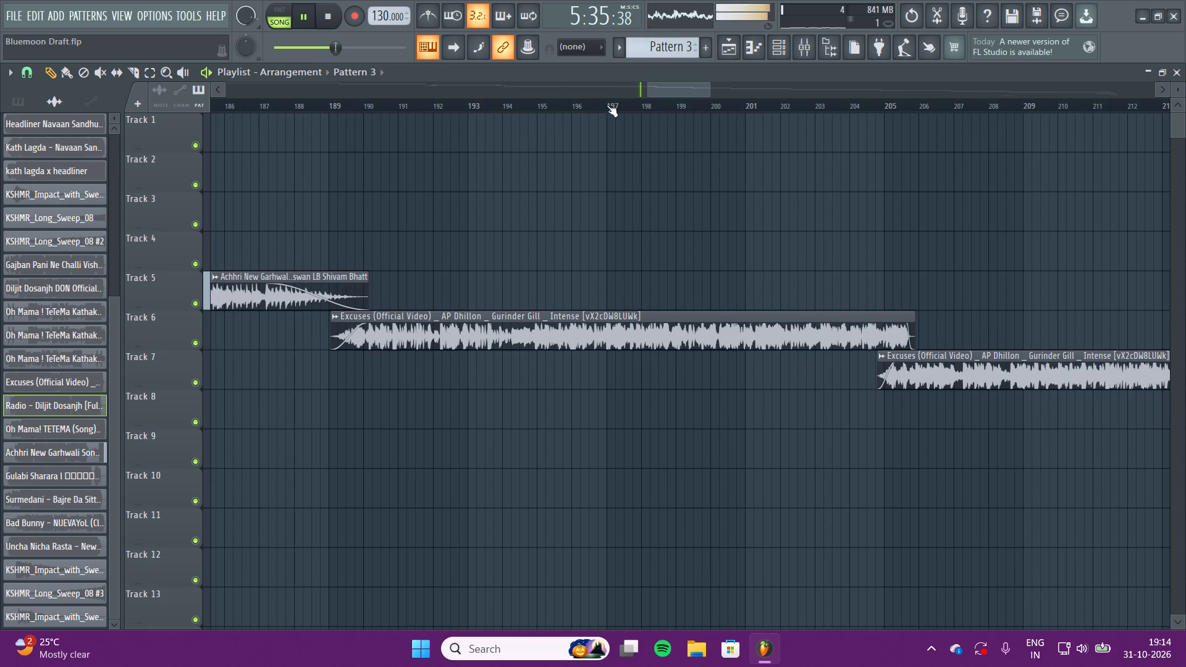
{"action": "right_click_drag", "start_coordinate": [663, 92], "coordinate": [683, 80]}
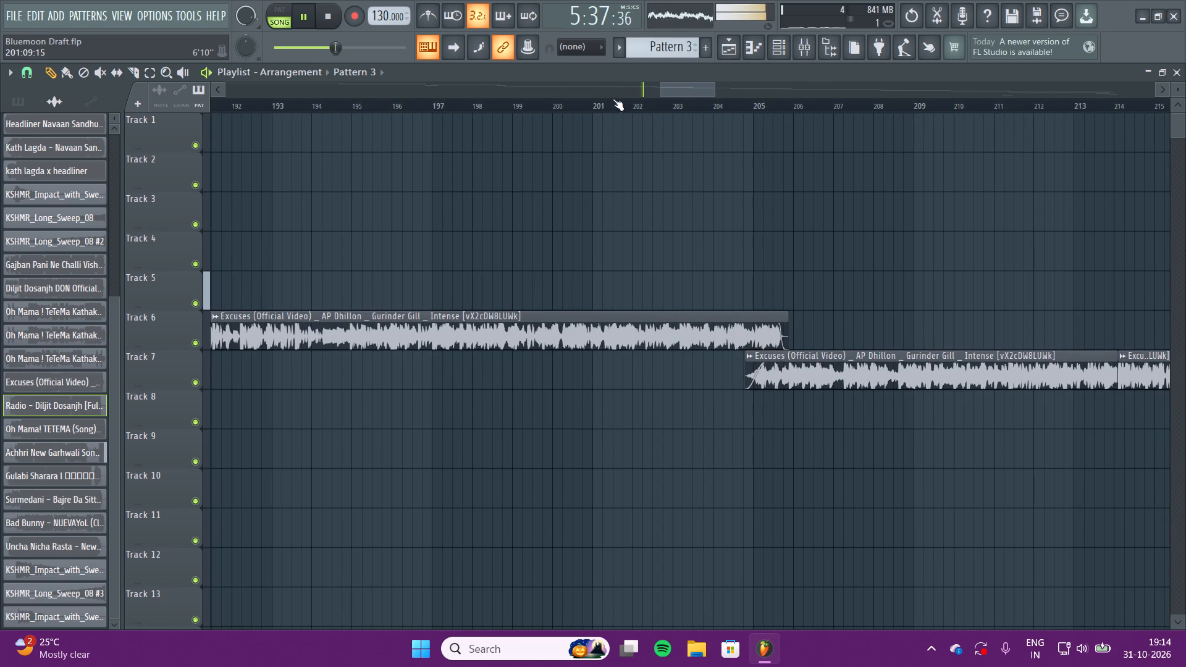
{"action": "right_click_drag", "start_coordinate": [608, 89], "coordinate": [597, 111]}
{"action": "left_click", "coordinate": [314, 103]}
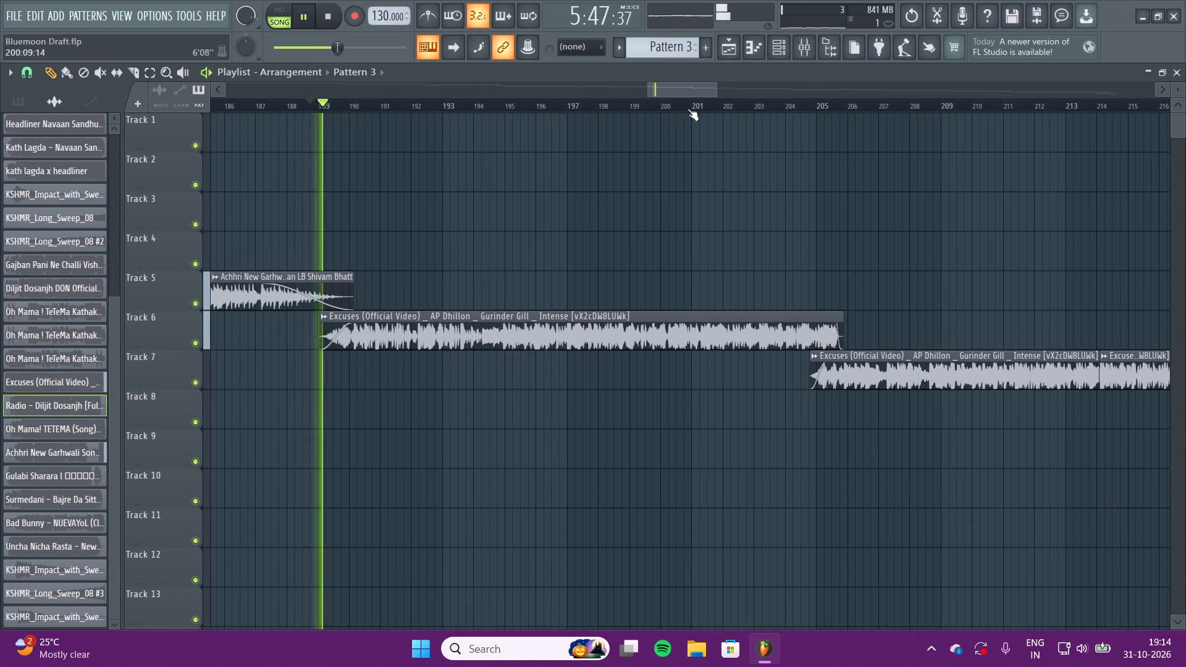
{"action": "left_click_drag", "start_coordinate": [795, 103], "coordinate": [823, 104]}
Play the transitions from Excuses into Uncha Nicha Rasta around bar 222 and from Uncha Nicha Rasta into Surmedani from about bar 246.
{"action": "right_click_drag", "start_coordinate": [780, 82], "coordinate": [811, 73]}
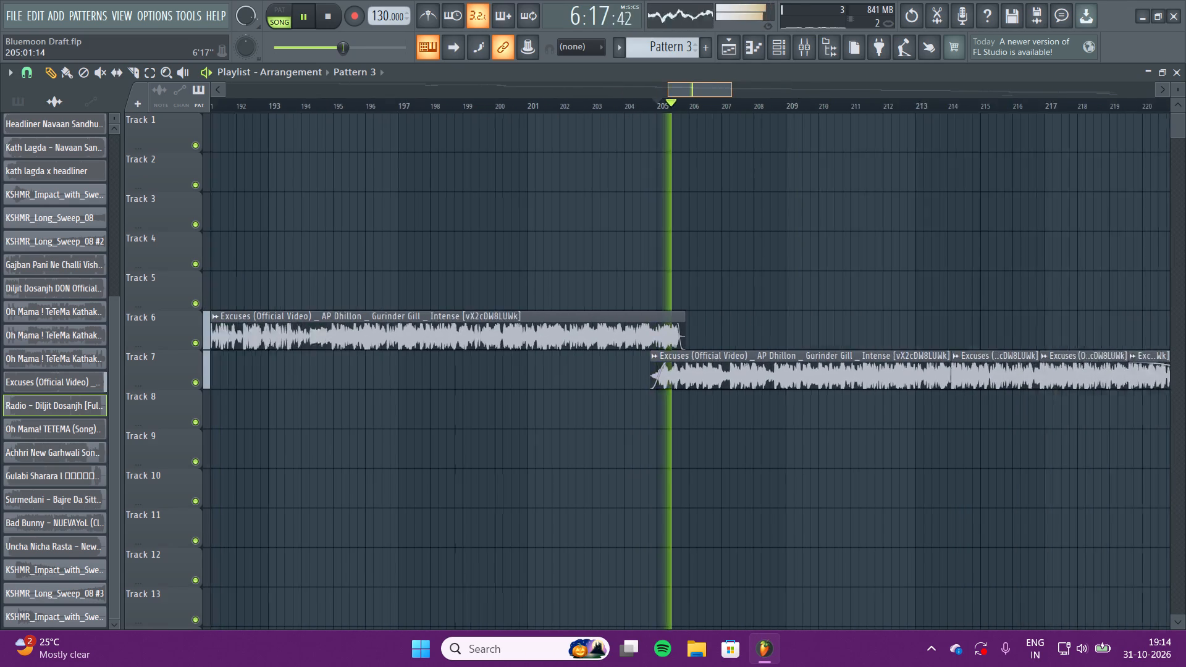
{"action": "right_click_drag", "start_coordinate": [811, 73], "coordinate": [903, 27]}
{"action": "left_click", "coordinate": [315, 111]}
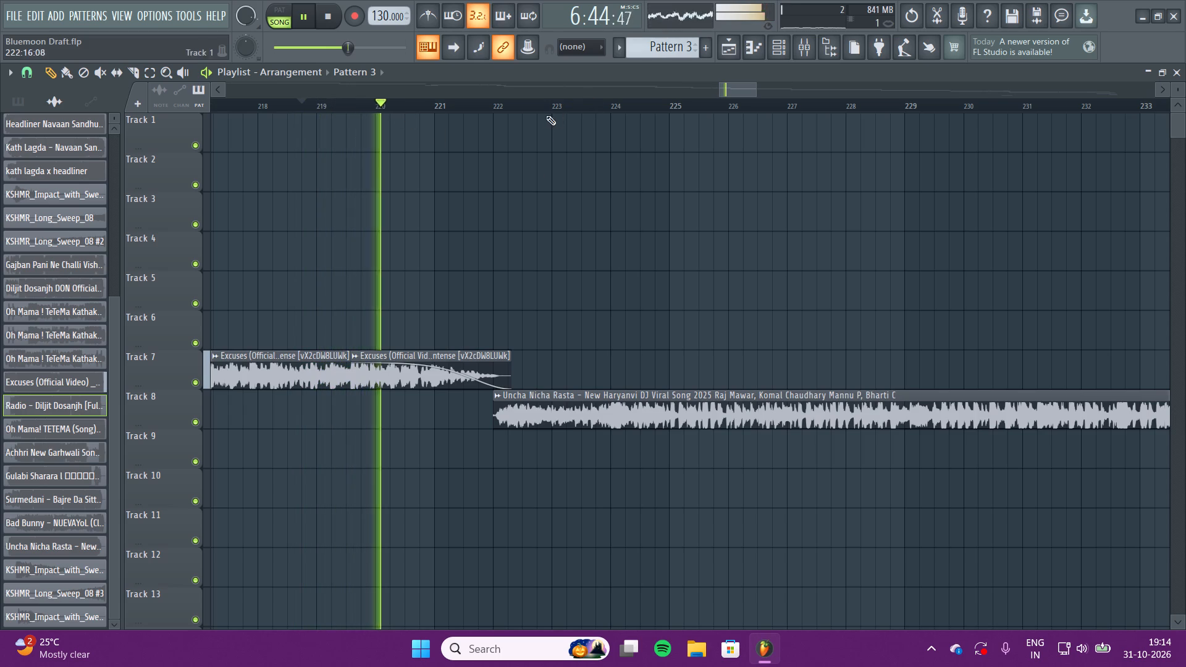
{"action": "right_click_drag", "start_coordinate": [555, 93], "coordinate": [595, 149]}
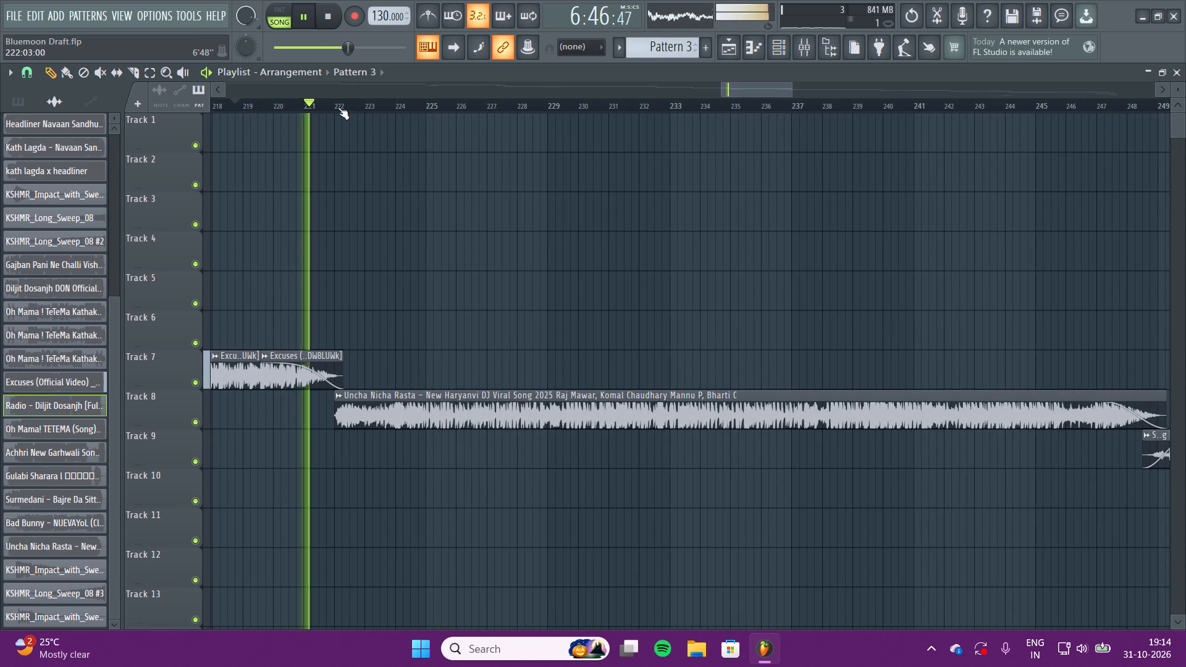
{"action": "left_click", "coordinate": [338, 107]}
{"action": "right_click_drag", "start_coordinate": [404, 92], "coordinate": [474, 64]}
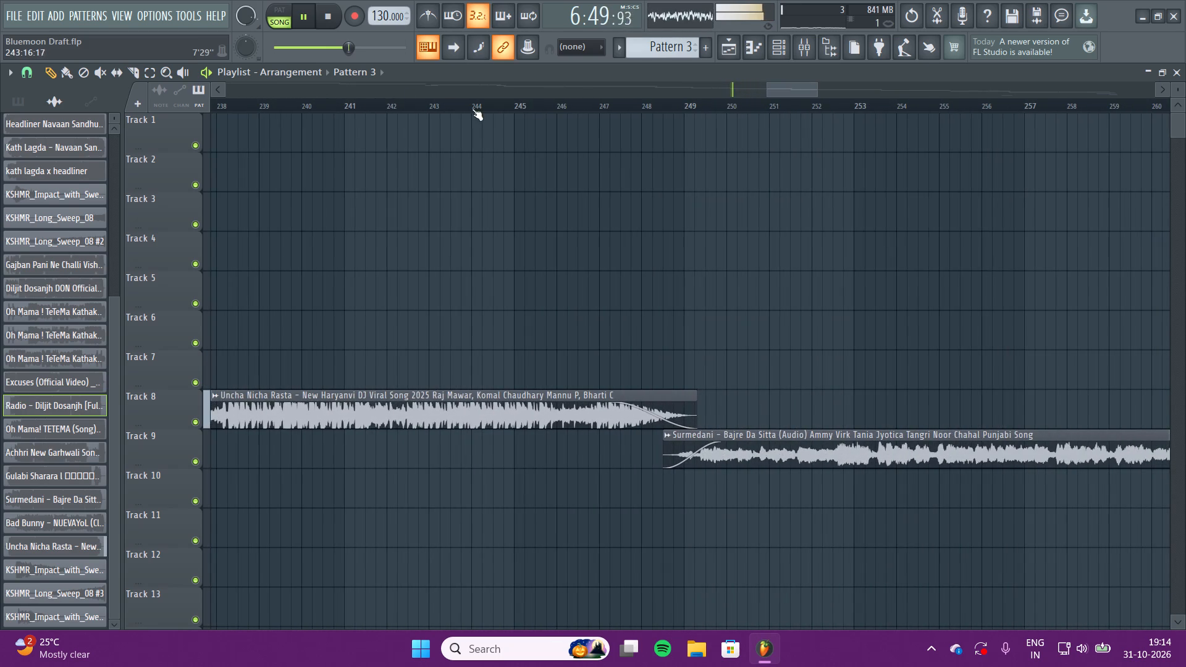
{"action": "left_click", "coordinate": [574, 107]}
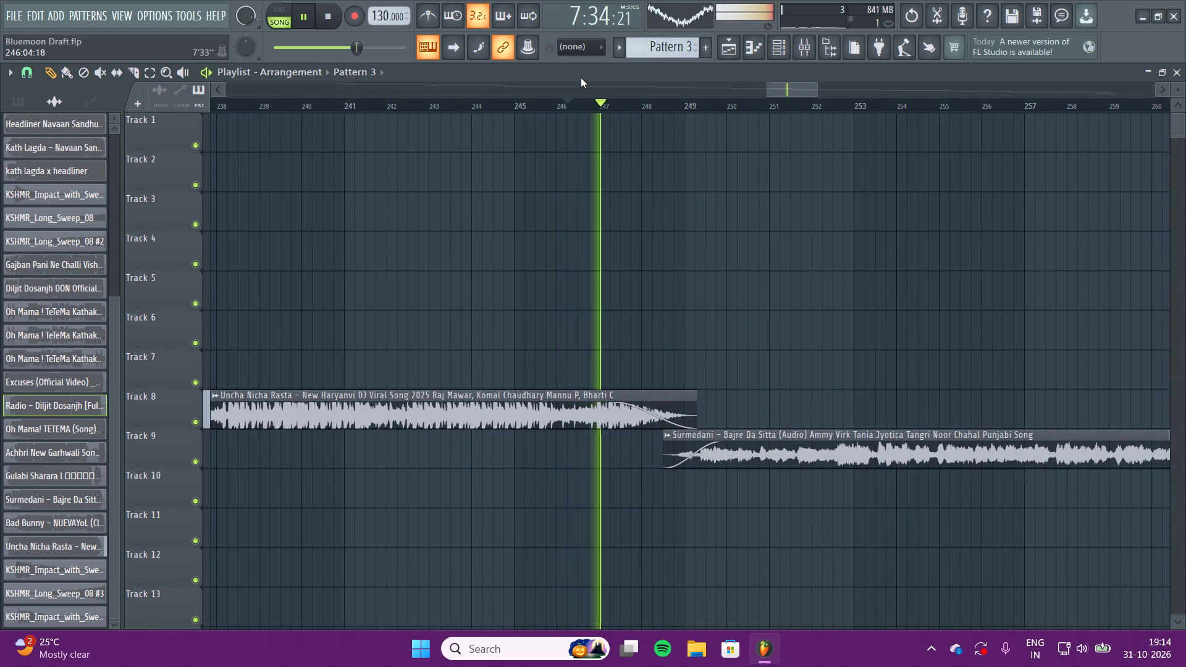
Play the transitions from Surmedani into Gulabi Sharara from about bar 287 and from Gulabi Sharara into NUEVAYoL from about bar 315.
{"action": "right_click_drag", "start_coordinate": [584, 76], "coordinate": [651, 59]}
{"action": "right_click_drag", "start_coordinate": [673, 85], "coordinate": [846, 104]}
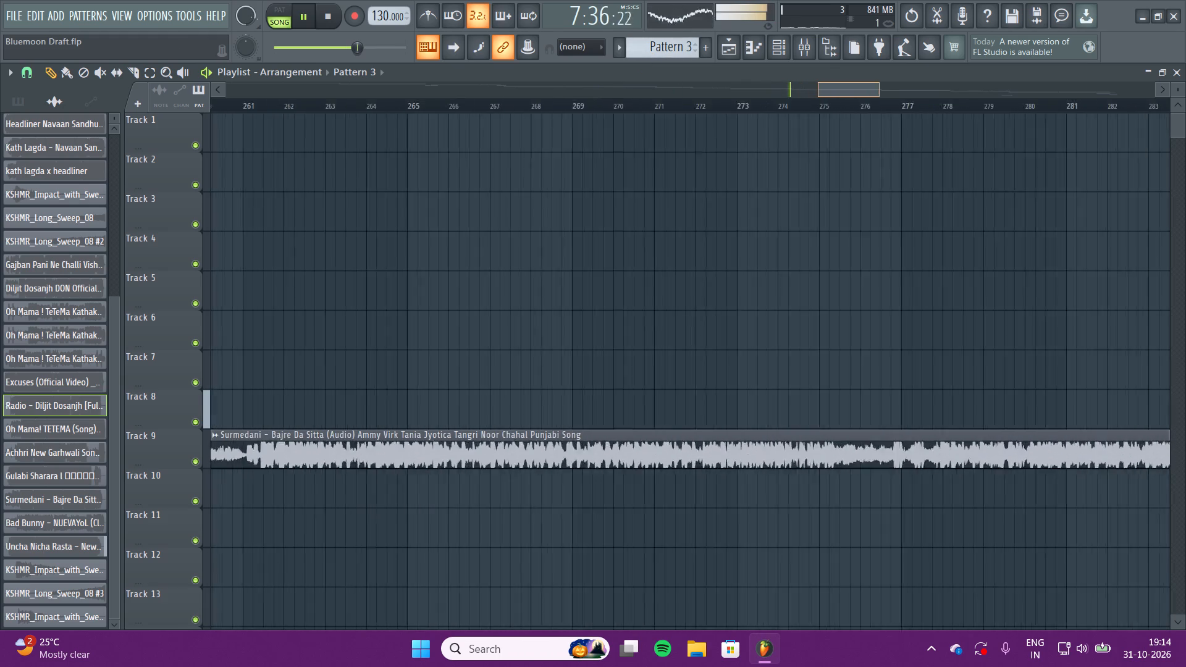
{"action": "right_click_drag", "start_coordinate": [846, 104], "coordinate": [918, 100]}
{"action": "left_click", "coordinate": [505, 107]}
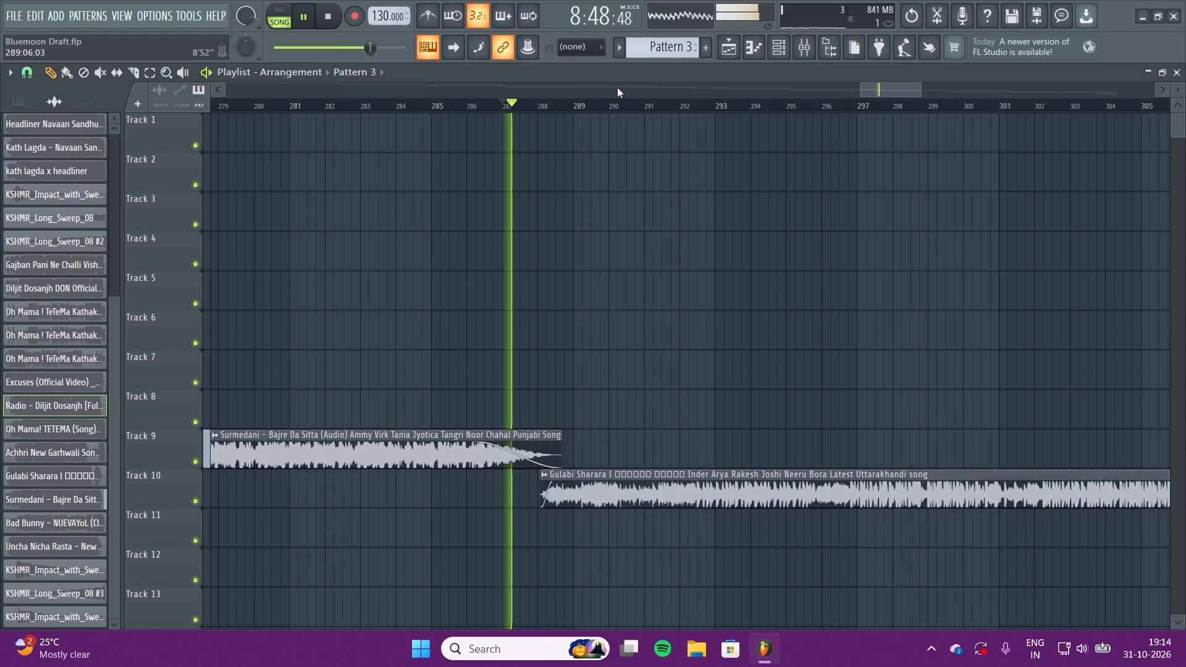
{"action": "right_click_drag", "start_coordinate": [617, 88], "coordinate": [776, 30]}
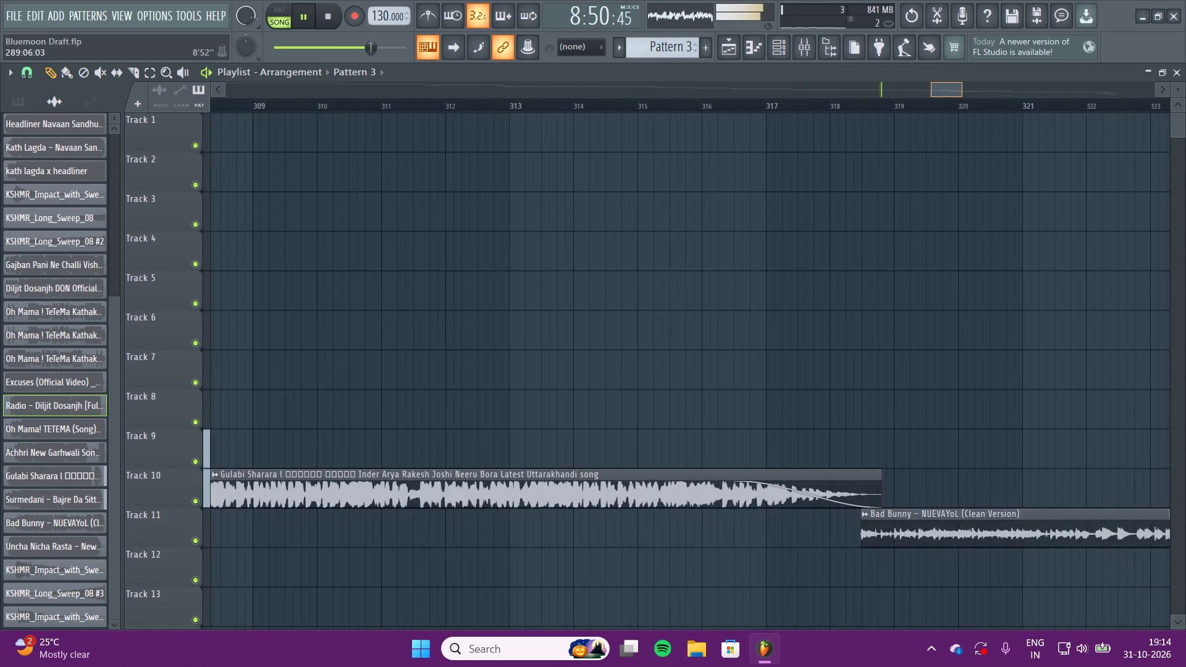
{"action": "right_click_drag", "start_coordinate": [776, 30], "coordinate": [779, 28]}
{"action": "left_click", "coordinate": [539, 105]}
{"action": "right_click_drag", "start_coordinate": [607, 90], "coordinate": [627, 47]}
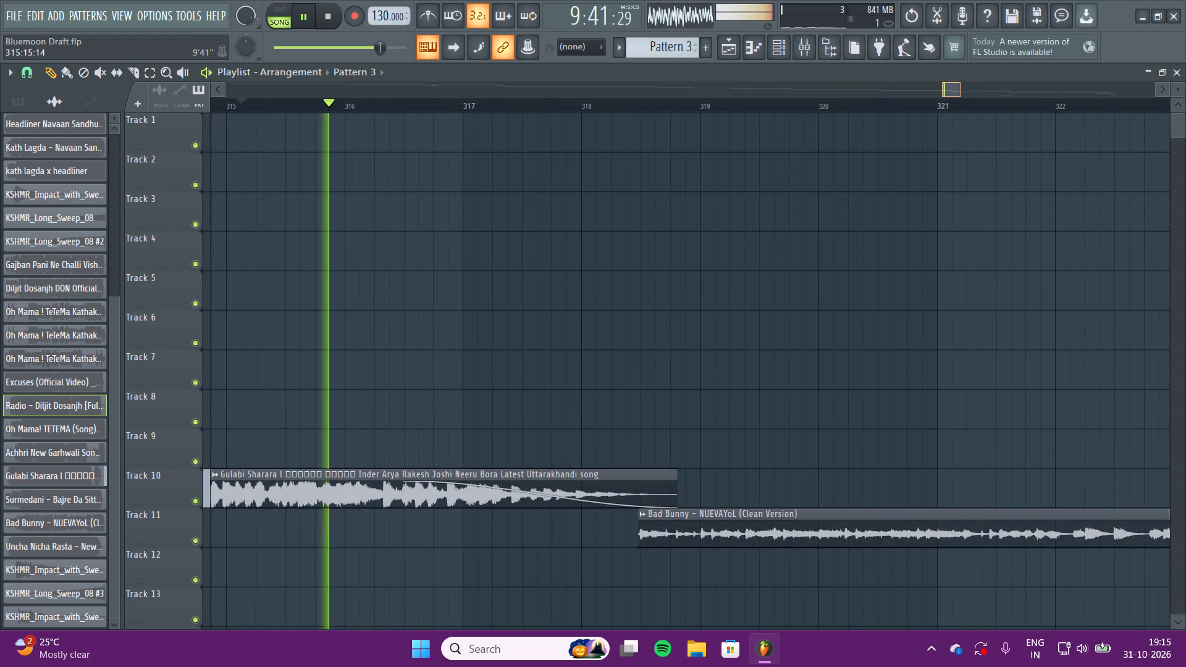
{"action": "right_click_drag", "start_coordinate": [627, 47], "coordinate": [711, 156]}
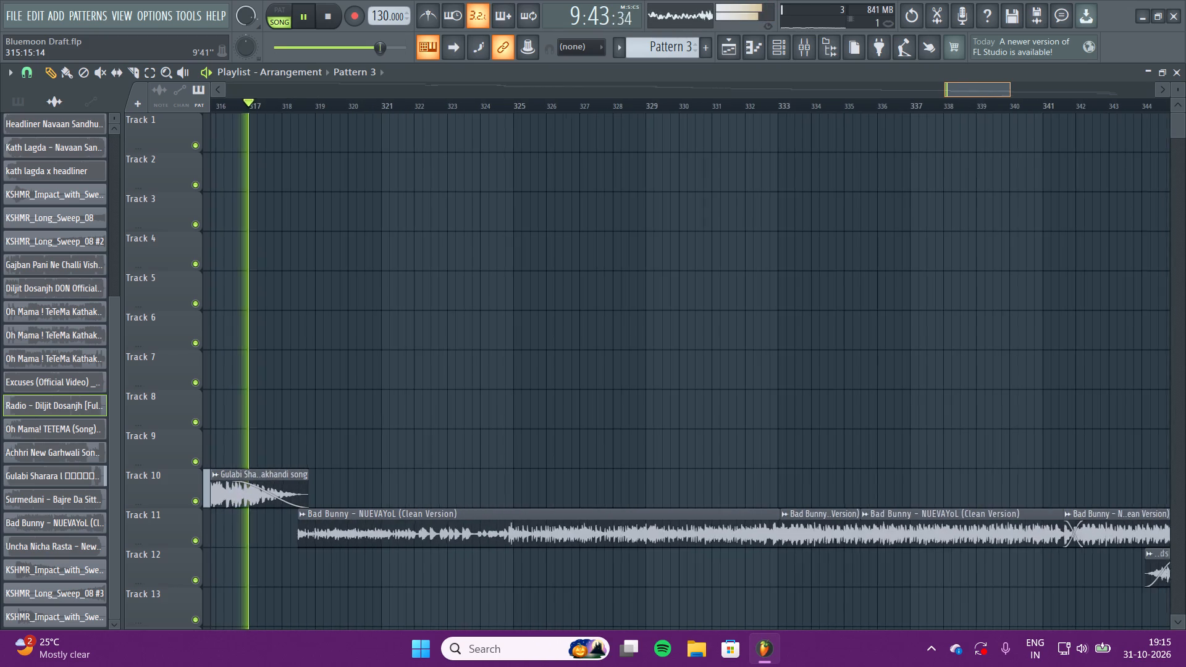
Play the transition from Gulabi Sharara into NUEVAYoL from about bar 317 and listen on through NUEVAYoL's opening.
{"action": "right_click_drag", "start_coordinate": [711, 156], "coordinate": [636, 36]}
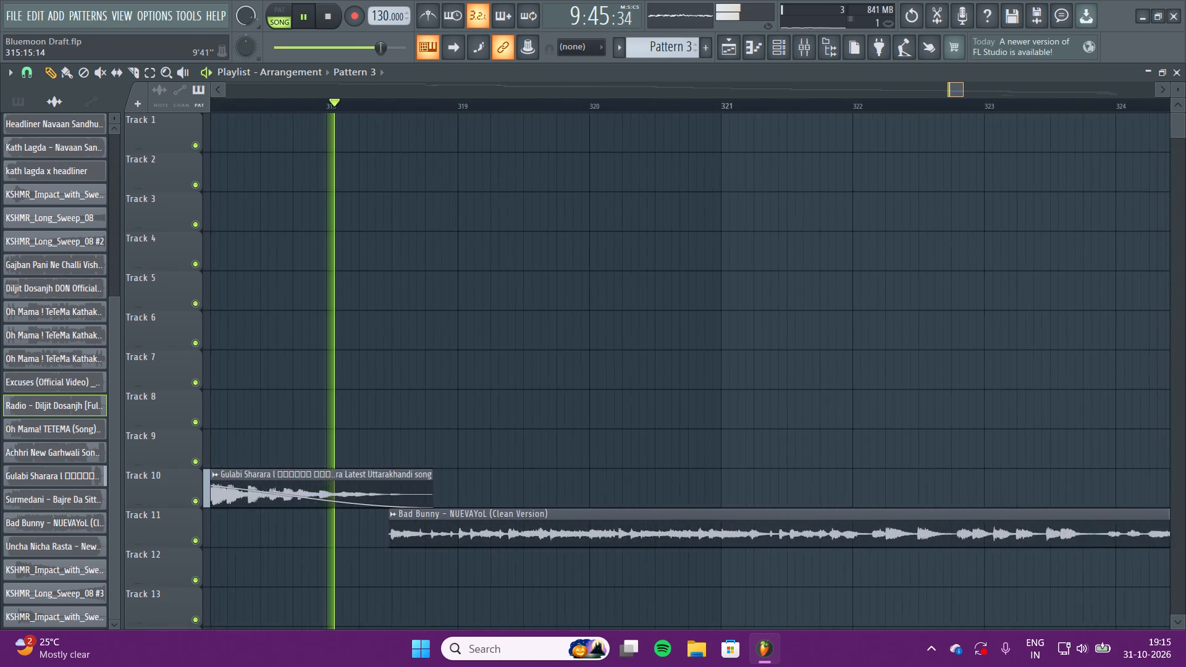
{"action": "right_click_drag", "start_coordinate": [636, 36], "coordinate": [823, 73]}
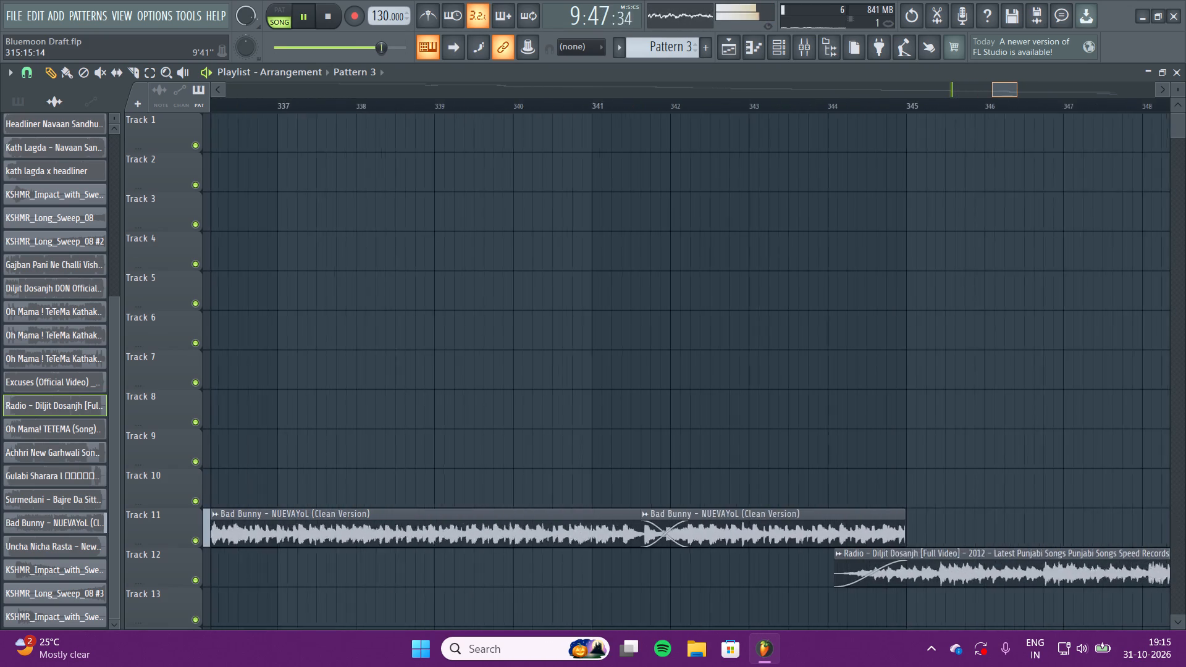
{"action": "right_click_drag", "start_coordinate": [823, 73], "coordinate": [840, 90]}
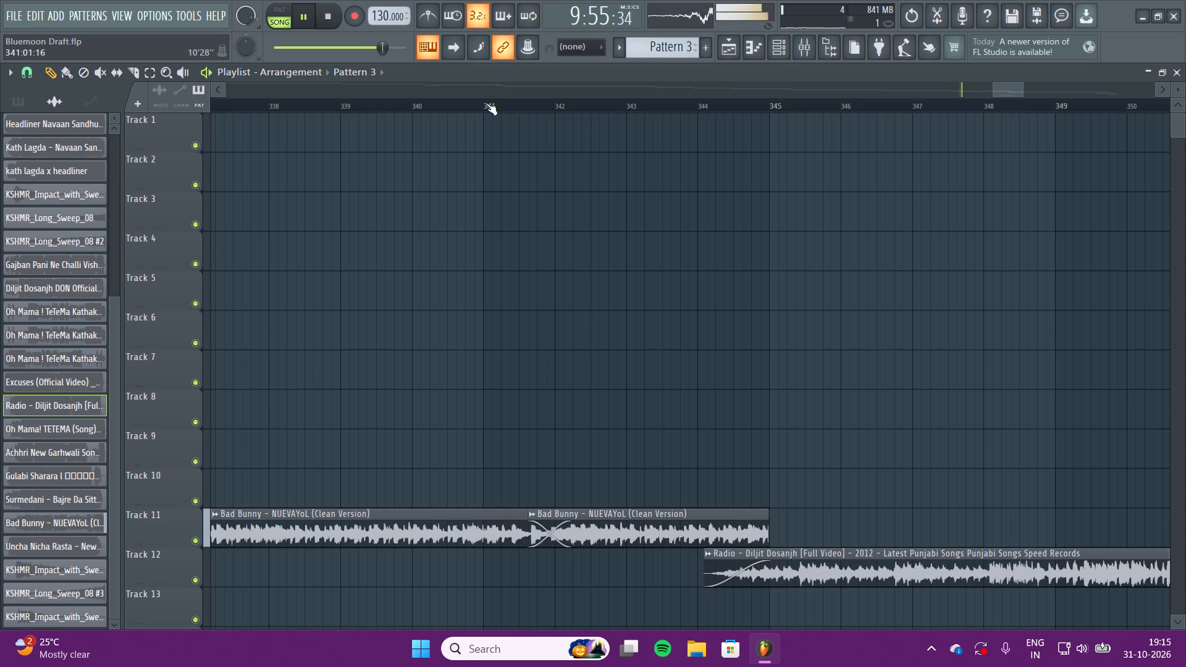
{"action": "right_click_drag", "start_coordinate": [495, 86], "coordinate": [489, 136]}
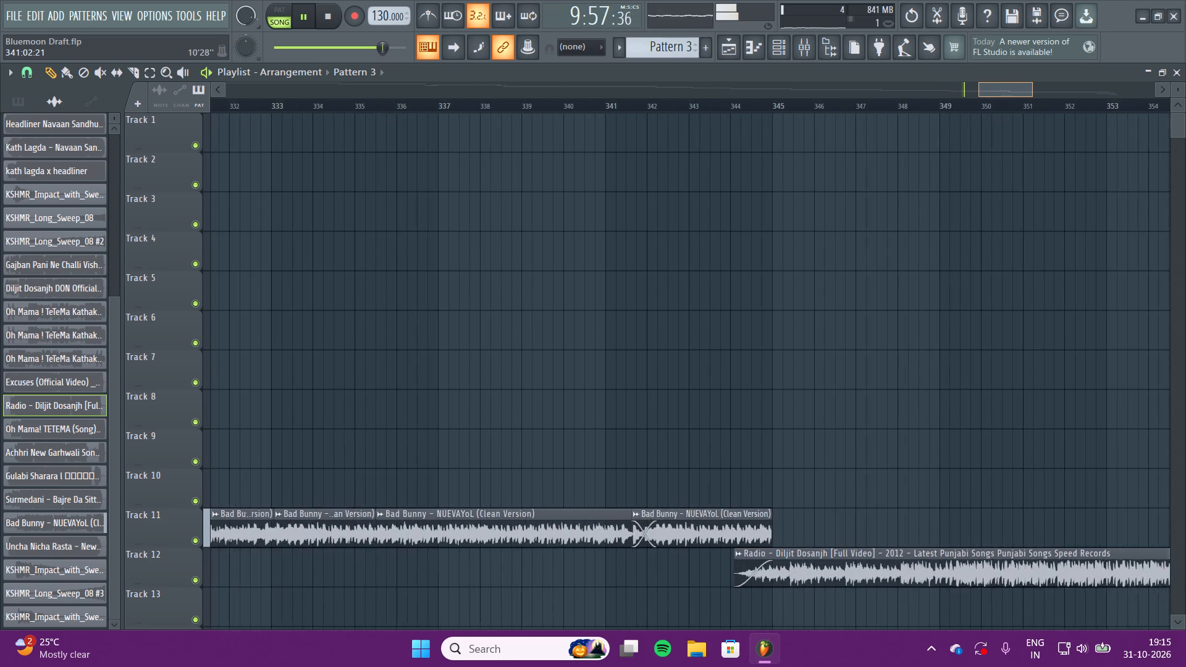
{"action": "right_click_drag", "start_coordinate": [489, 136], "coordinate": [499, 206]}
{"action": "right_click", "coordinate": [532, 231]}
{"action": "scroll", "coordinate": [531, 232], "scroll_direction": "down", "scroll_amount": 4}
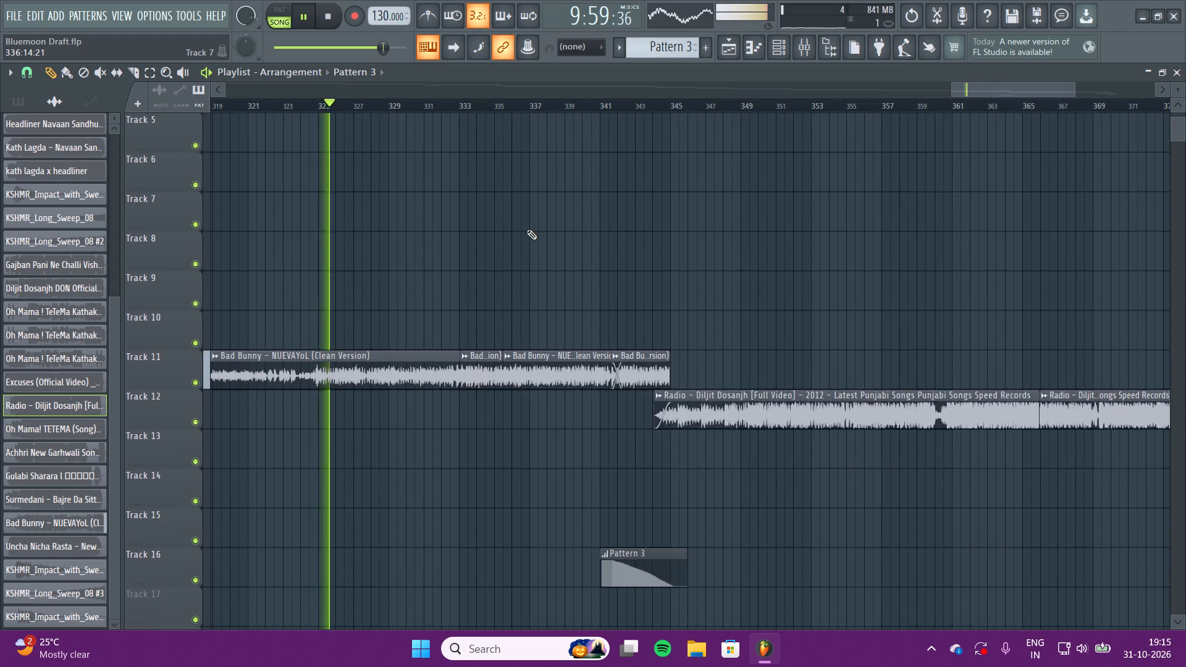
{"action": "scroll", "coordinate": [527, 230], "scroll_direction": "down", "scroll_amount": 4}
{"action": "right_click", "coordinate": [487, 296]}
Save the Bluemoon Draft project.
{"action": "key", "text": "ctrl+s"}
{"action": "right_click", "coordinate": [422, 315]}
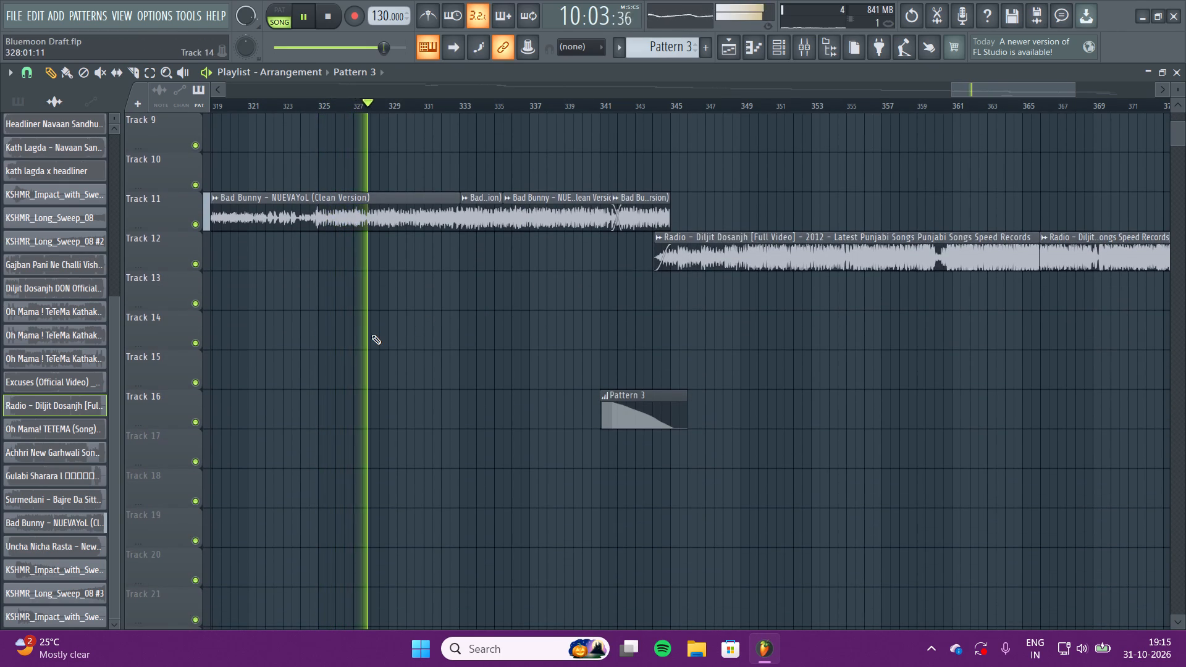
{"action": "left_click", "coordinate": [10, 25]}
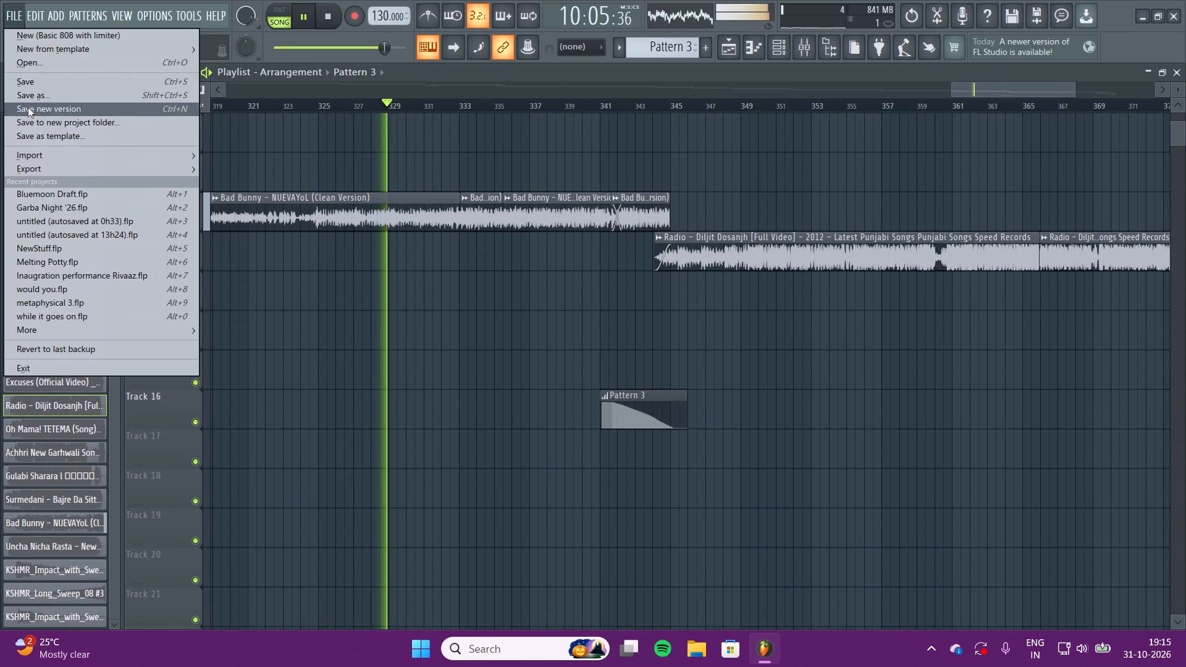
{"action": "left_click", "coordinate": [46, 86]}
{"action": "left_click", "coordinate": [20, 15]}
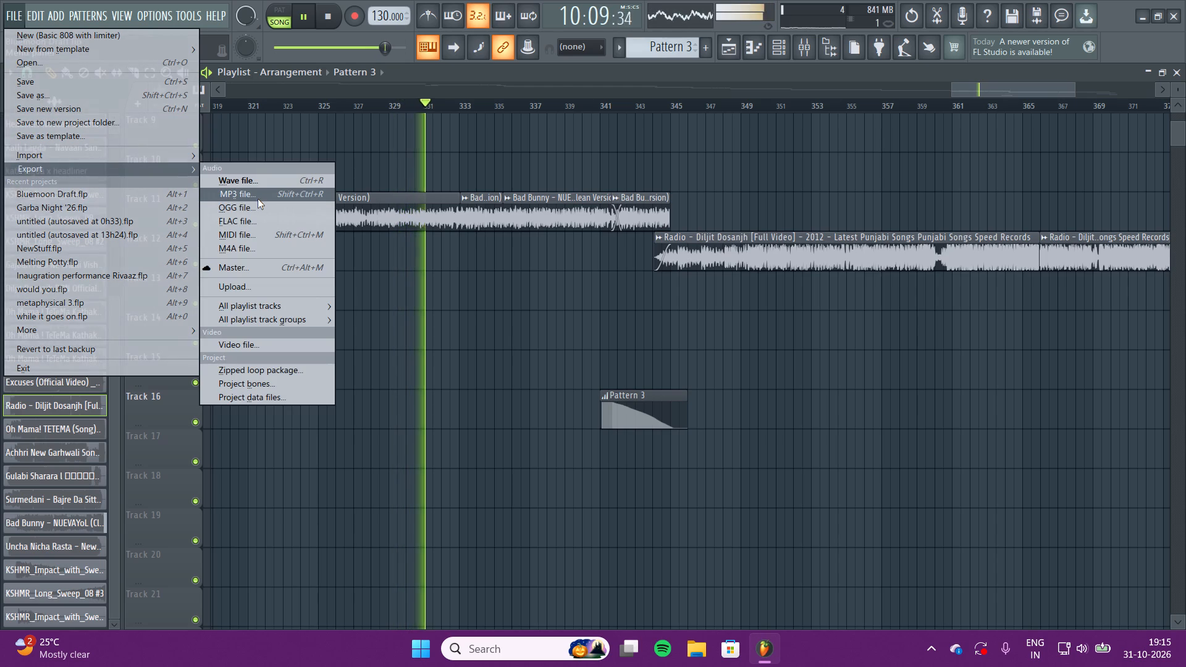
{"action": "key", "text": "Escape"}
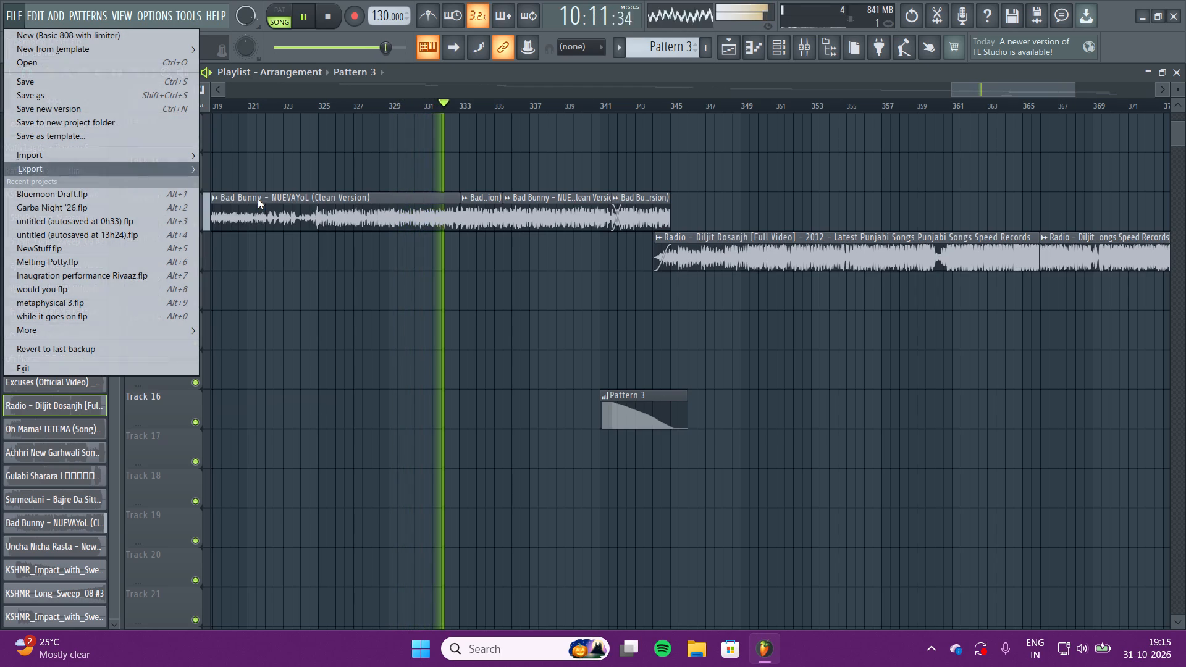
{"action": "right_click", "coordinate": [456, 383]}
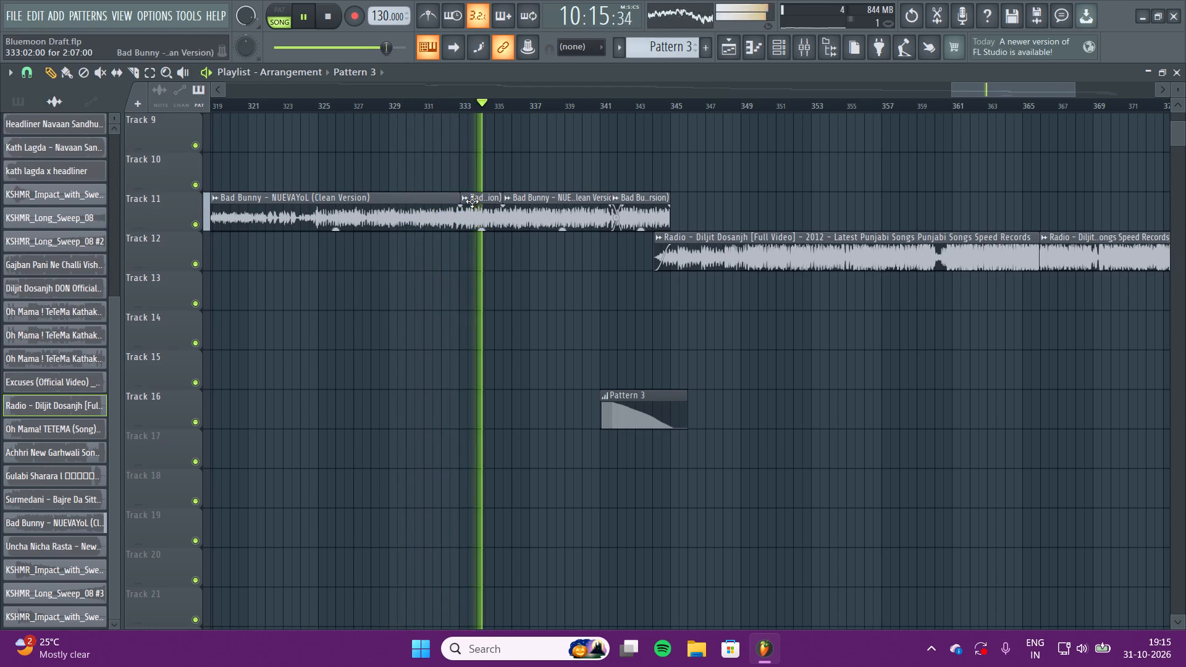
Play the handover between the NUEVAYoL clips around bar 341 and the transition into Radio around bar 344, and stop playback.
{"action": "right_click", "coordinate": [551, 318]}
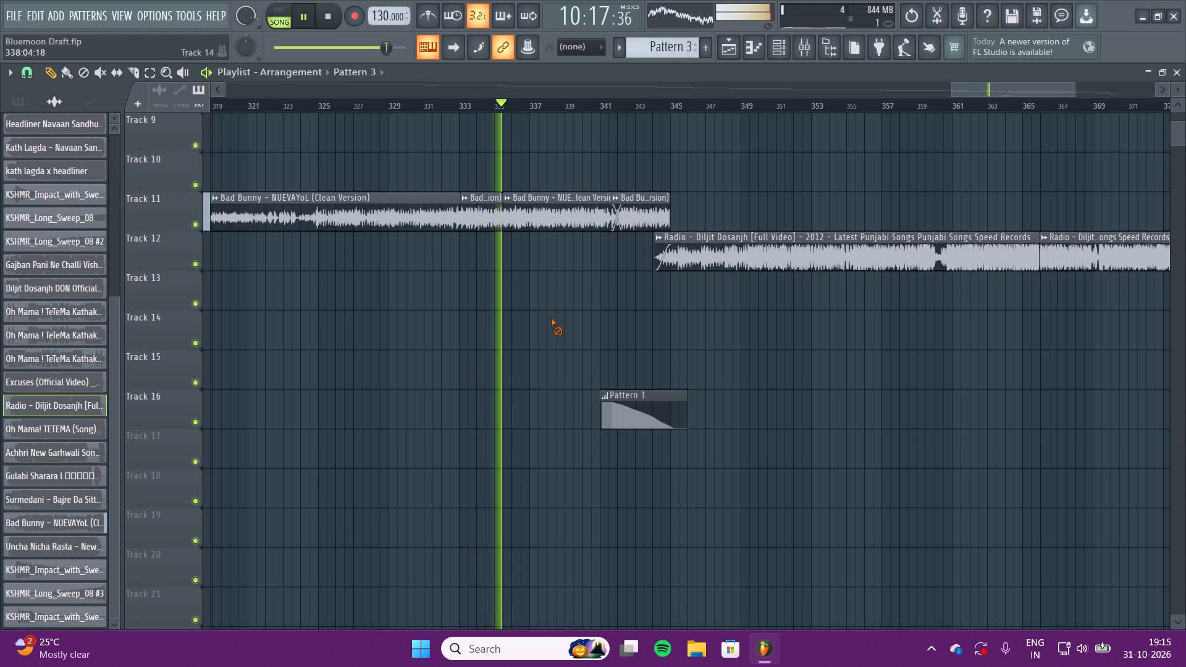
{"action": "right_click_drag", "start_coordinate": [599, 88], "coordinate": [577, 615]}
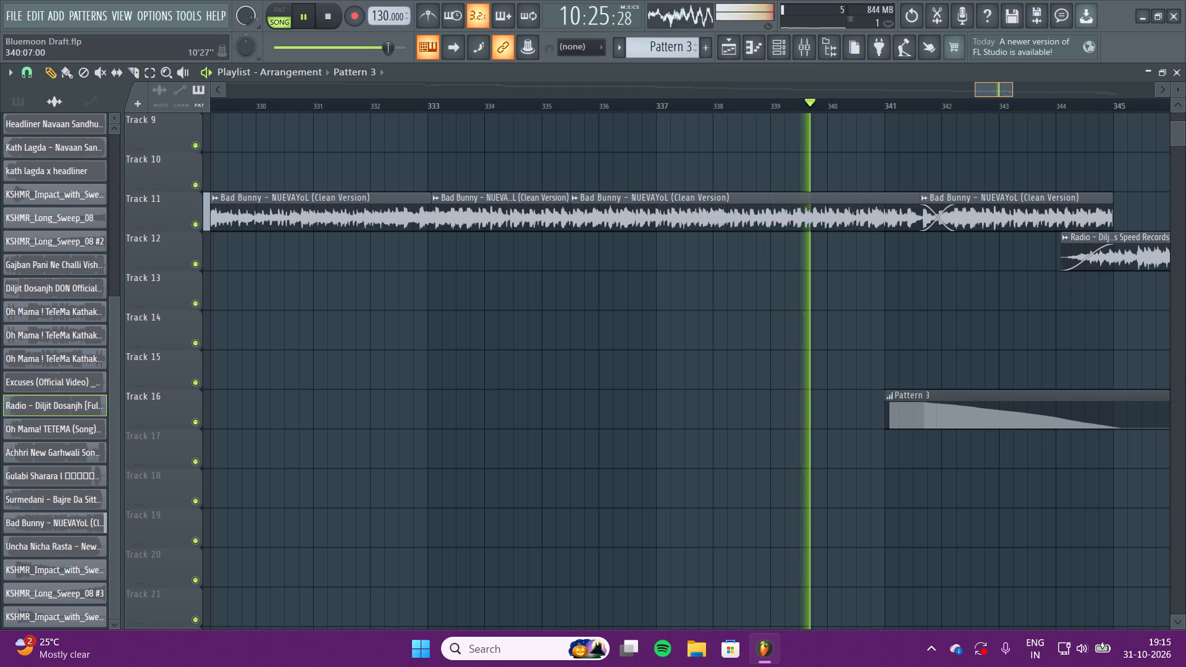
{"action": "right_click_drag", "start_coordinate": [577, 615], "coordinate": [621, 556]}
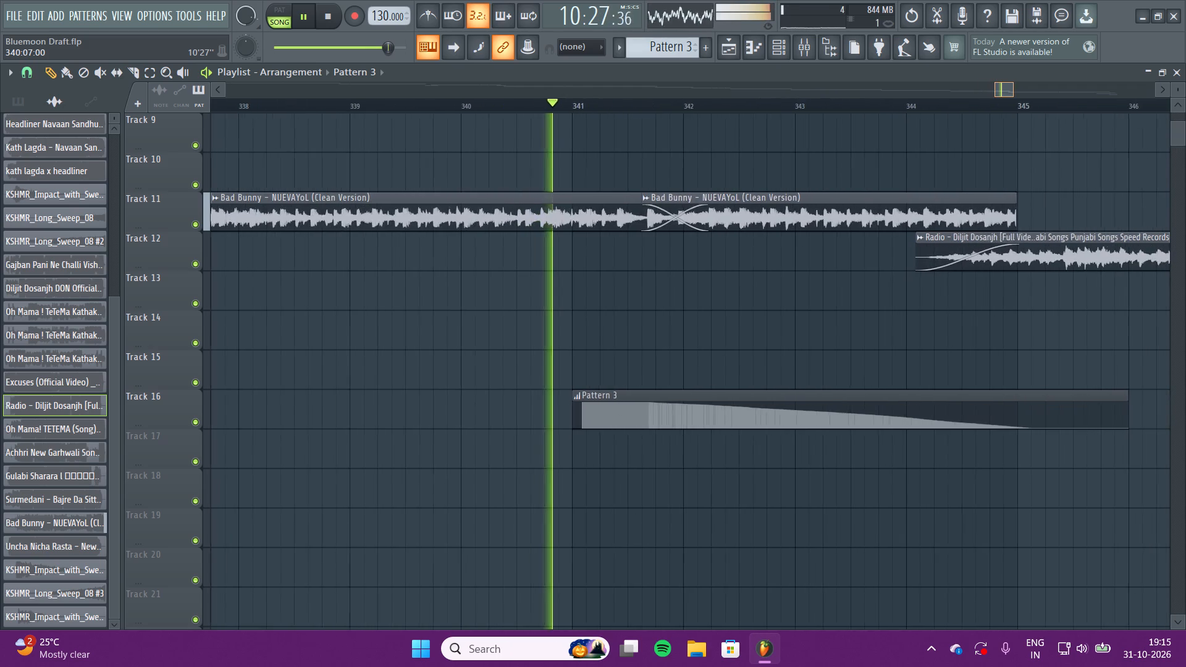
{"action": "right_click_drag", "start_coordinate": [621, 556], "coordinate": [632, 536]}
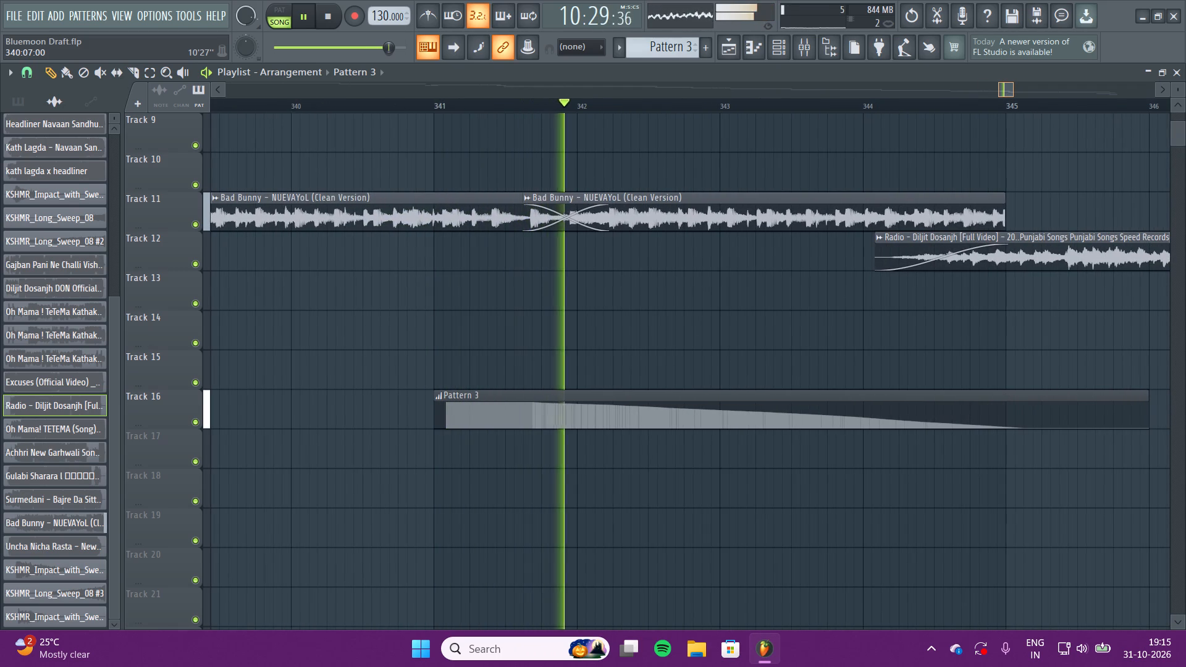
{"action": "right_click_drag", "start_coordinate": [632, 536], "coordinate": [656, 570]}
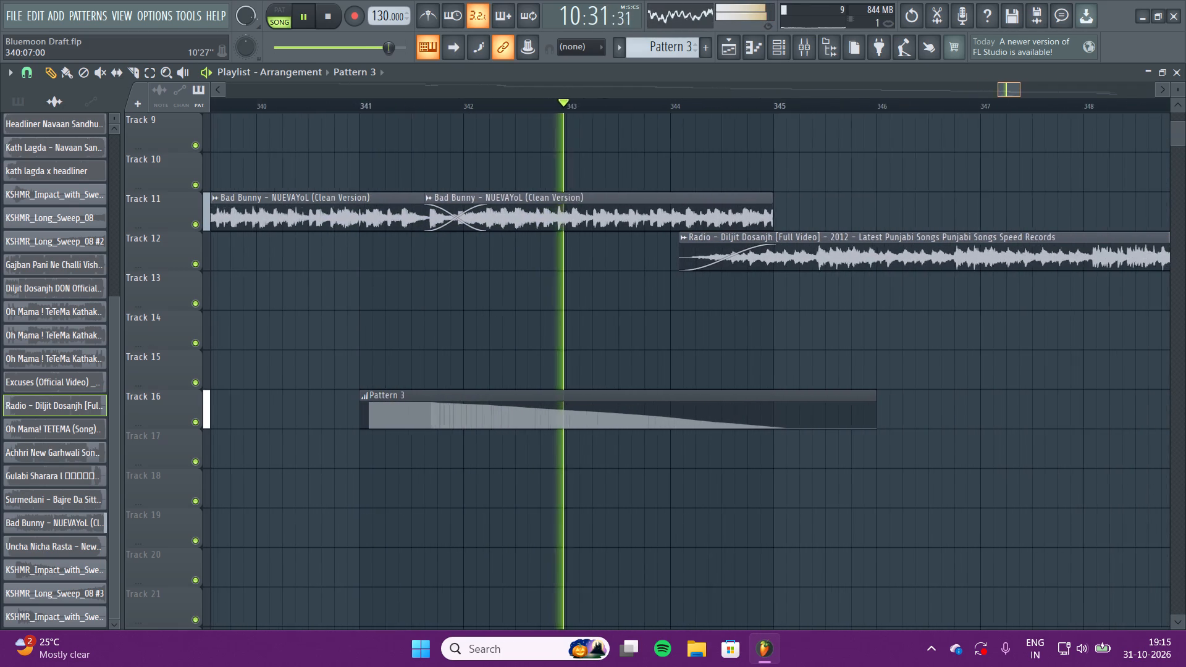
{"action": "right_click_drag", "start_coordinate": [656, 570], "coordinate": [657, 573]}
{"action": "right_click_drag", "start_coordinate": [599, 88], "coordinate": [613, 140]}
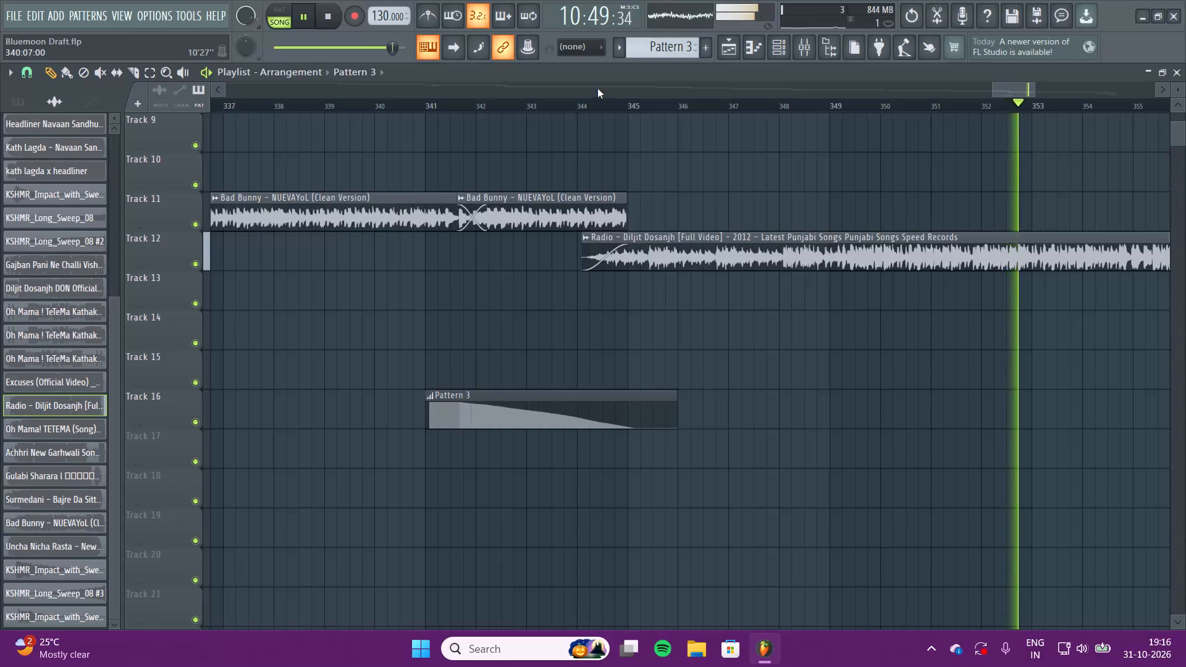
{"action": "key", "text": "space"}
Play the end of Radio from about bar 381 through the closing KSHMR long sweep and impacts.
{"action": "right_click_drag", "start_coordinate": [600, 86], "coordinate": [686, 182]}
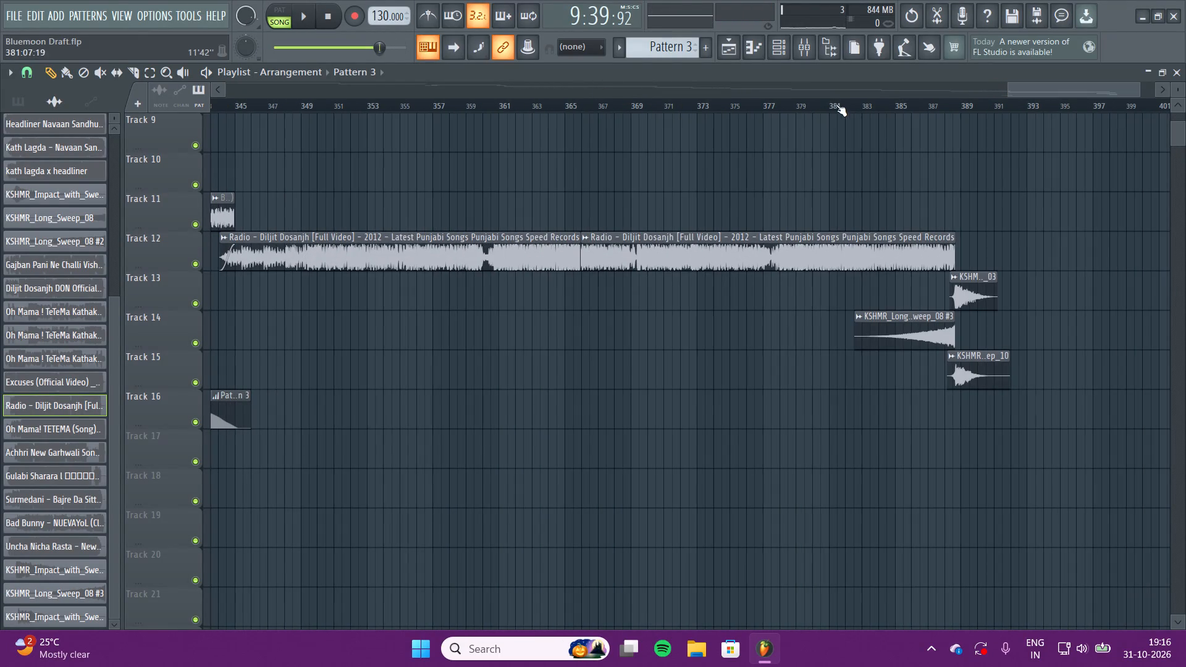
{"action": "left_click", "coordinate": [836, 104]}
{"action": "key", "text": "space"}
{"action": "right_click_drag", "start_coordinate": [896, 90], "coordinate": [954, 592]}
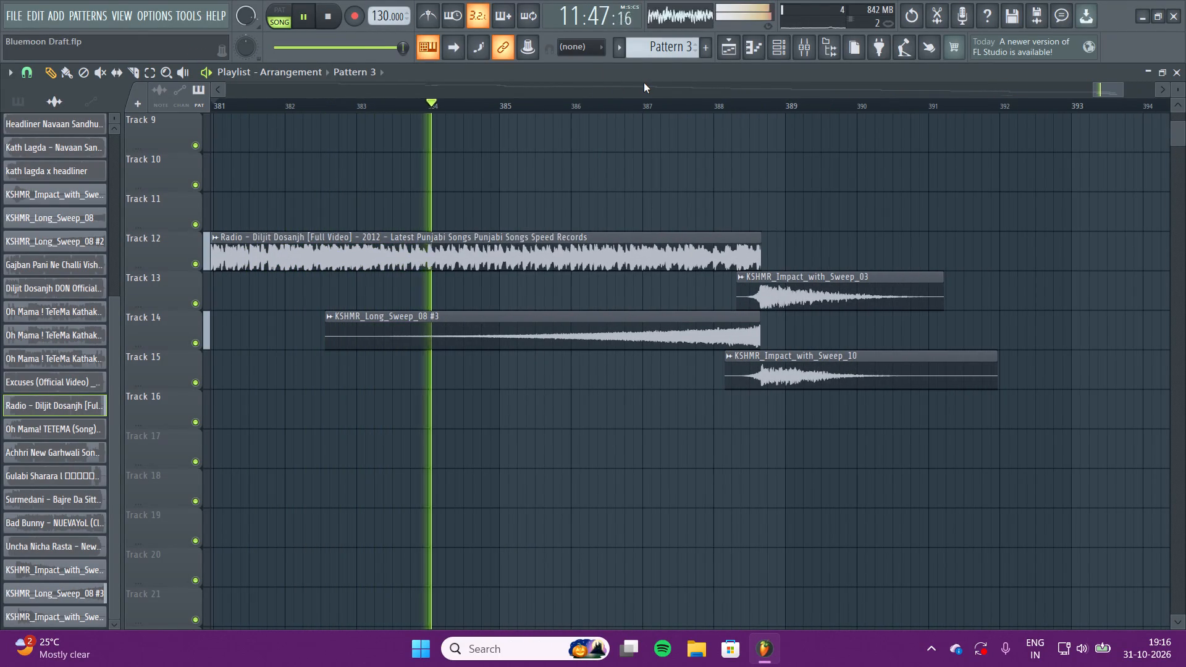
{"action": "right_click", "coordinate": [649, 143]}
{"action": "right_click_drag", "start_coordinate": [642, 96], "coordinate": [642, 91]}
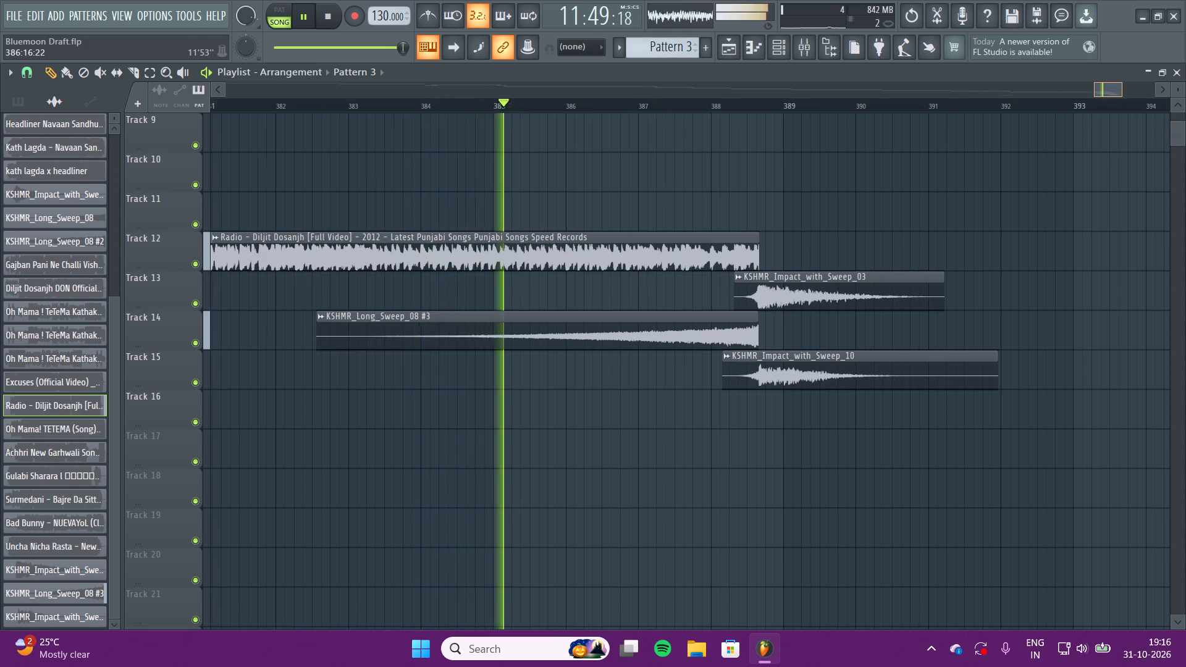
{"action": "right_click_drag", "start_coordinate": [642, 91], "coordinate": [641, 41]}
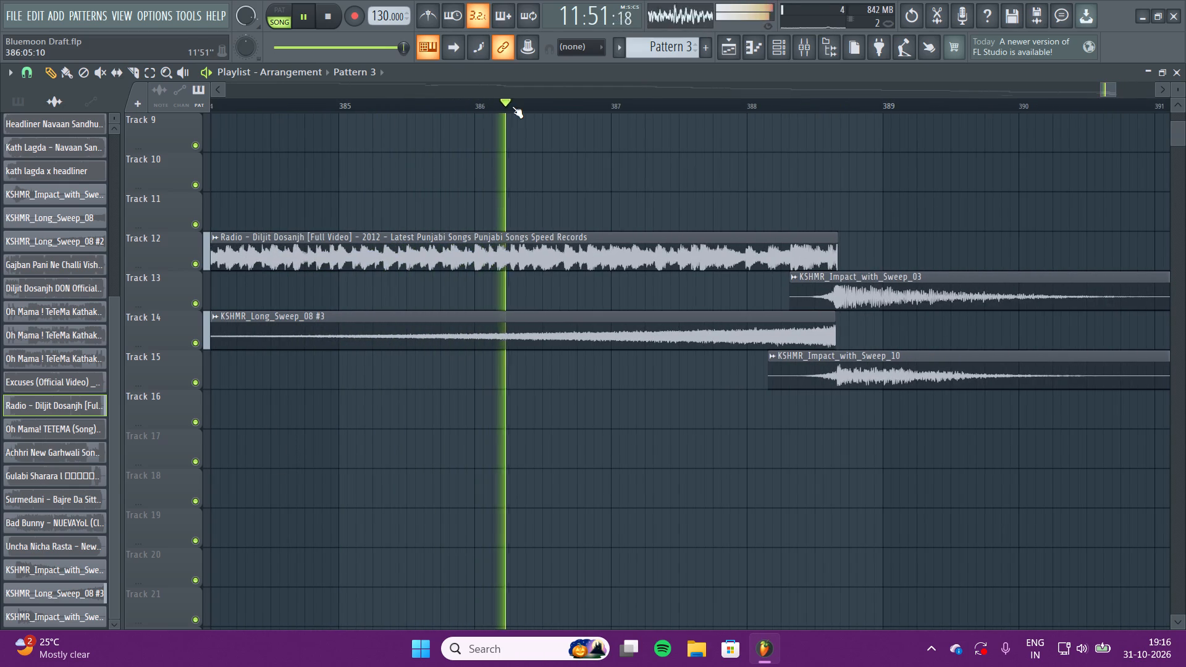
{"action": "right_click_drag", "start_coordinate": [517, 93], "coordinate": [540, 28]}
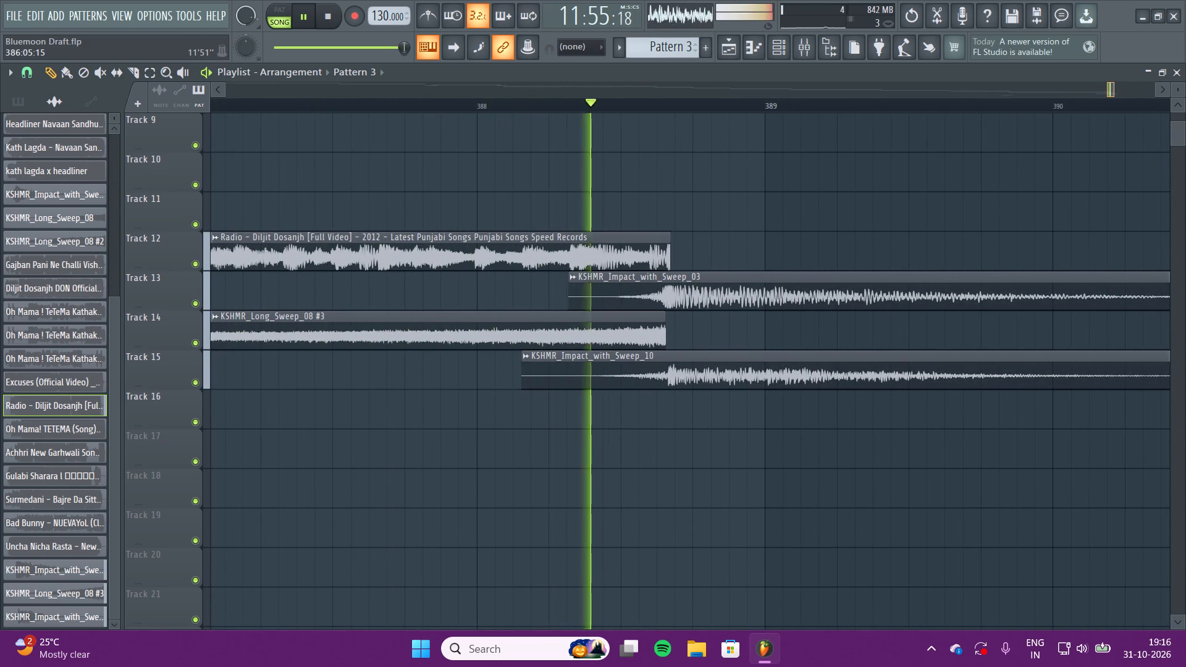
{"action": "right_click_drag", "start_coordinate": [540, 28], "coordinate": [546, 635]}
Export the full song as an MP3 named "Bluemoon '26 demo 2" in the Bluemoon Draft folder and start rendering.
{"action": "left_click", "coordinate": [9, 12]}
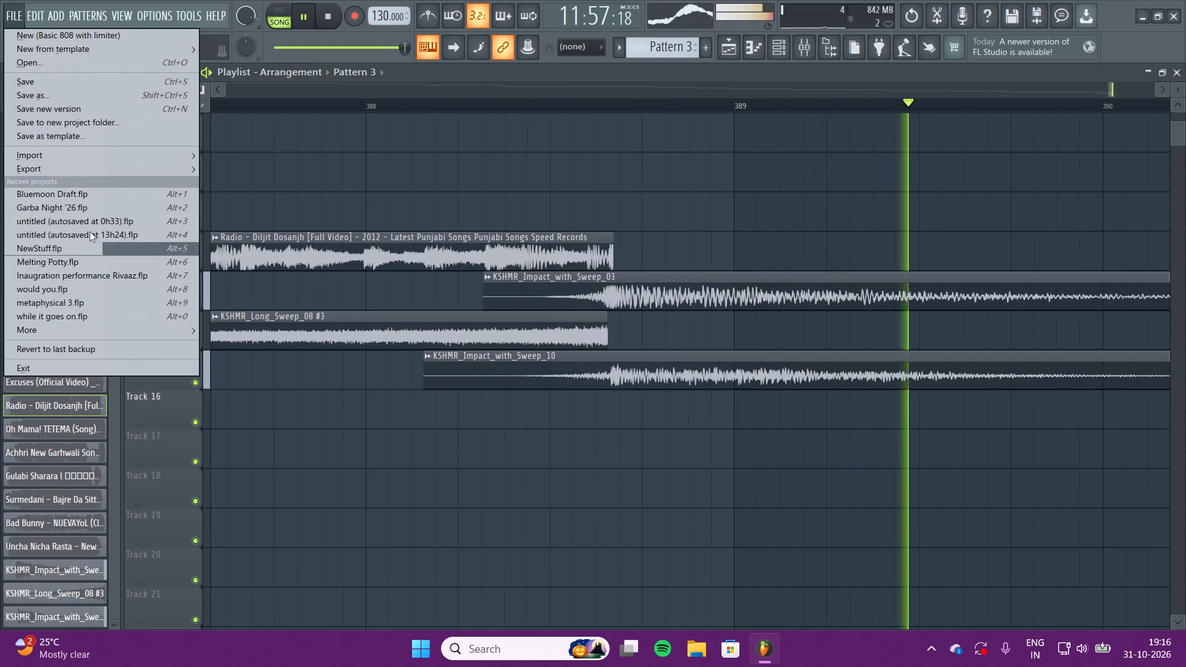
{"action": "left_click", "coordinate": [274, 190]}
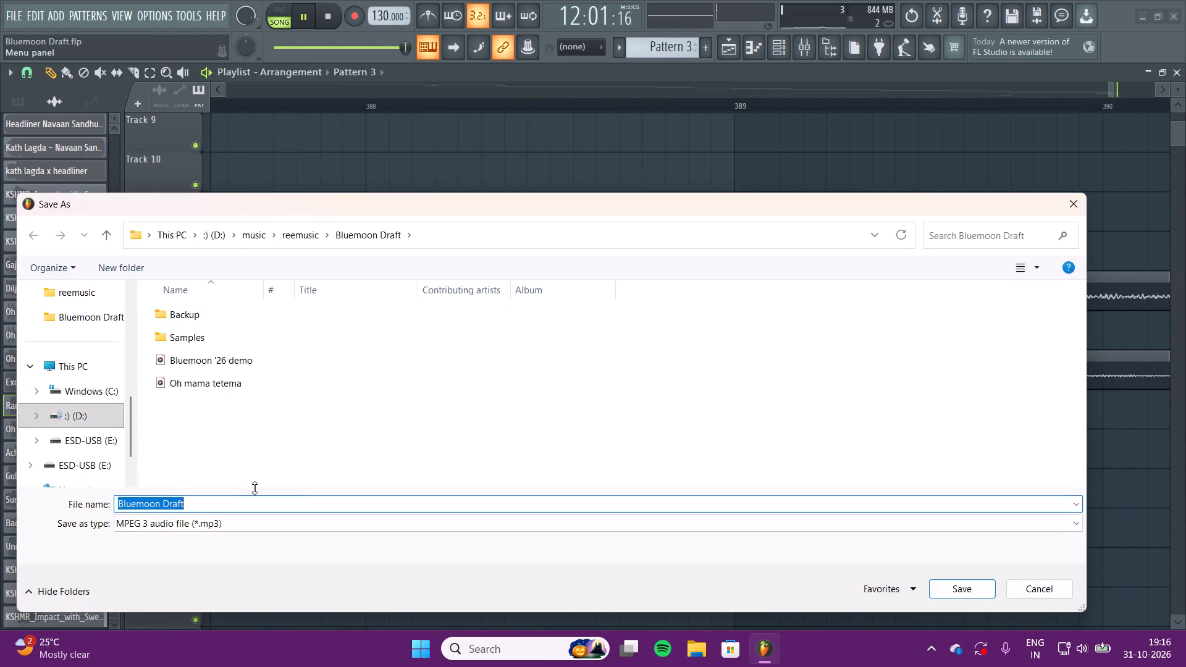
{"action": "key", "text": "Right"}
{"action": "key", "text": "Right"}
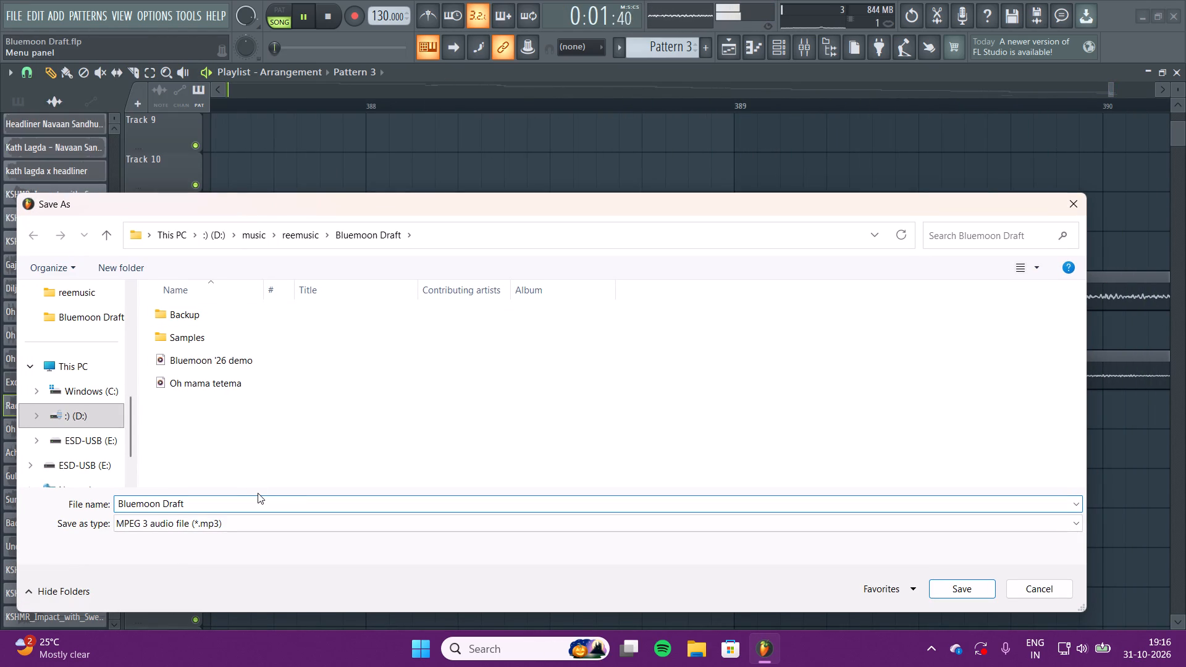
{"action": "key", "text": "ctrl+BackSpace"}
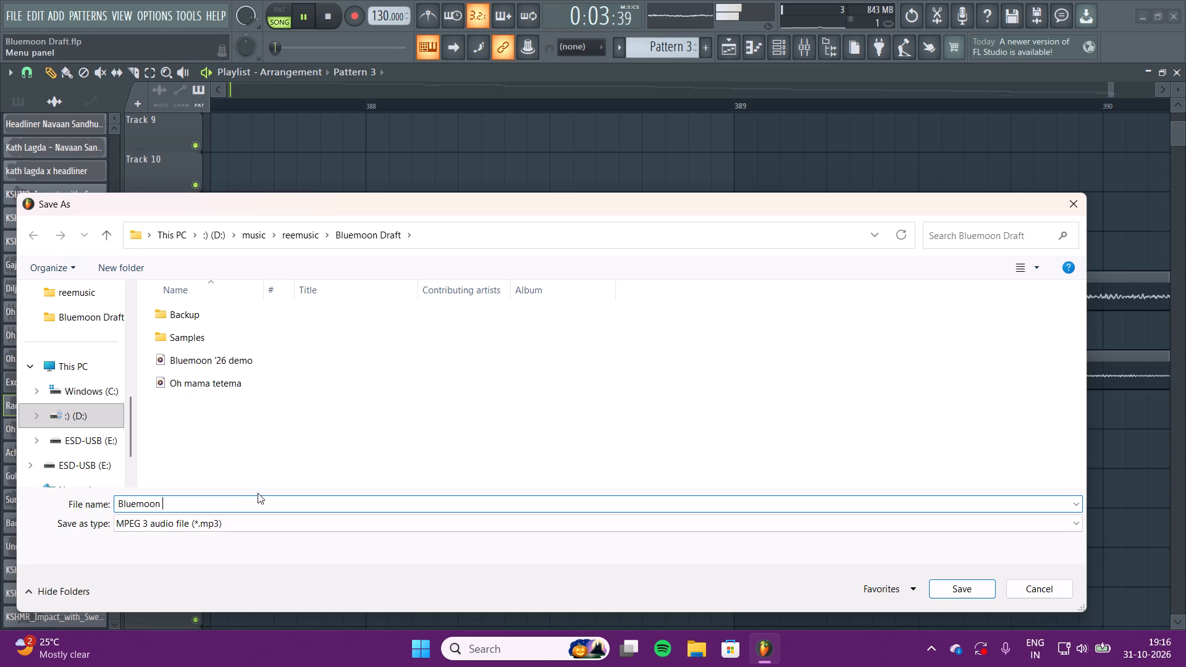
{"action": "type", "text": "'26 demo 2"}
{"action": "key", "text": "Return"}
{"action": "key", "text": "Return"}
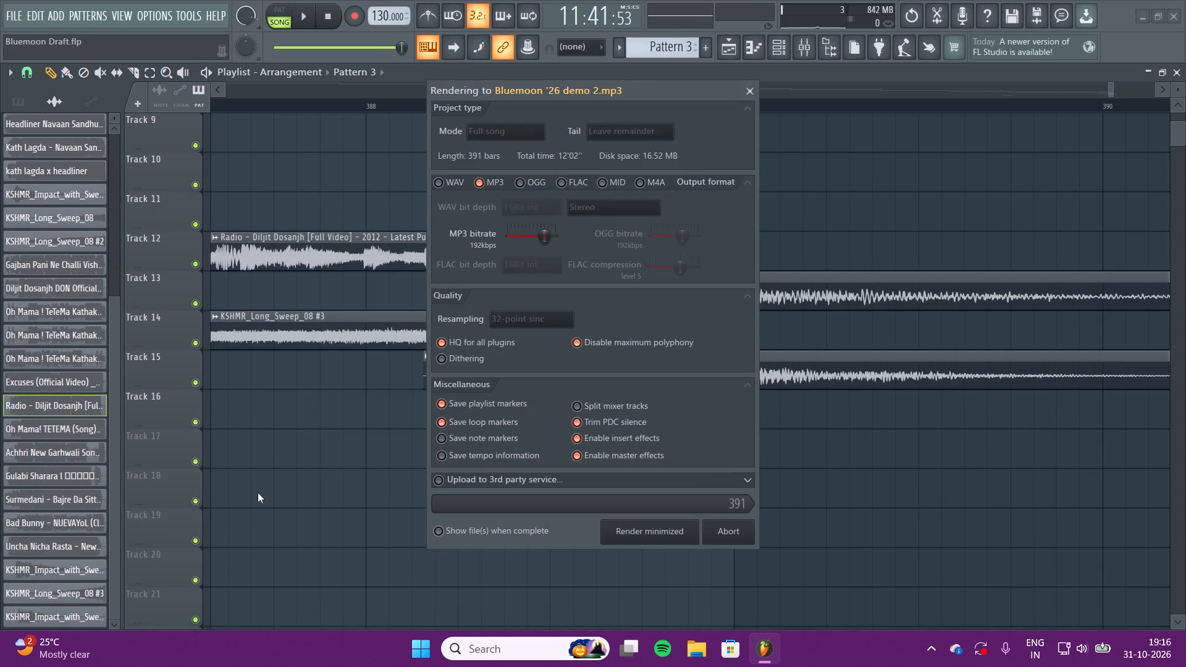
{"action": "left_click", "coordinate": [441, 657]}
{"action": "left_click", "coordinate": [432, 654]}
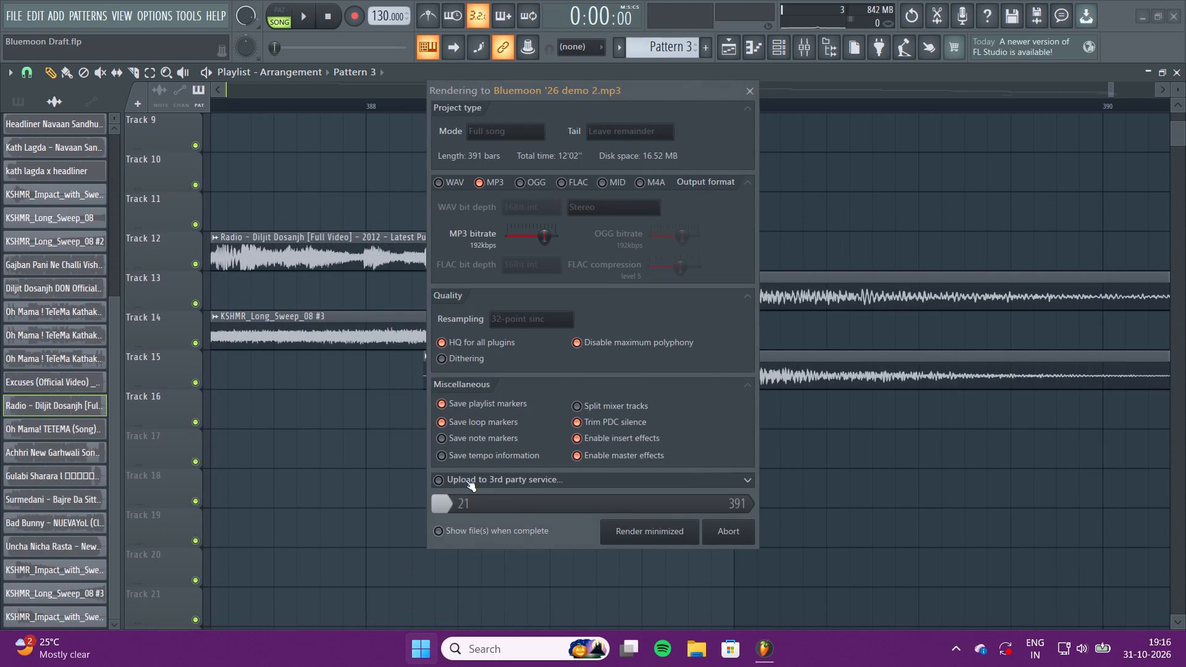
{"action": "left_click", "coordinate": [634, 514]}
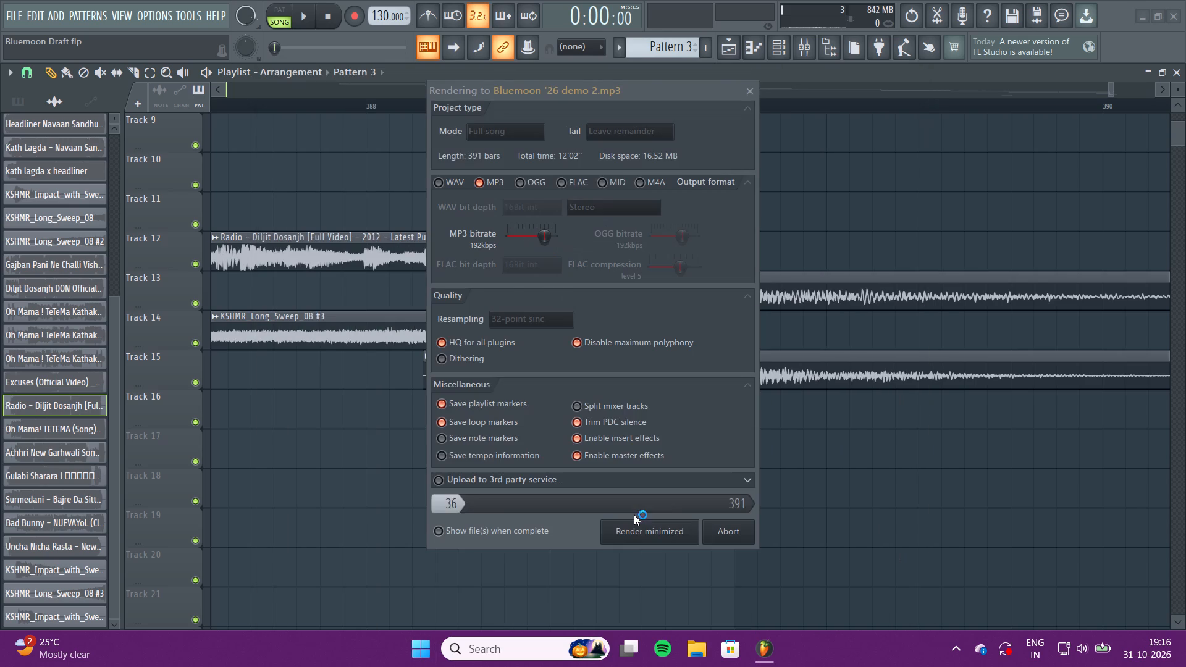